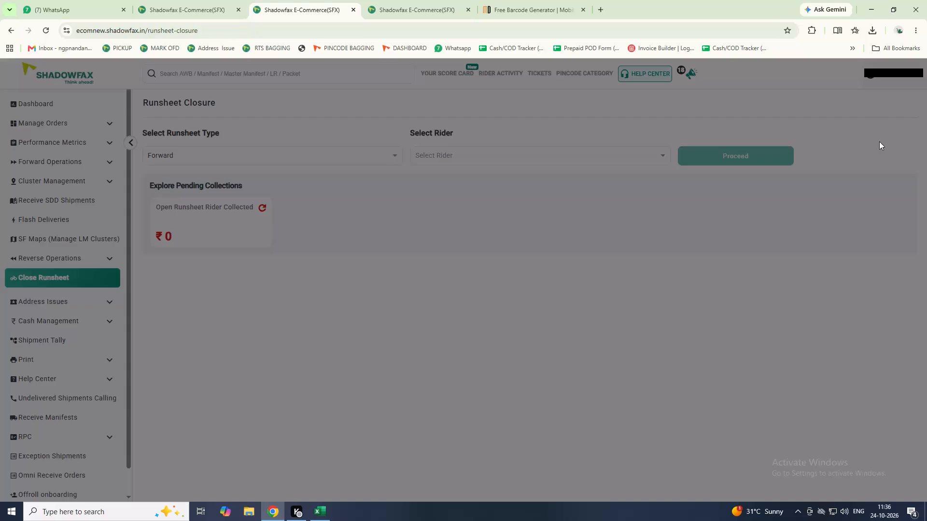
Open the hub dashboard and refresh the Quick Access counts.
scroll(885, 140, "up", 2)
left_click(36, 103)
triple_click(340, 188)
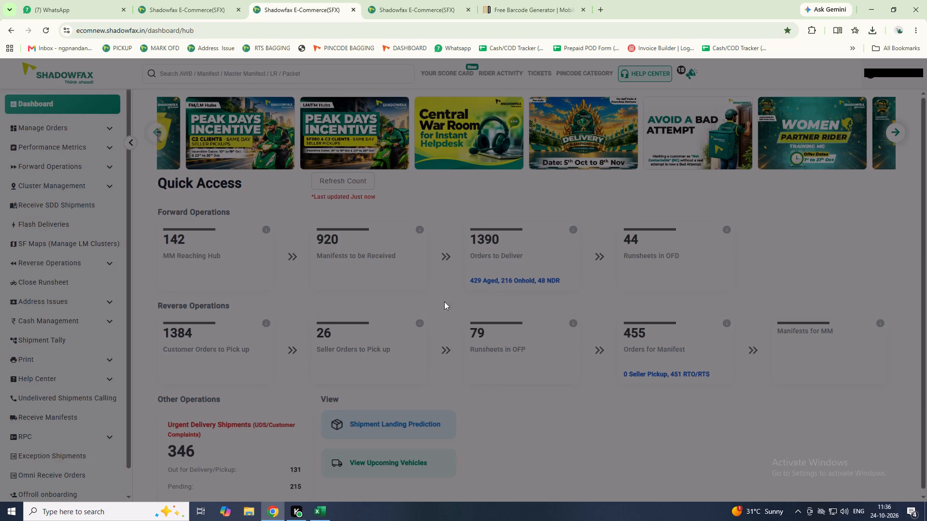
triple_click(338, 180)
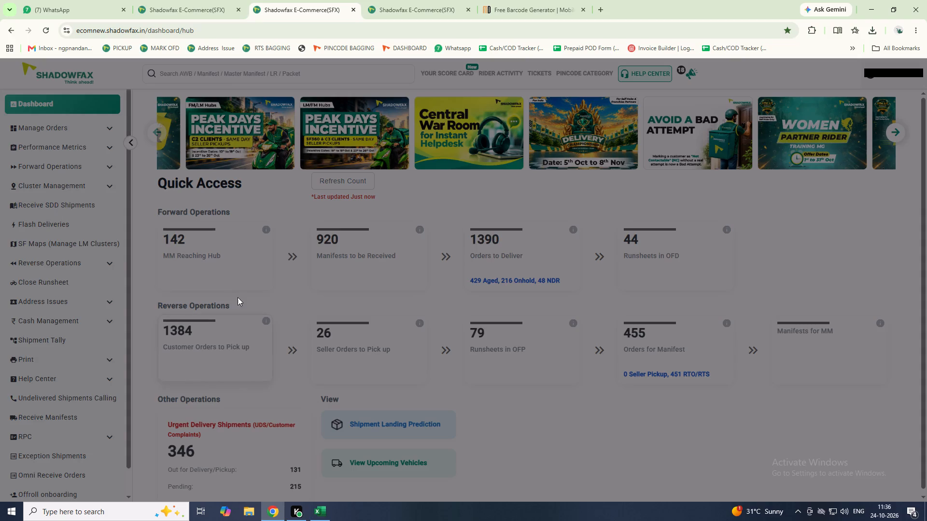
Open Rider Activity and review the forward customer/seller deliveries table through to its Total row.
left_click(493, 71)
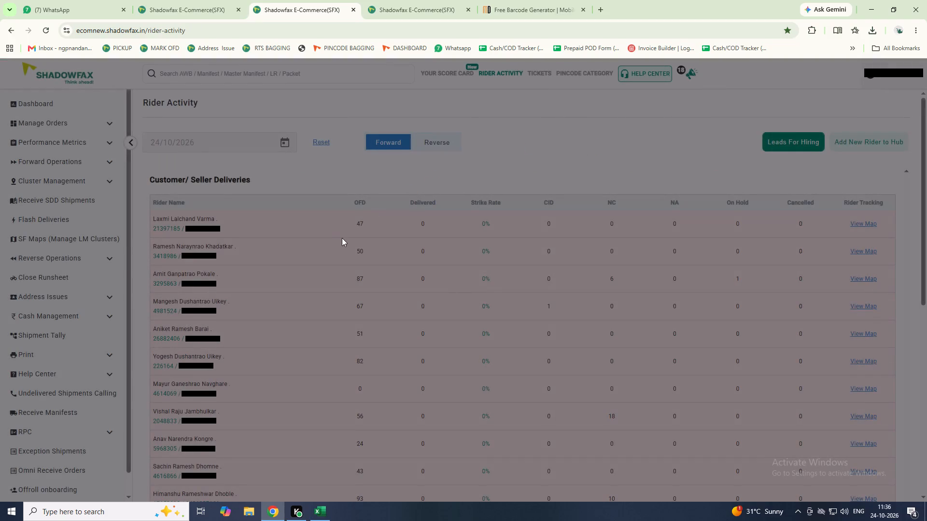
scroll(344, 239, "down", 4)
scroll(394, 242, "down", 20)
scroll(394, 242, "down", 2)
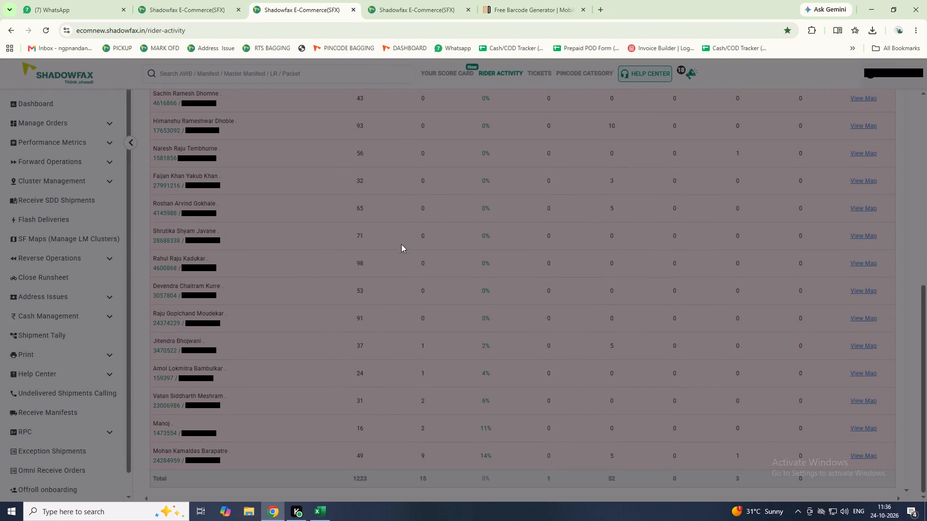
scroll(425, 248, "up", 14)
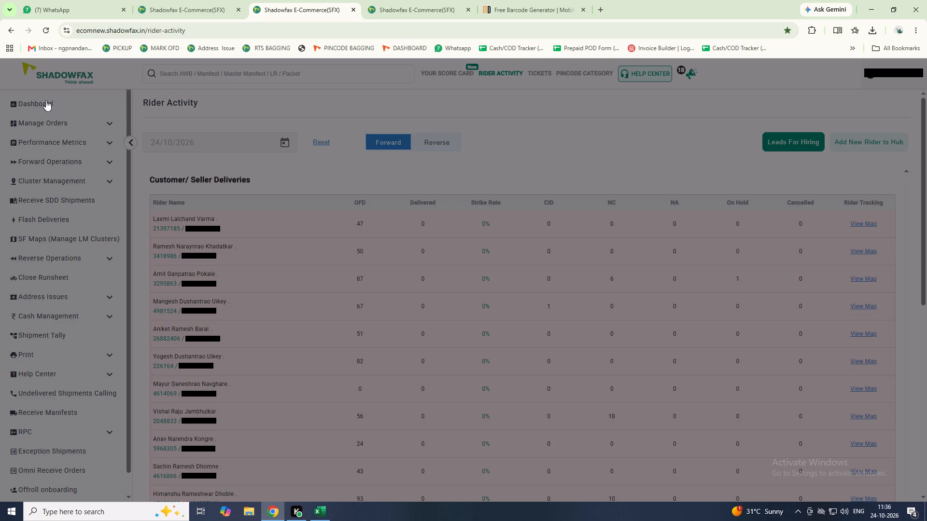
Open Manage Runsheets through the dashboard's Orders to Deliver and check the unassigned, then the assigned runsheets.
left_click(44, 101)
left_click(529, 248)
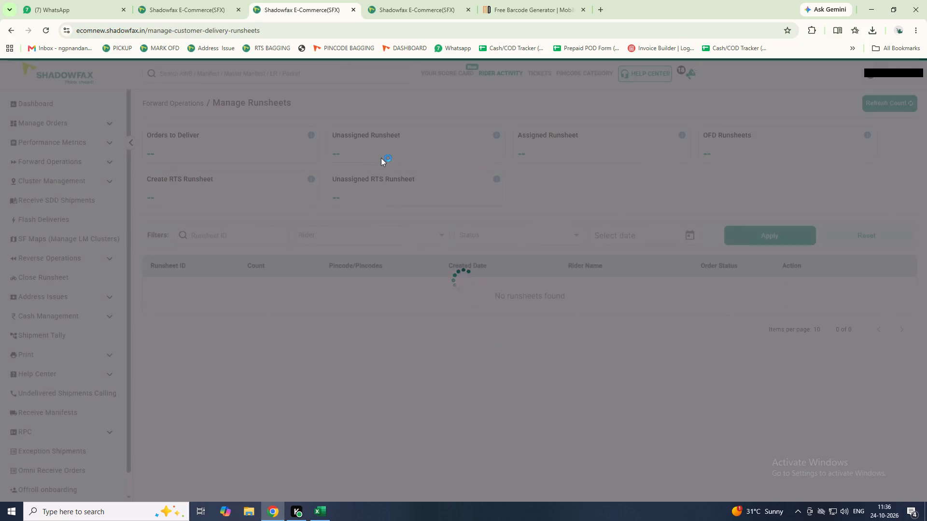
left_click(393, 151)
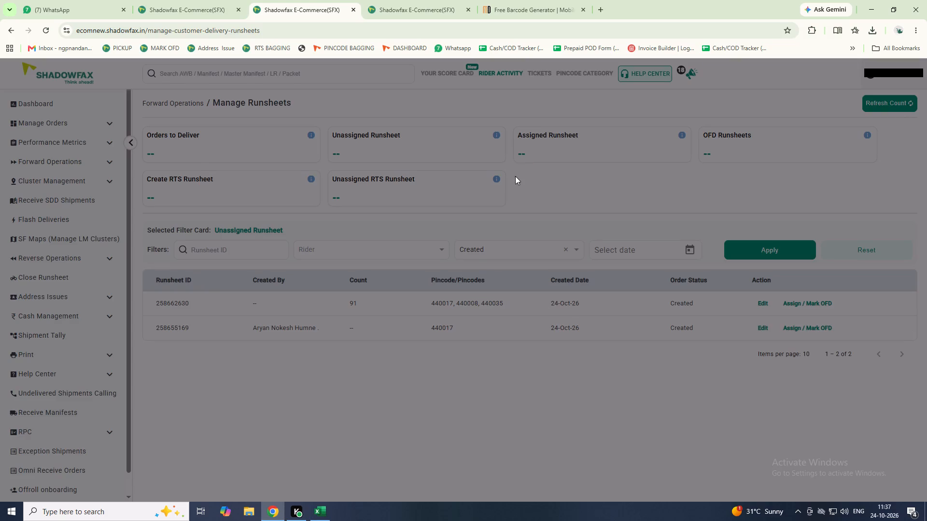
left_click(569, 150)
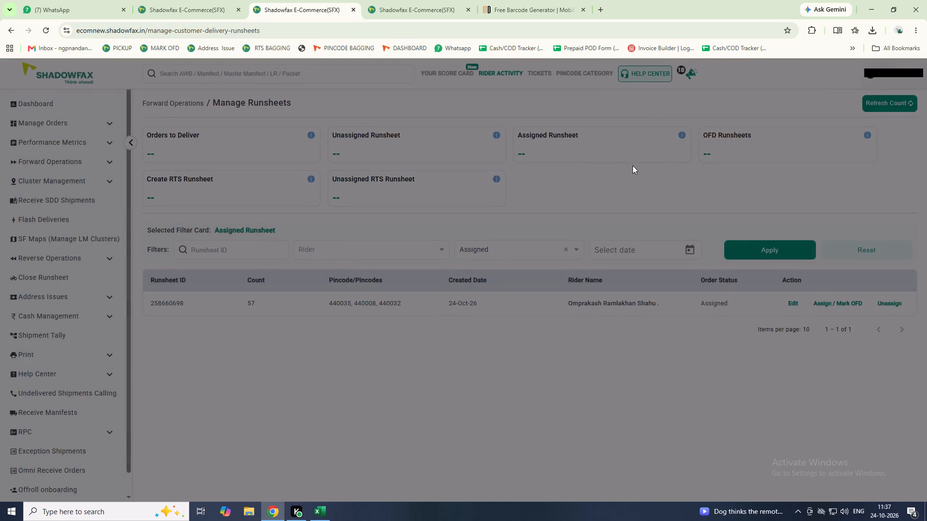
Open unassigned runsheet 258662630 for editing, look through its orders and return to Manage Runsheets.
left_click(398, 143)
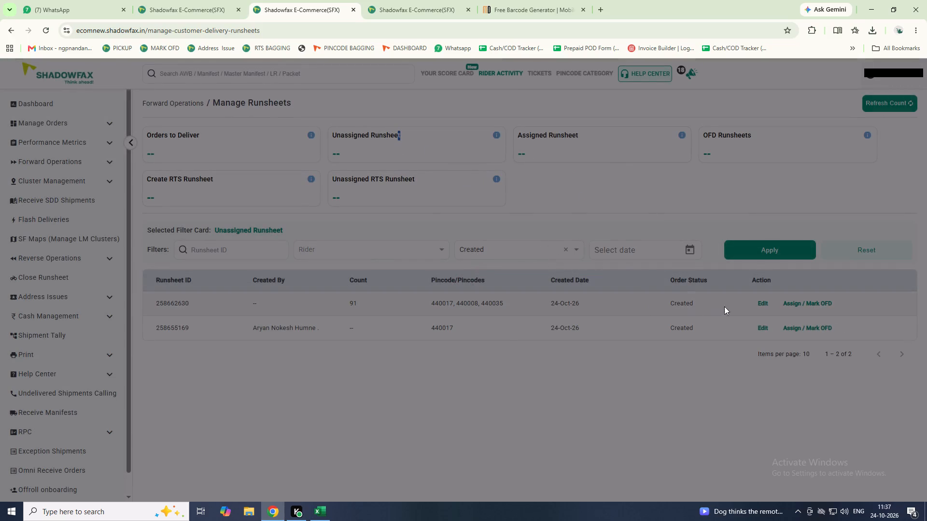
left_click(762, 303)
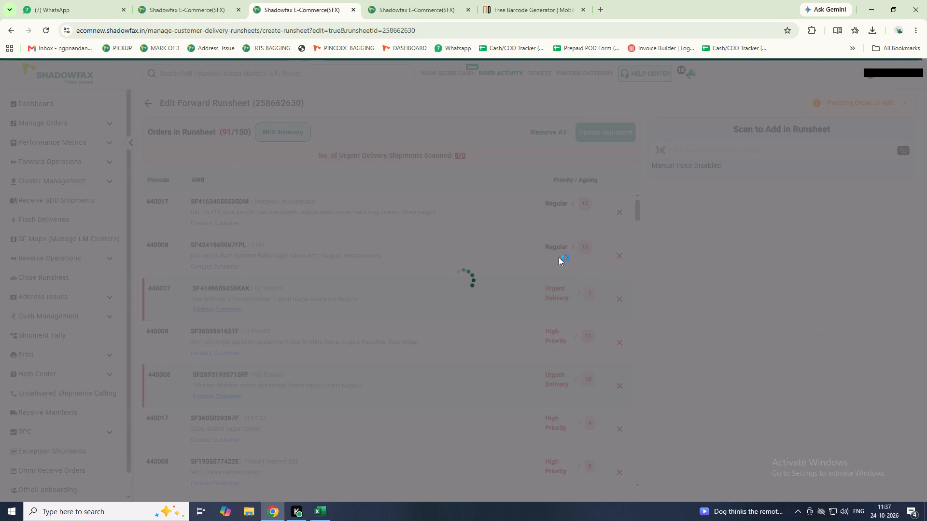
scroll(442, 259, "down", 1)
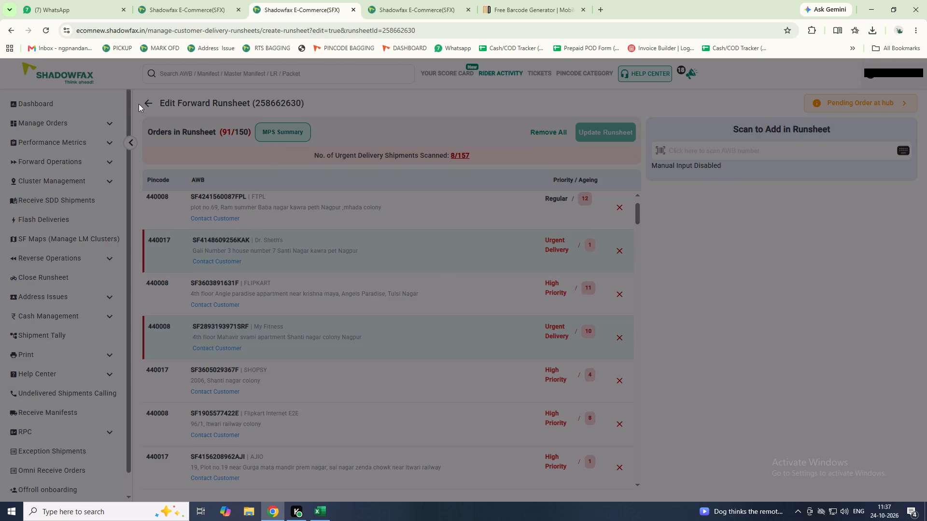
left_click(152, 101)
Check the unassigned and assigned runsheet lists again.
left_click(419, 145)
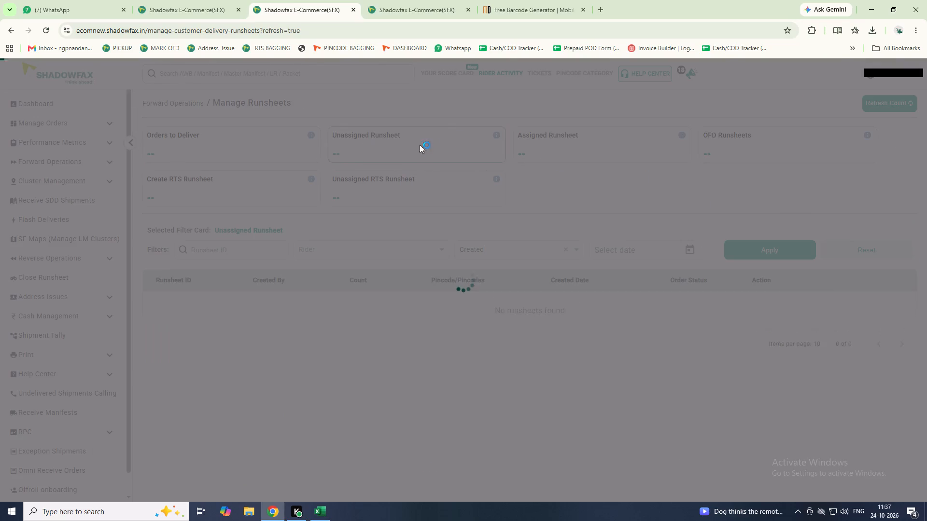
left_click(587, 146)
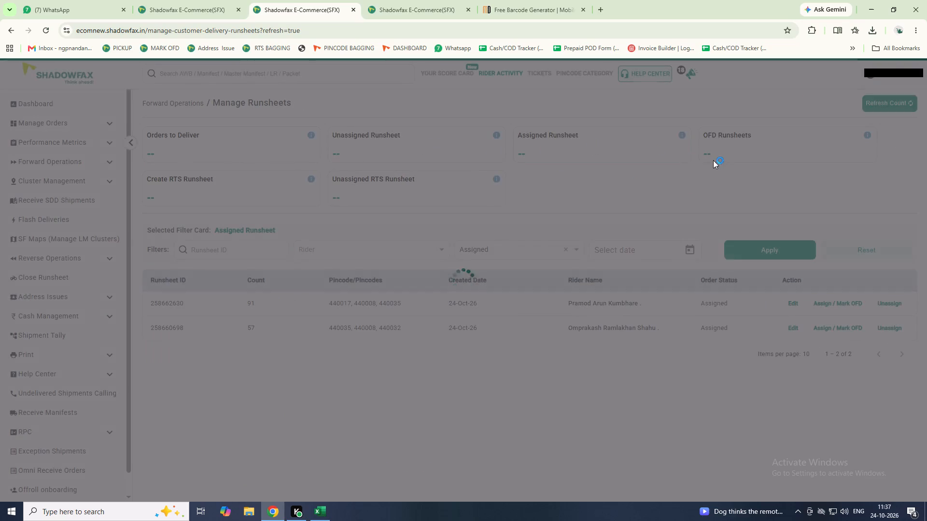
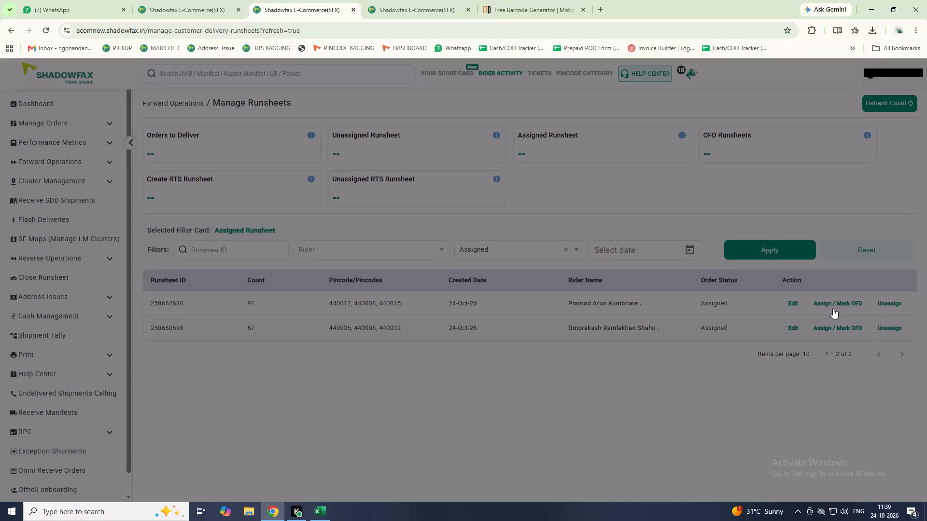
Refresh the runsheet counts, then return to the Dashboard and refresh its Quick Access counts.
left_click(897, 103)
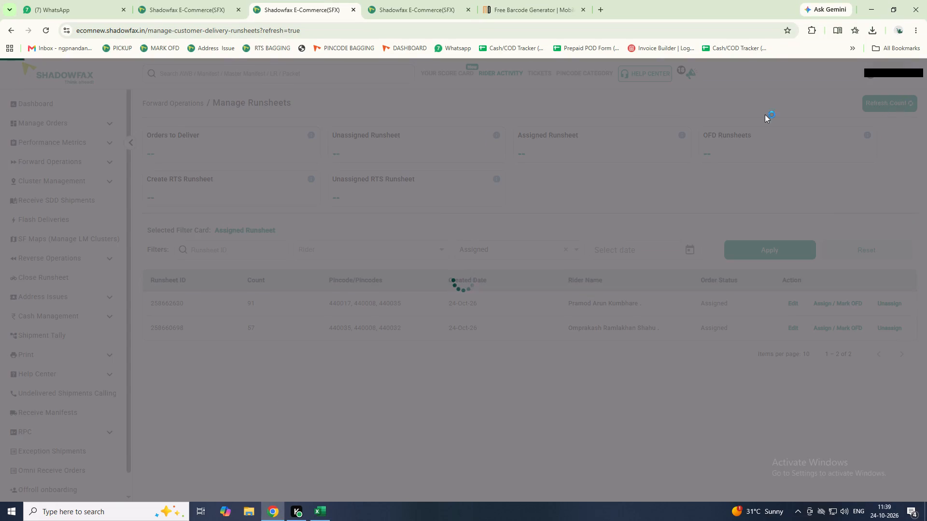
triple_click(44, 101)
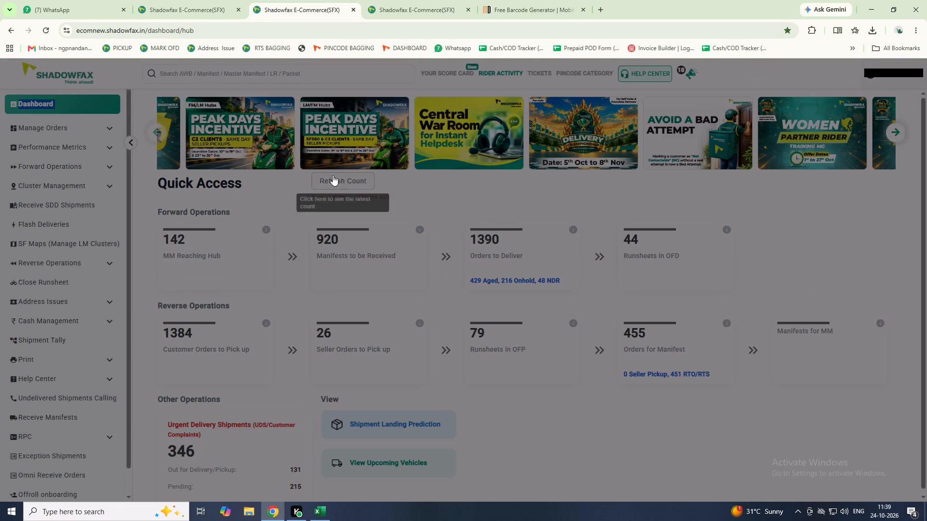
triple_click(332, 184)
double_click(334, 182)
left_click(338, 183)
triple_click(343, 185)
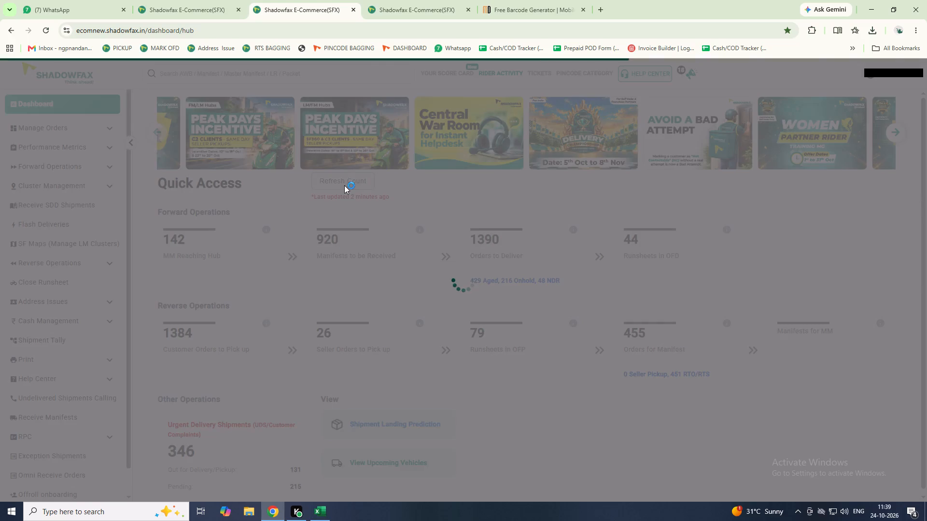
triple_click(344, 185)
left_click(347, 187)
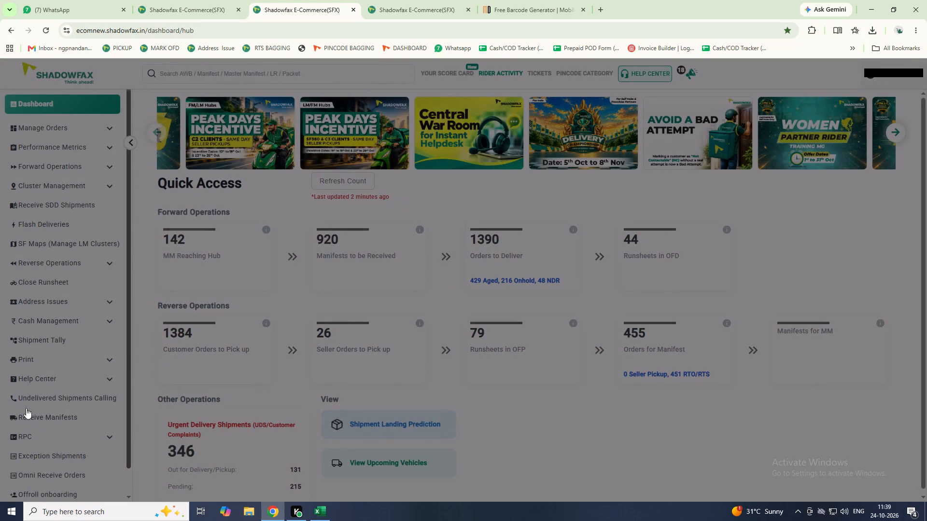
Open the Exception Shipments management page.
left_click(35, 453)
left_click_drag(284, 244, 287, 237)
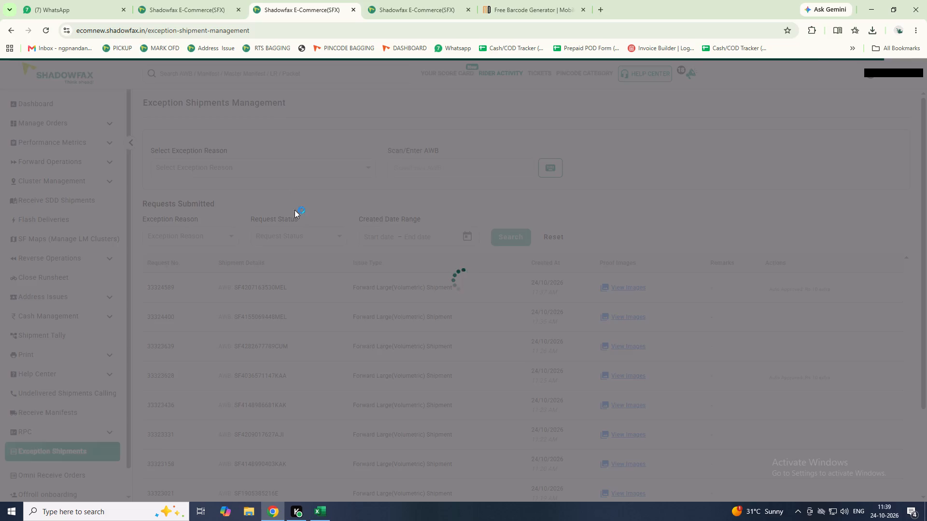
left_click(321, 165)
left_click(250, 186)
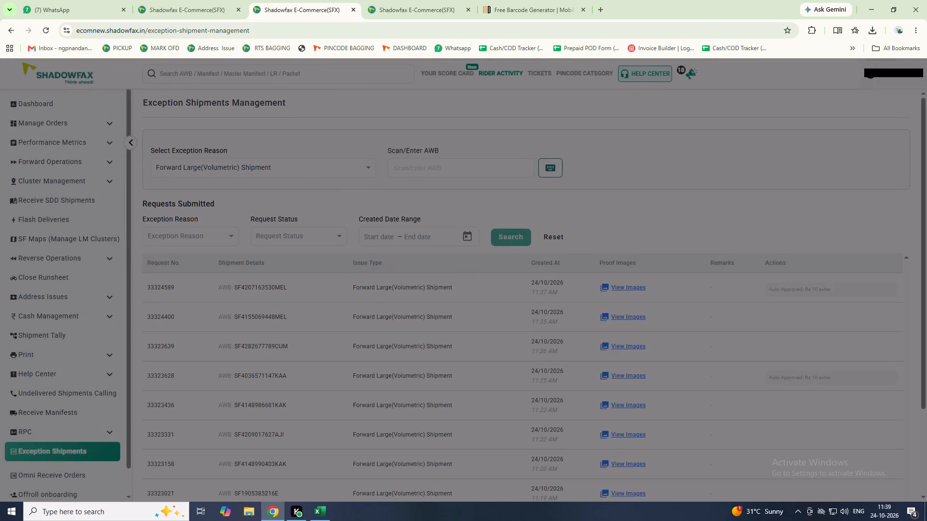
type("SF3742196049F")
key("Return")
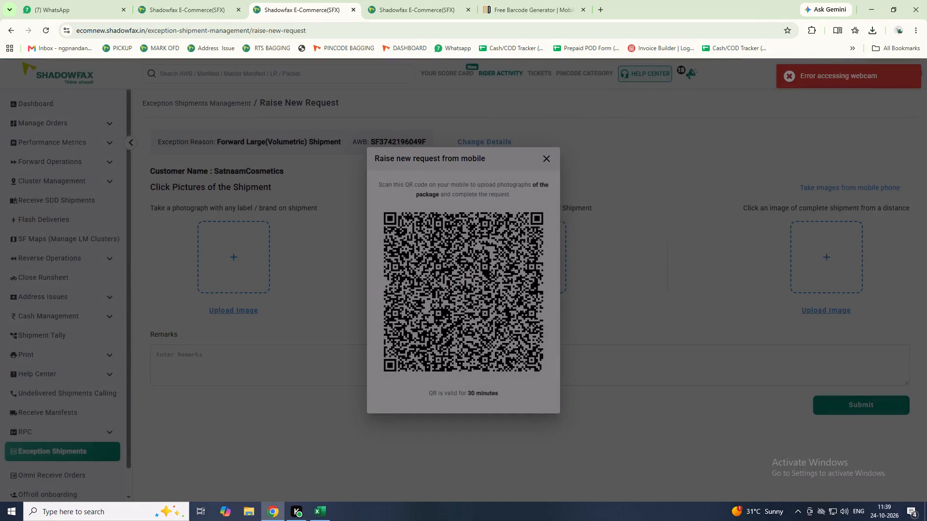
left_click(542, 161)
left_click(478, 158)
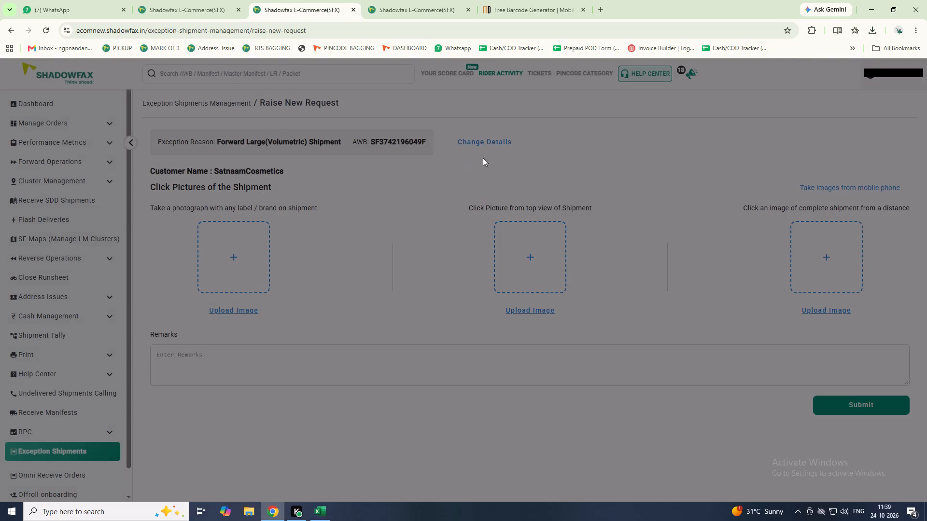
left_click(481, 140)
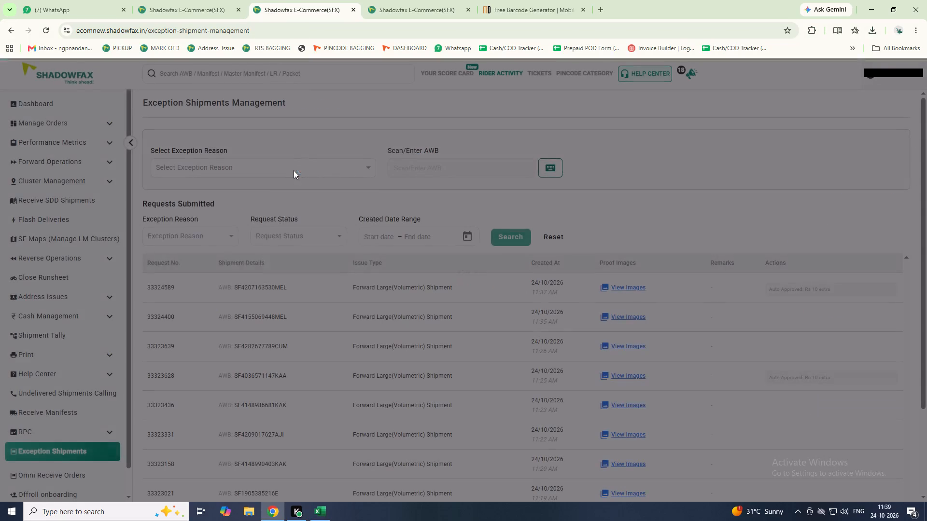
left_click(294, 170)
left_click(262, 190)
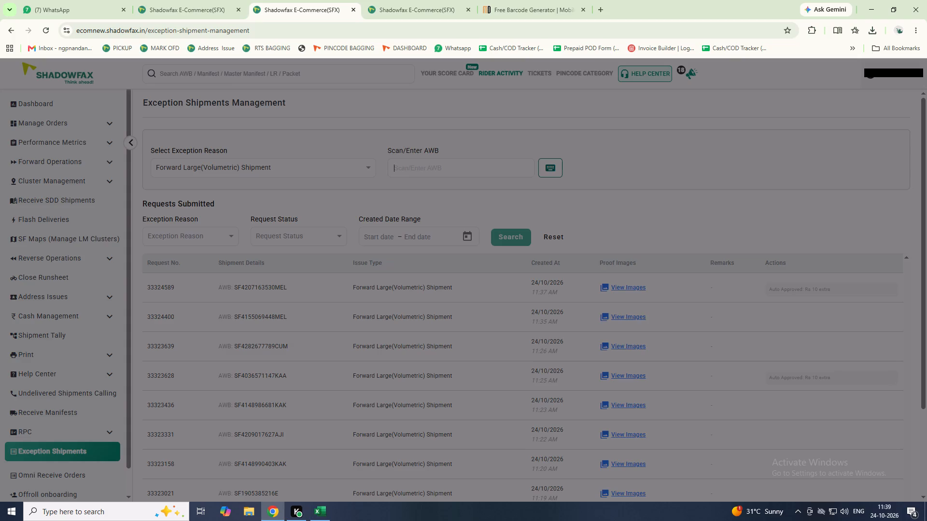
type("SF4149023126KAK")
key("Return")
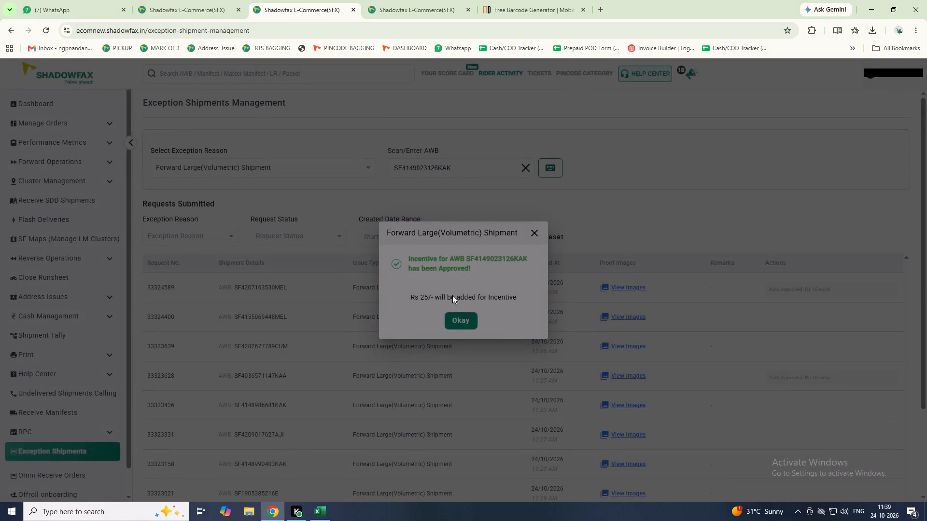
left_click(452, 314)
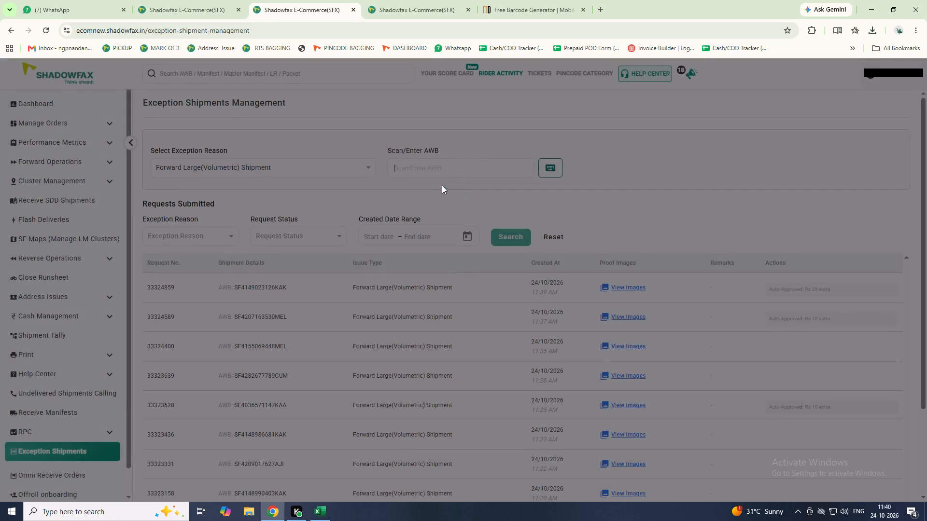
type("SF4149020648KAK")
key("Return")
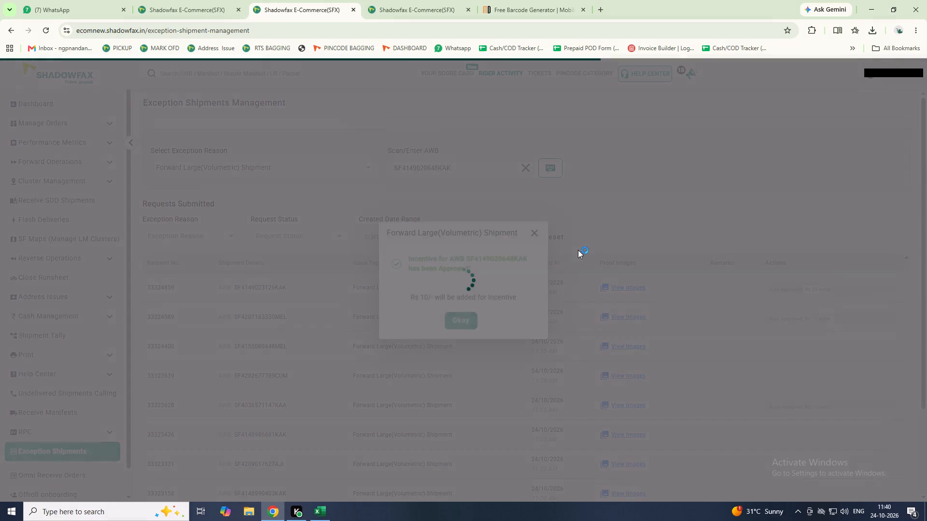
left_click(459, 321)
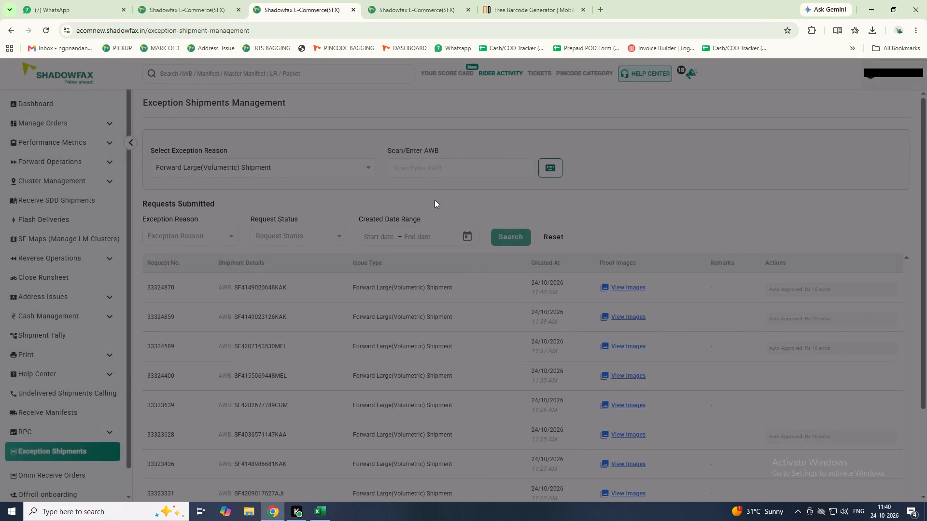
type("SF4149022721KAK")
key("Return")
left_click(463, 326)
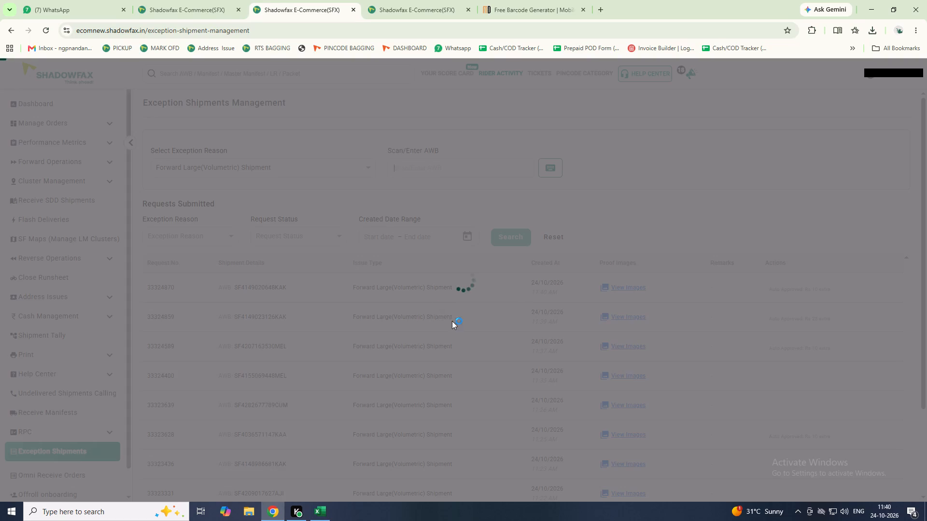
Refresh the Dashboard counts, check the unassigned and assigned delivery runsheets, and reopen Manage Runsheets through Orders to Deliver.
left_click(41, 105)
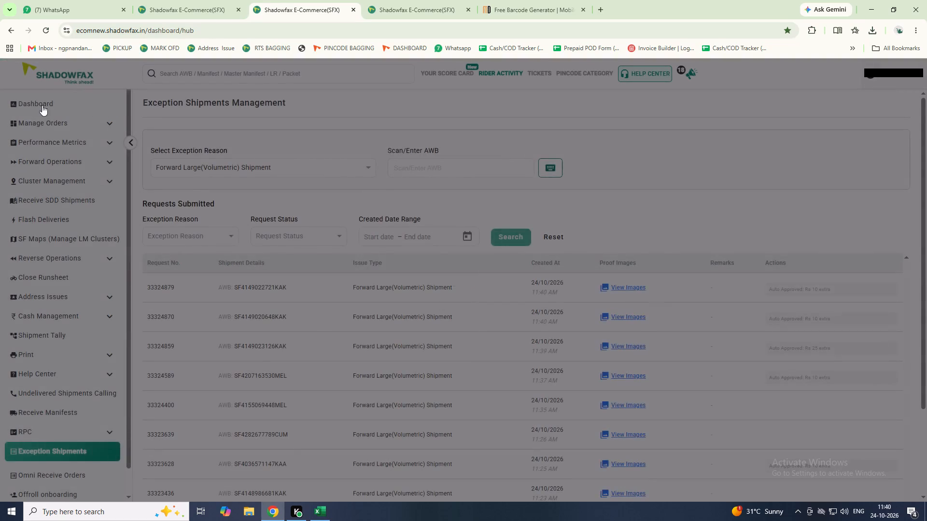
double_click(346, 176)
double_click(347, 179)
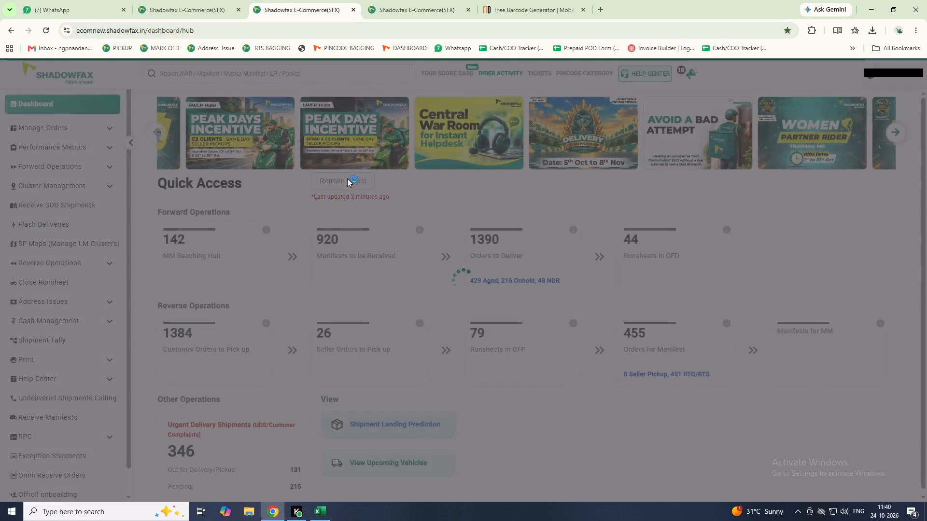
left_click(521, 243)
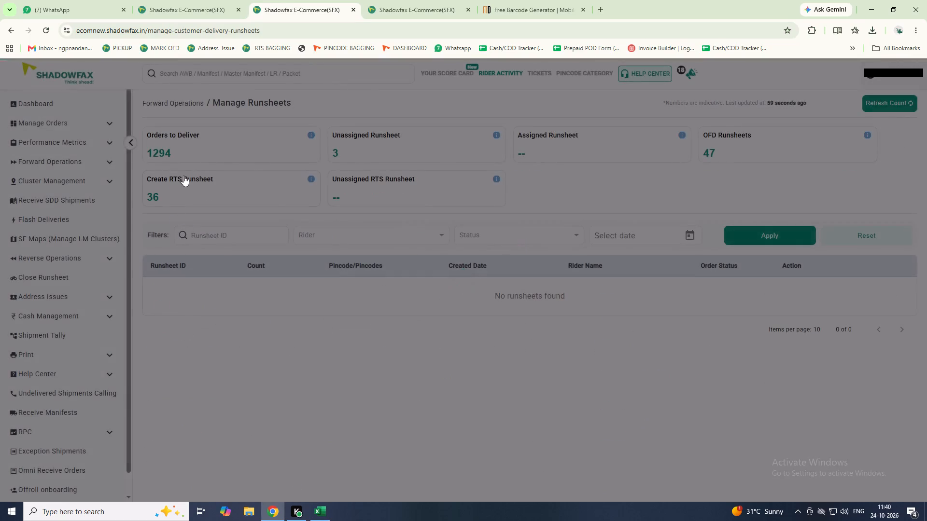
left_click(379, 144)
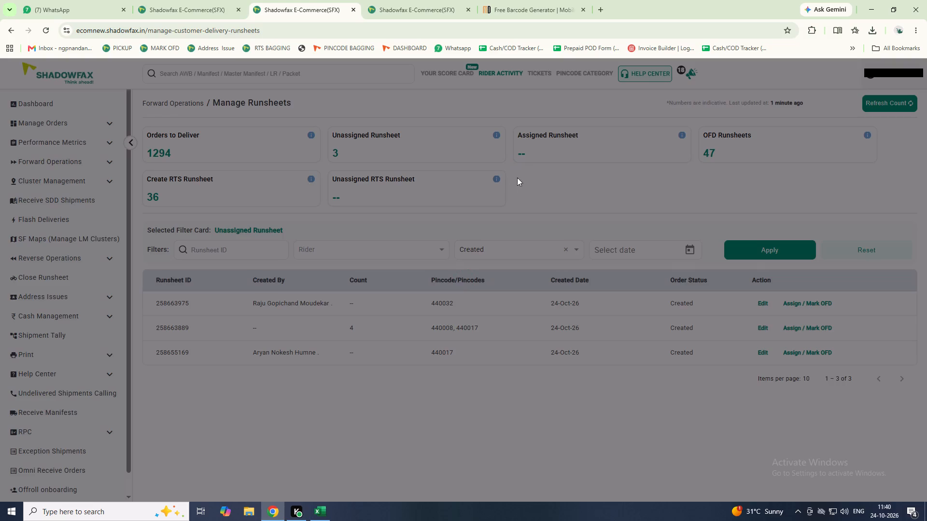
left_click(562, 148)
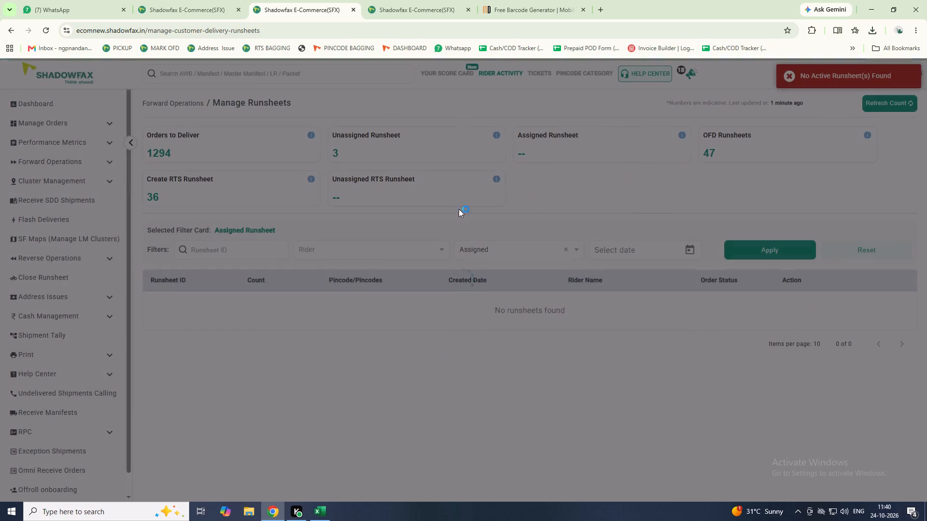
left_click(36, 101)
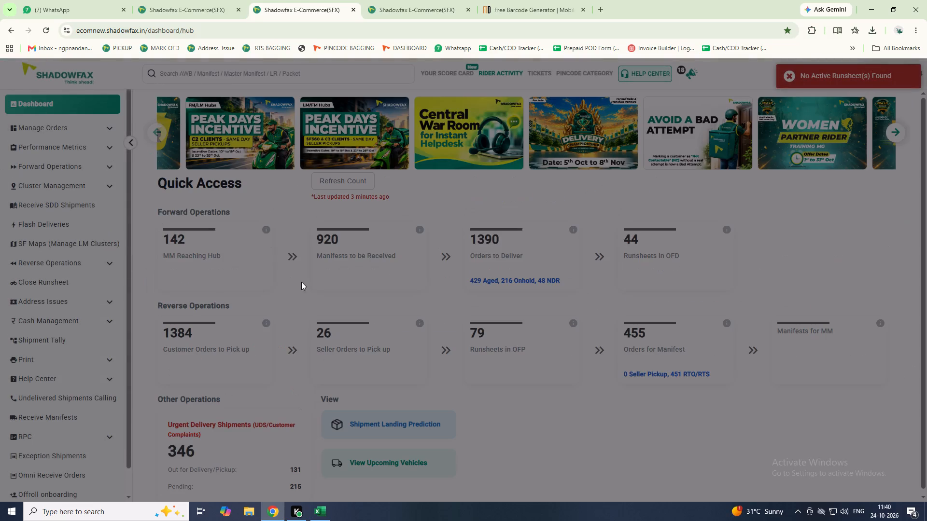
left_click(498, 243)
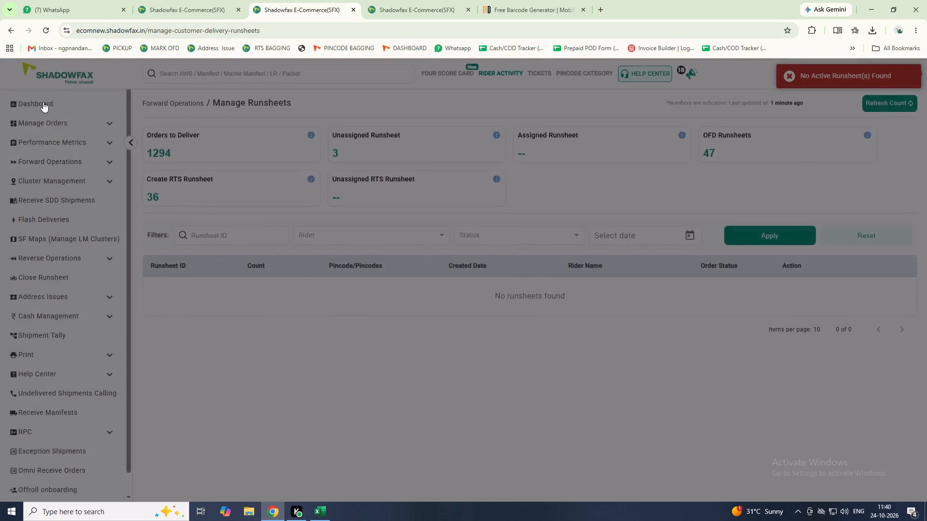
Start a new pickup runsheet from the Dashboard's Customer Orders to Pick up and filter its orders to cluster 440017.
left_click(43, 102)
left_click(203, 348)
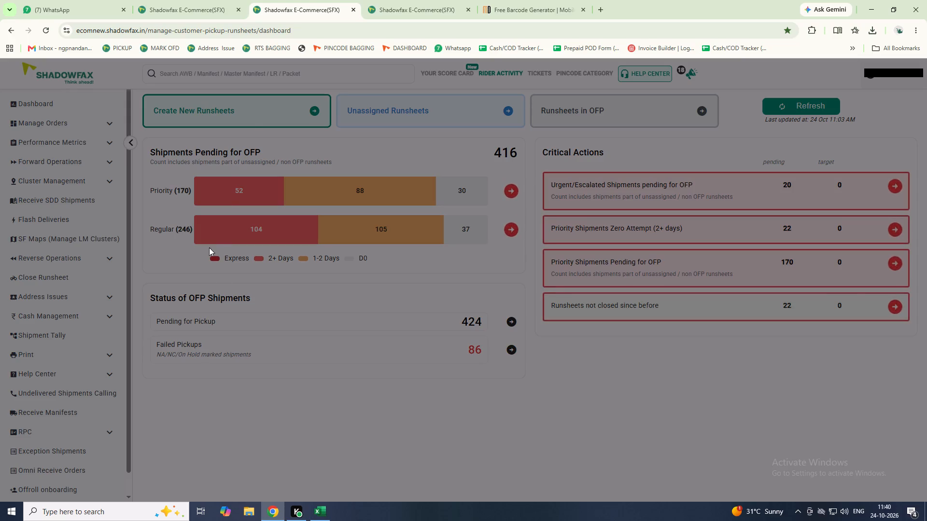
left_click(257, 85)
left_click(254, 104)
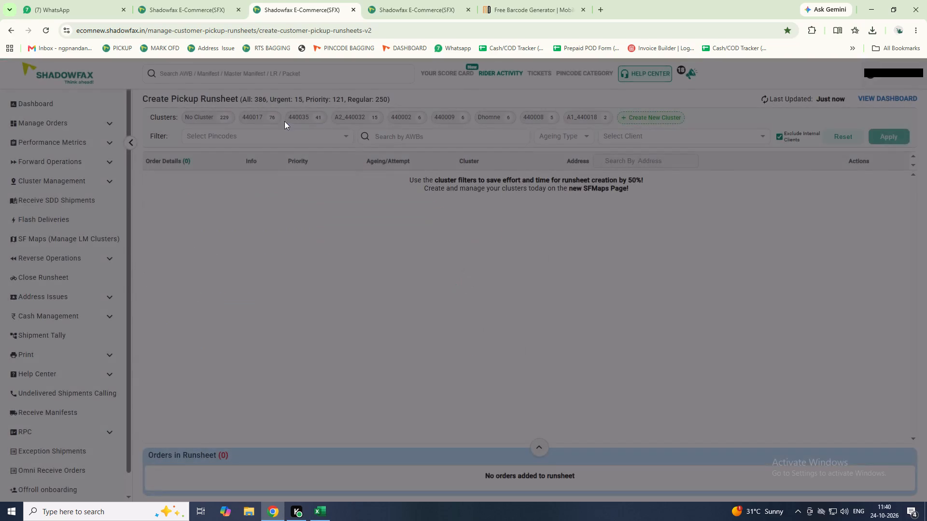
left_click(266, 115)
scroll(695, 313, "down", 1)
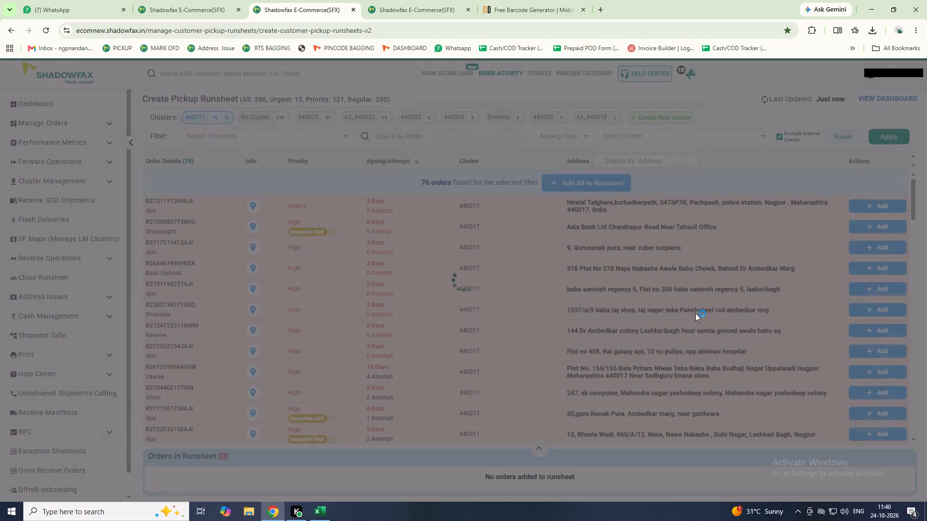
scroll(695, 312, "down", 20)
scroll(695, 312, "down", 20)
scroll(695, 312, "down", 20)
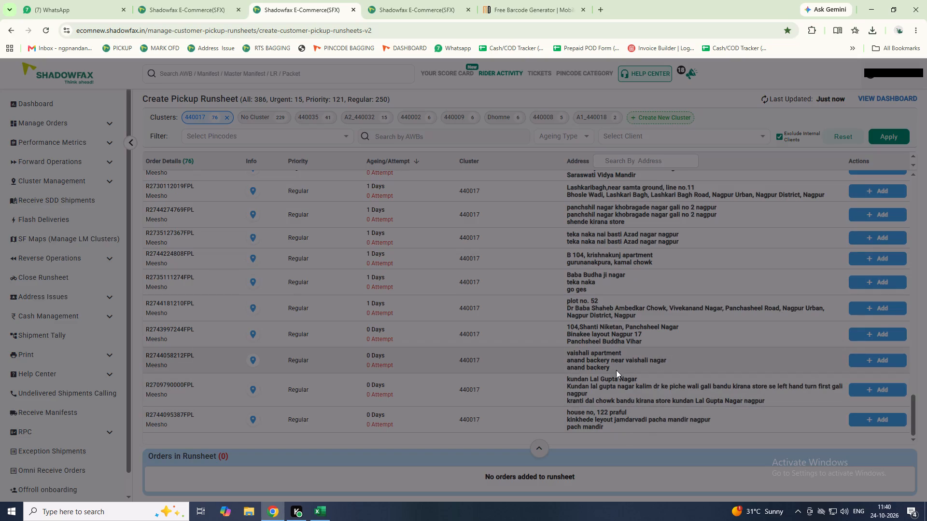
left_click(868, 358)
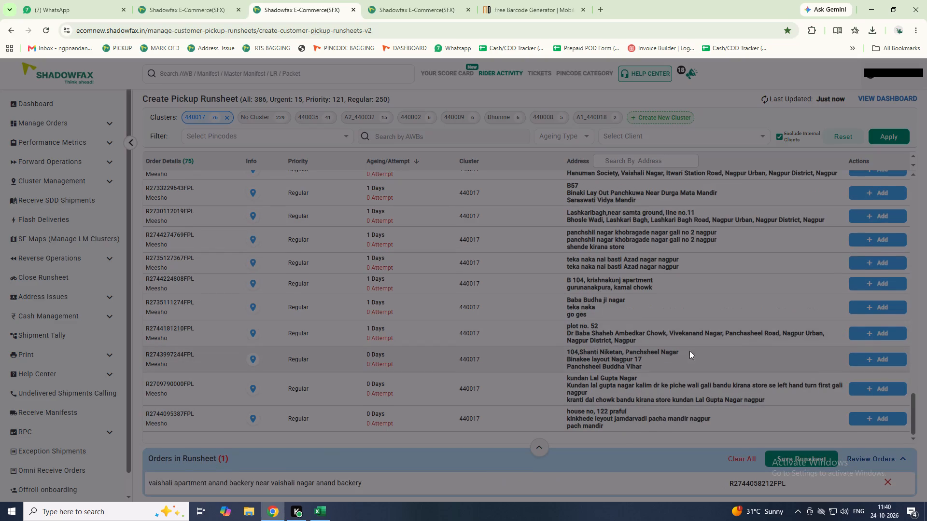
left_click(872, 359)
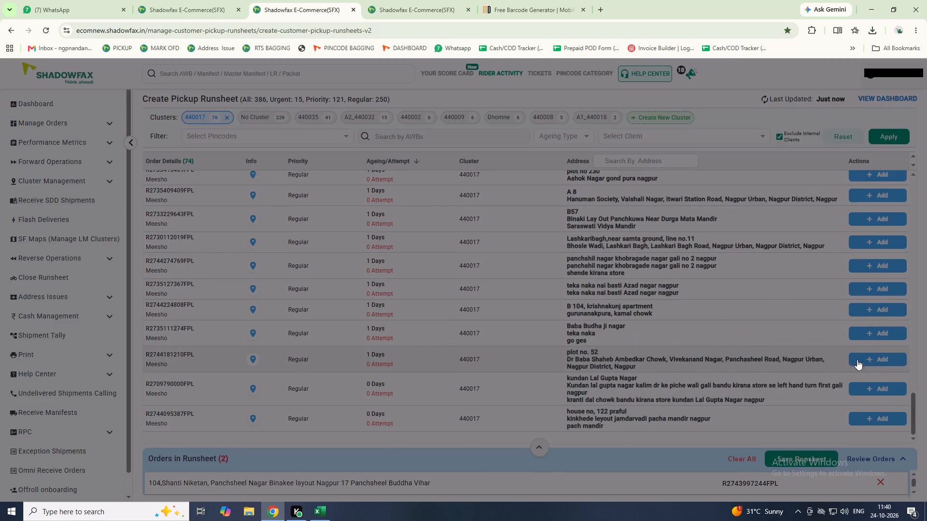
left_click(863, 340)
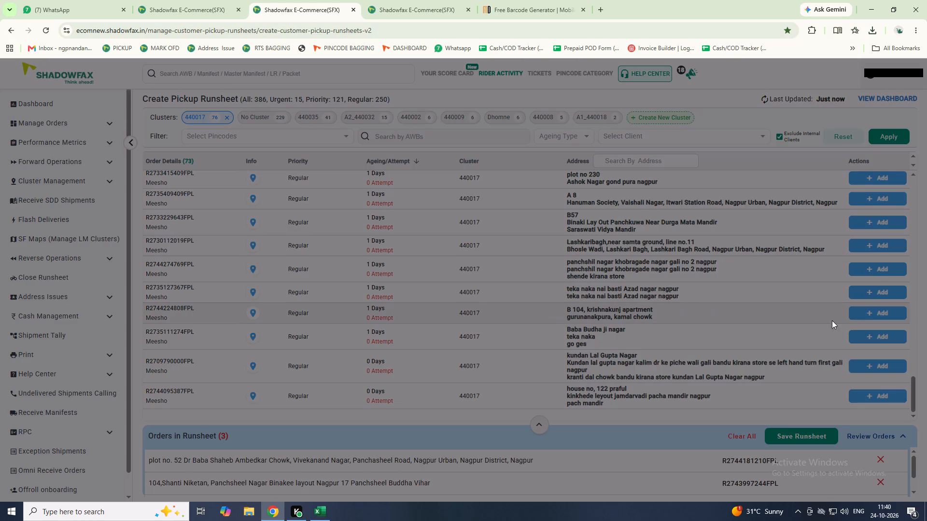
left_click(855, 315)
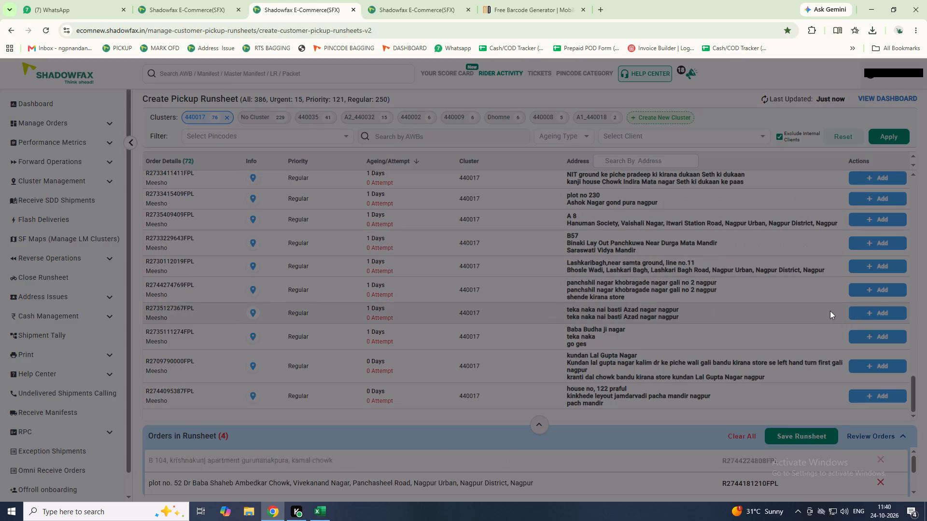
left_click(876, 287)
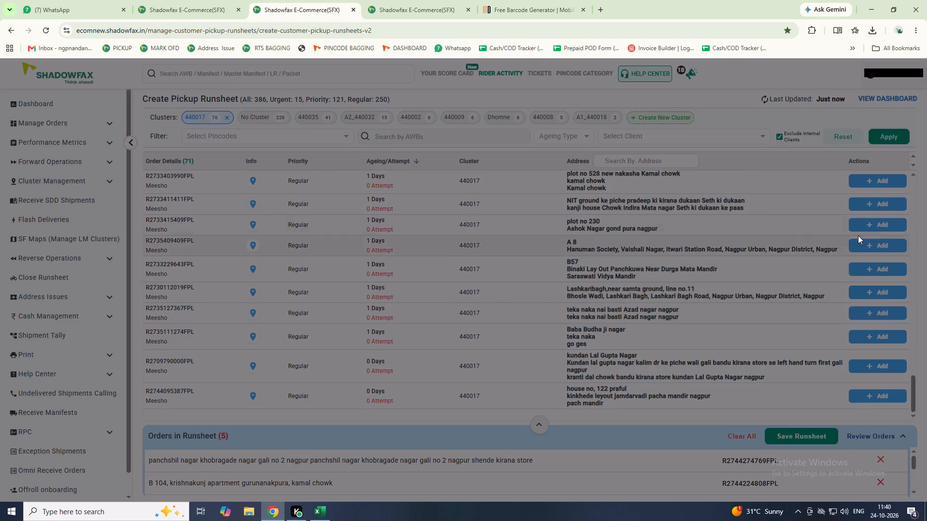
left_click(880, 243)
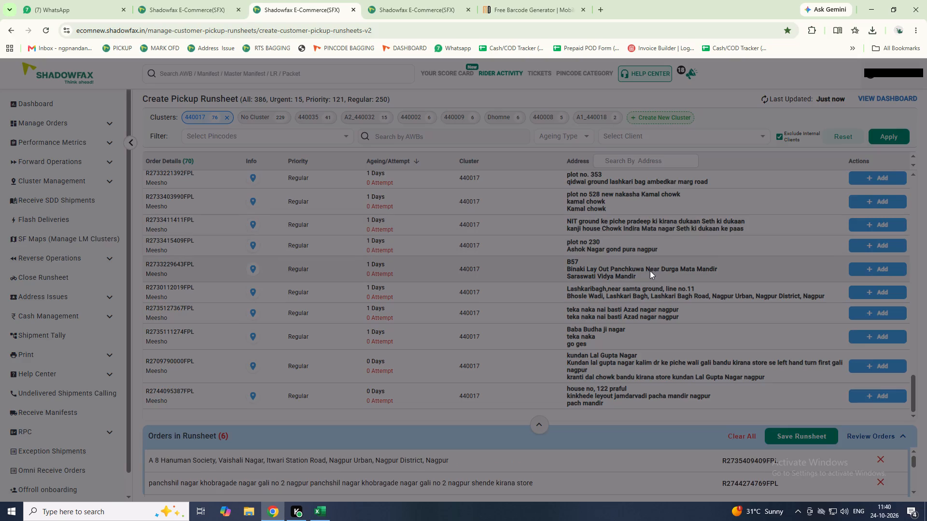
left_click(883, 269)
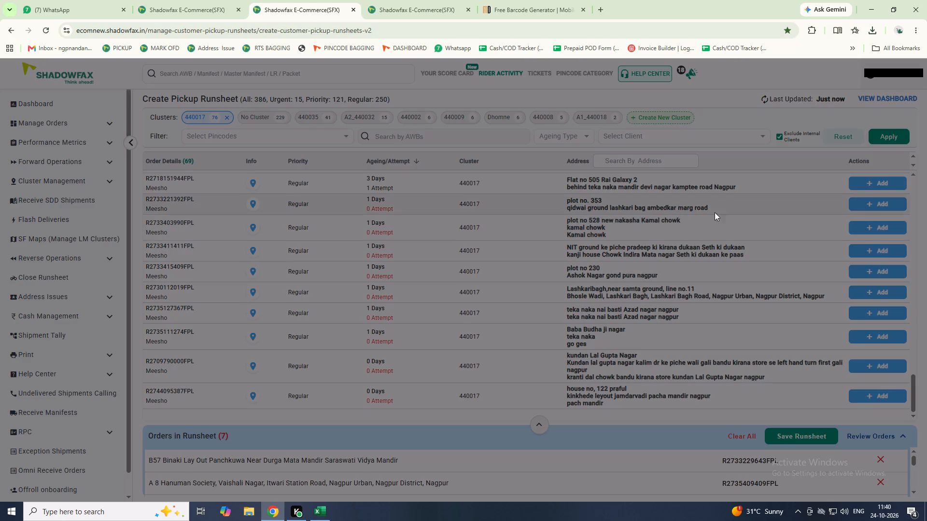
scroll(707, 210, "up", 1)
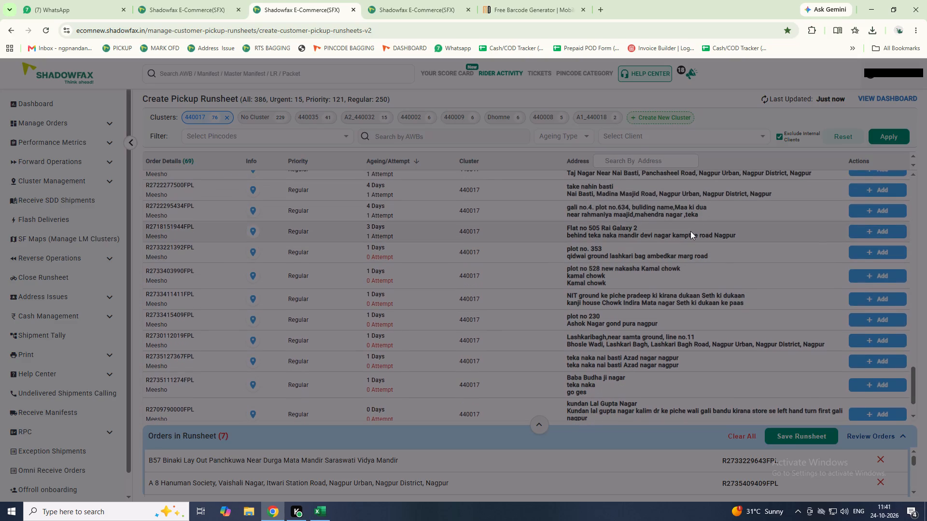
scroll(693, 232, "up", 2)
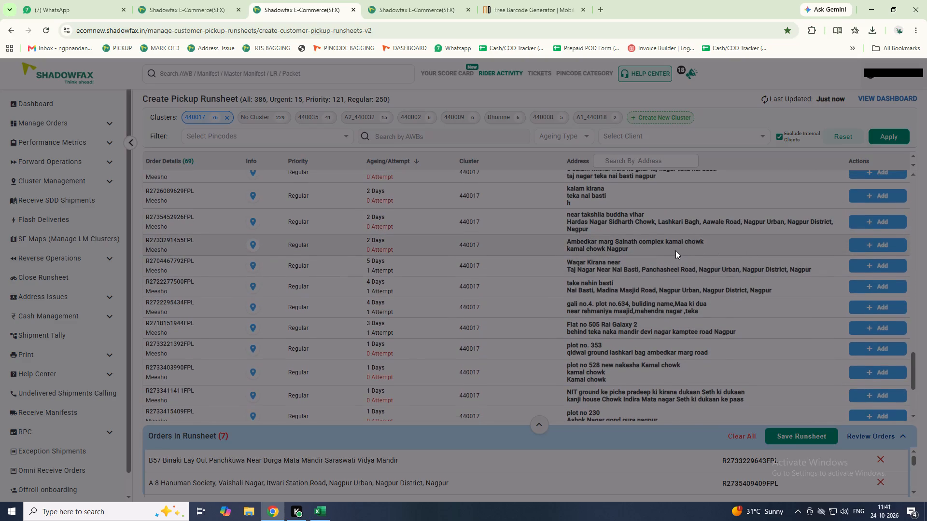
scroll(636, 231, "up", 1)
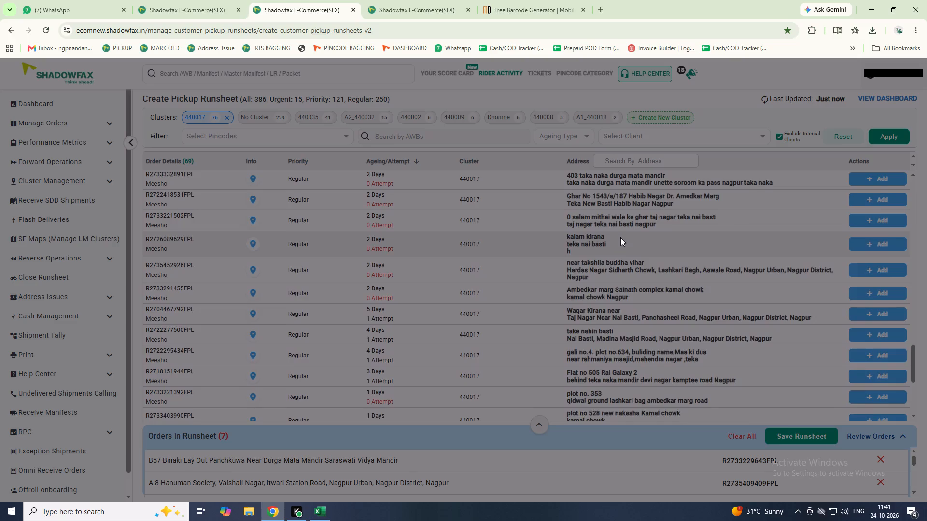
scroll(632, 236, "up", 1)
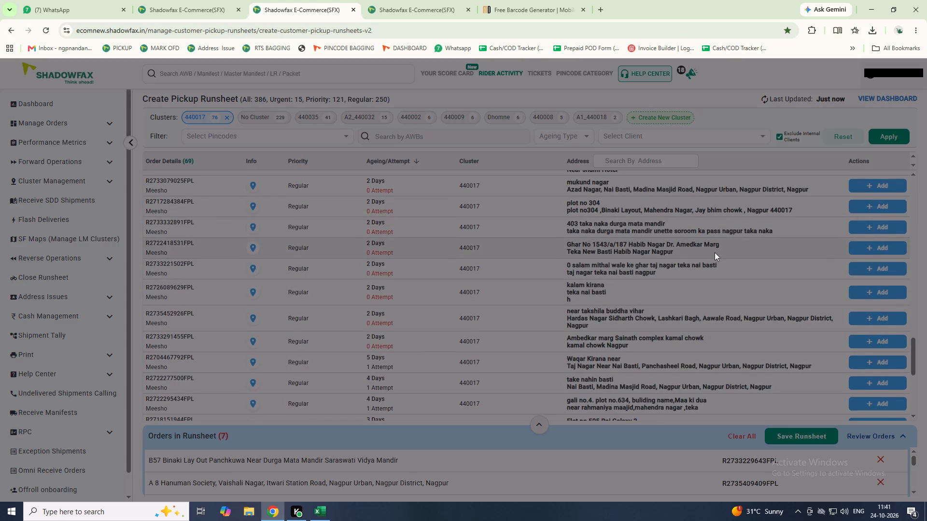
scroll(715, 252, "up", 1)
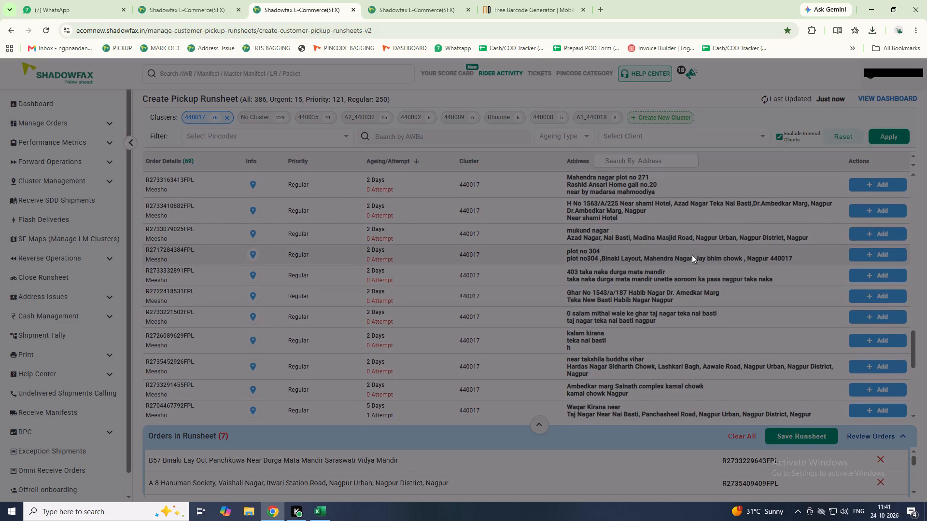
scroll(728, 245, "up", 1)
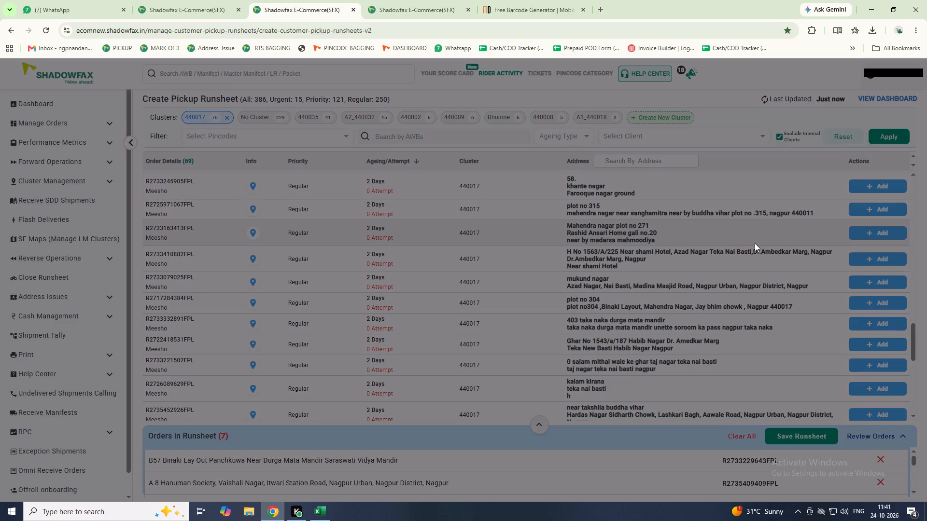
scroll(767, 242, "up", 2)
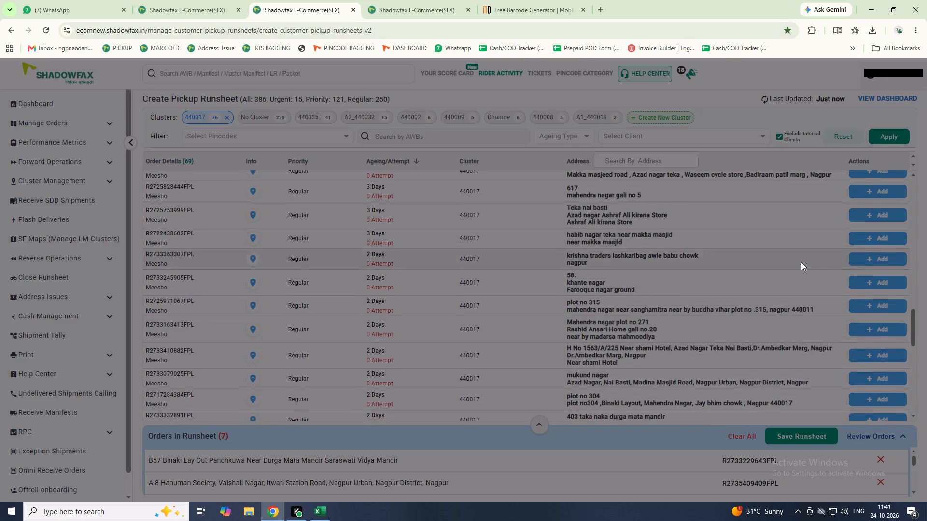
scroll(801, 262, "up", 2)
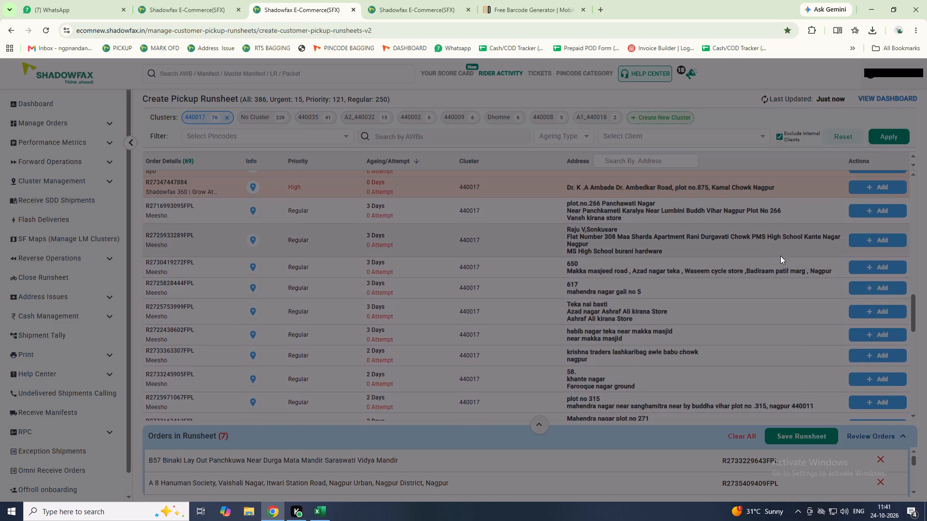
scroll(792, 250, "up", 2)
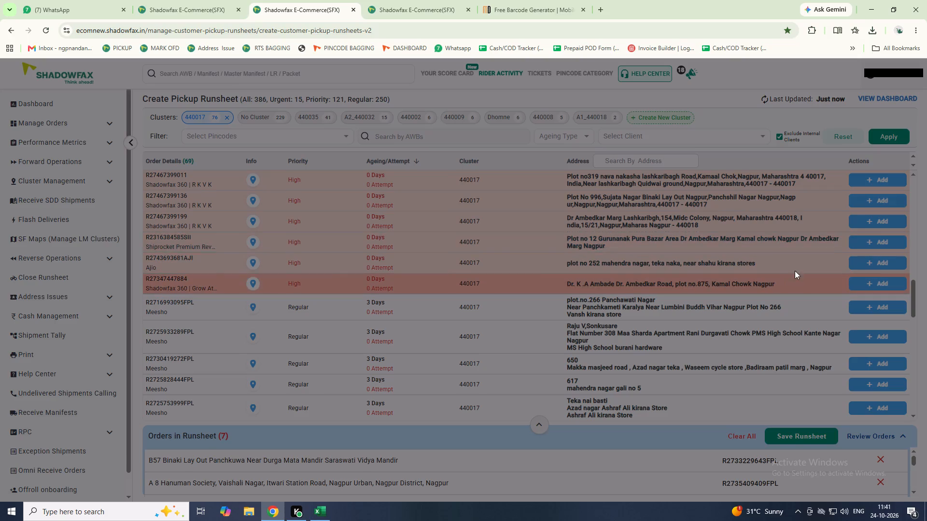
left_click(864, 243)
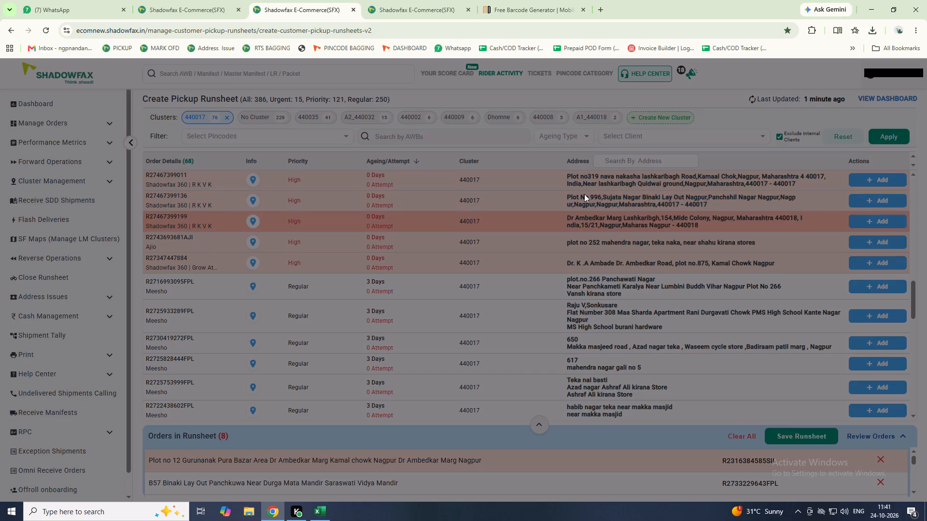
left_click(874, 201)
scroll(673, 269, "up", 1)
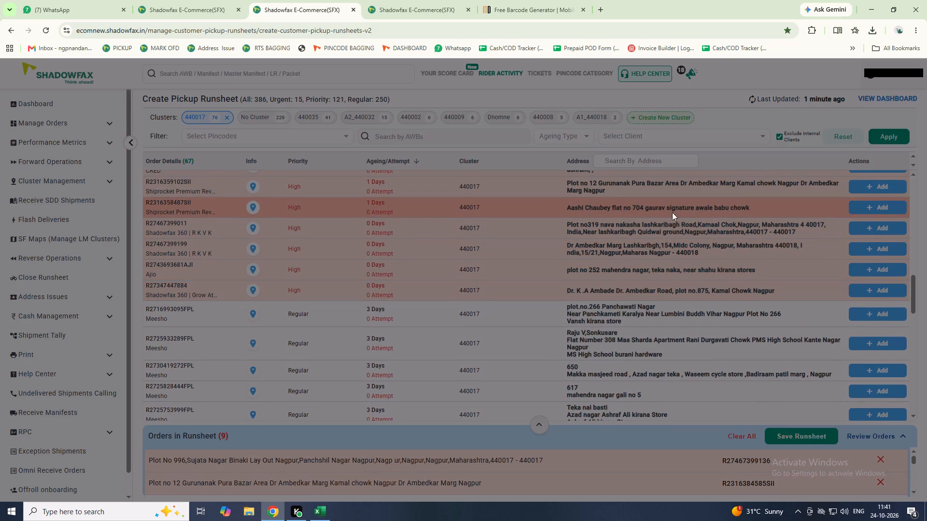
scroll(637, 244, "up", 1)
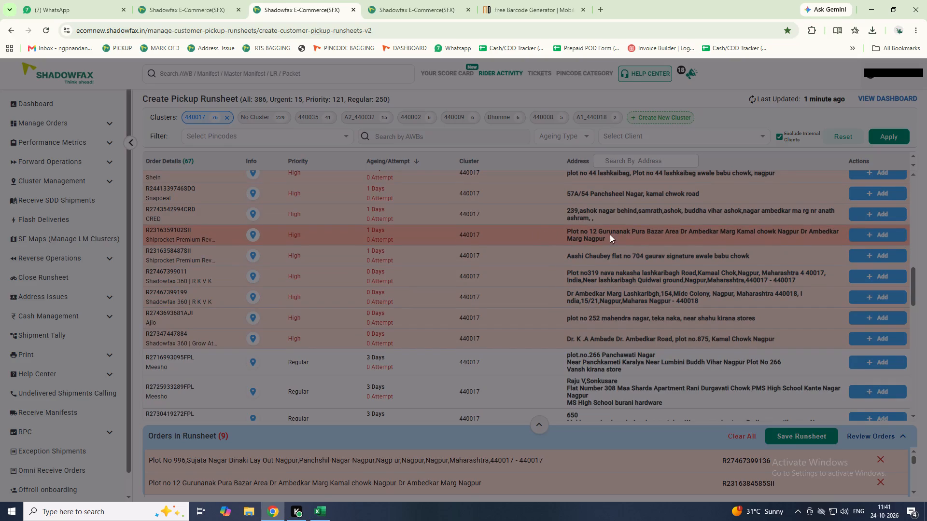
left_click(887, 234)
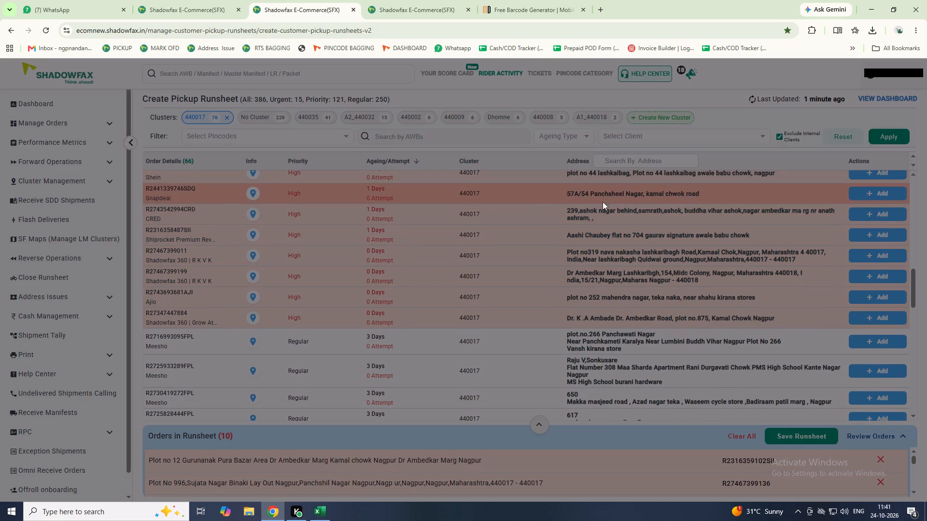
left_click(861, 189)
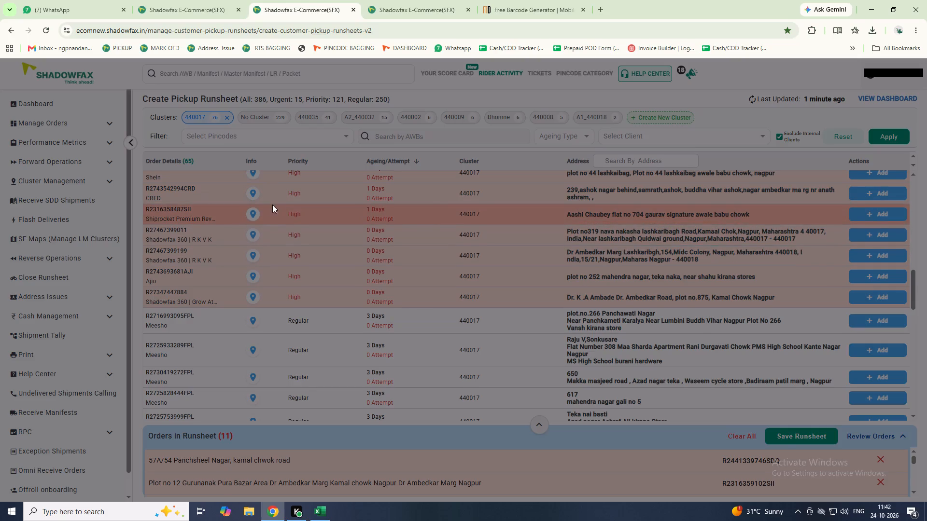
left_click(251, 193)
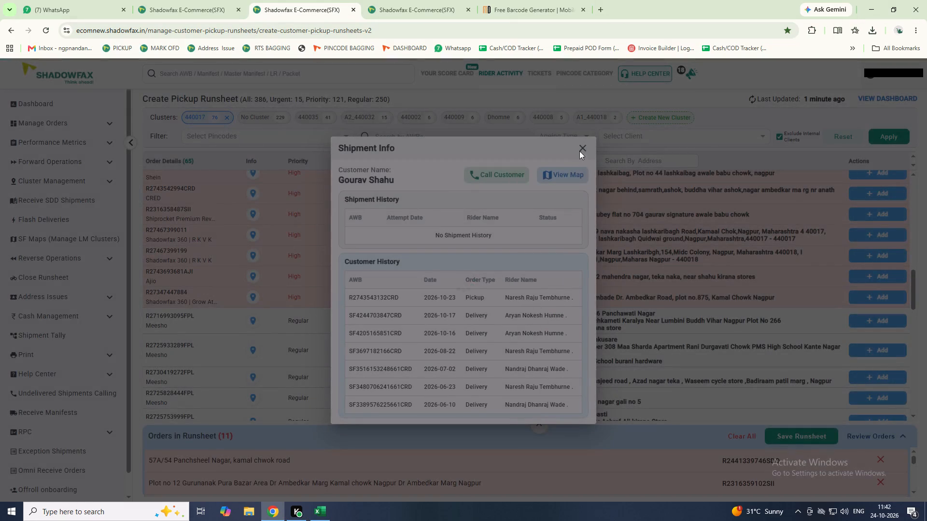
left_click(582, 145)
scroll(651, 232, "up", 1)
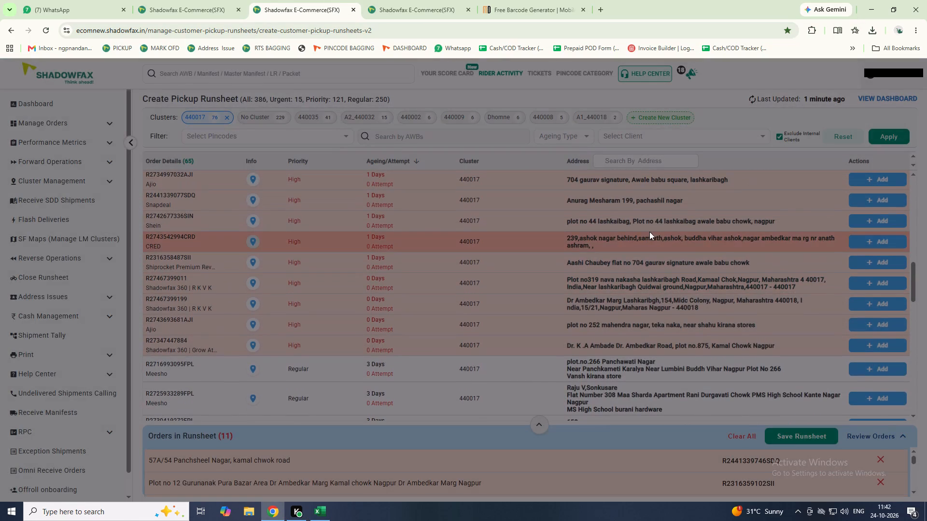
scroll(644, 215, "up", 1)
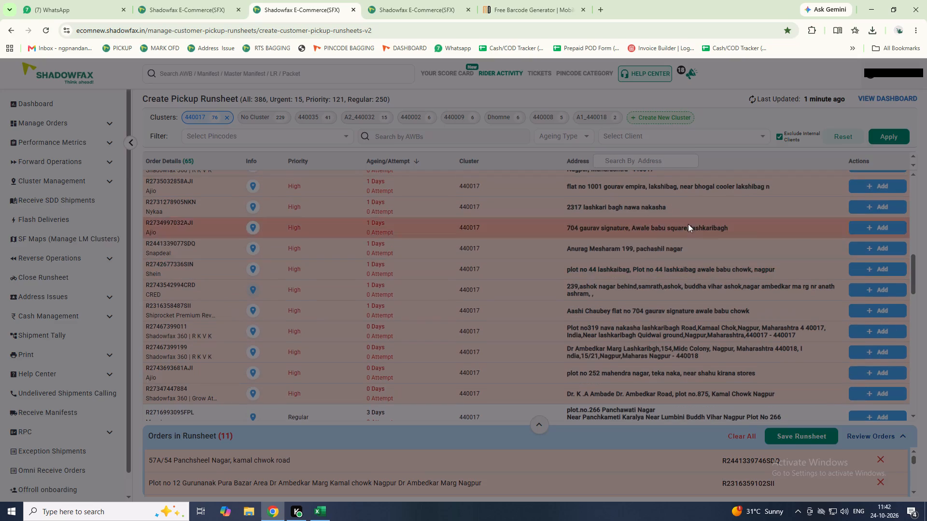
left_click(864, 247)
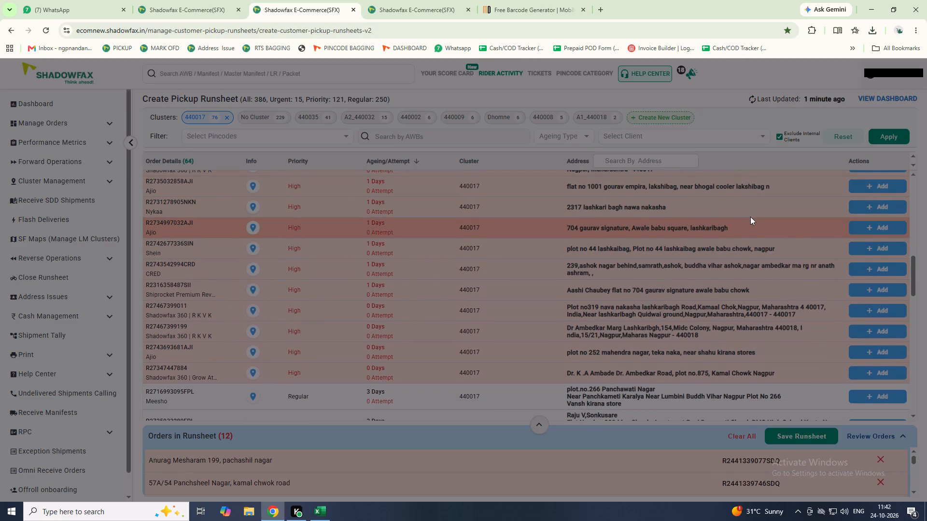
scroll(750, 217, "up", 2)
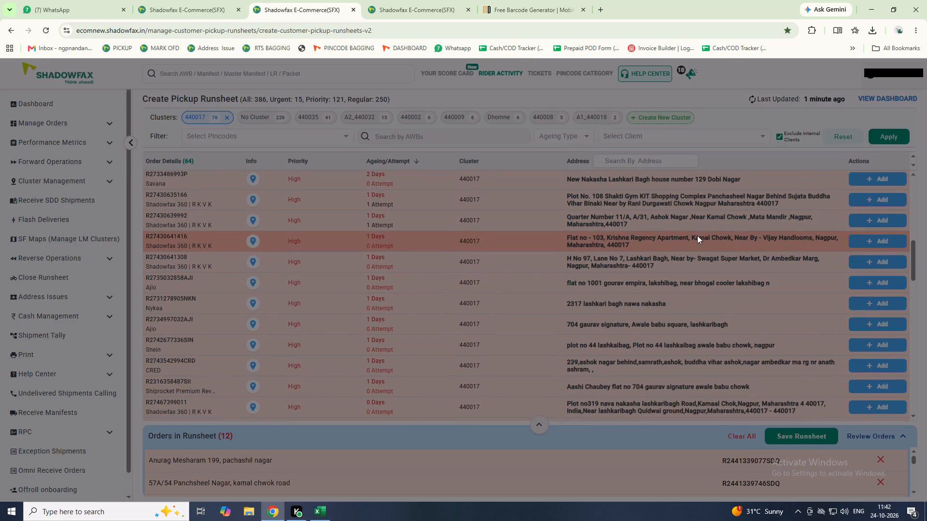
scroll(653, 241, "up", 1)
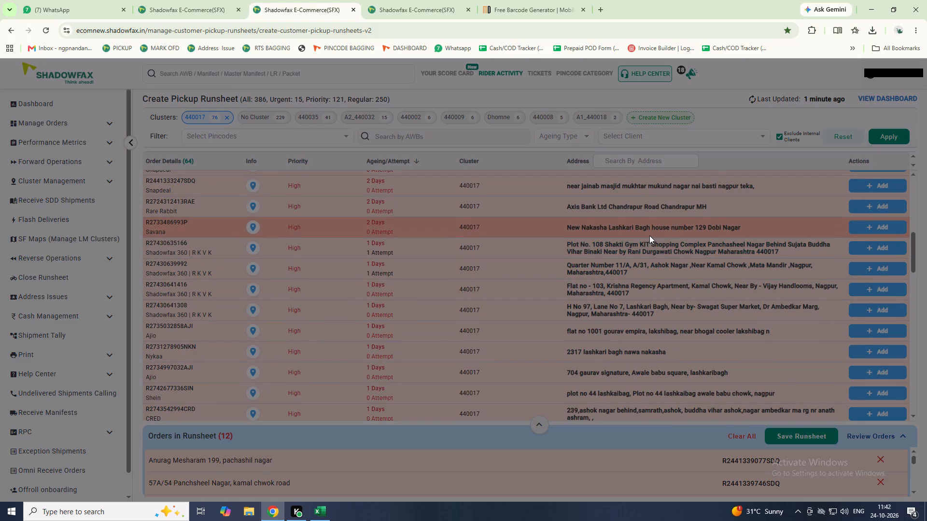
scroll(687, 245, "up", 1)
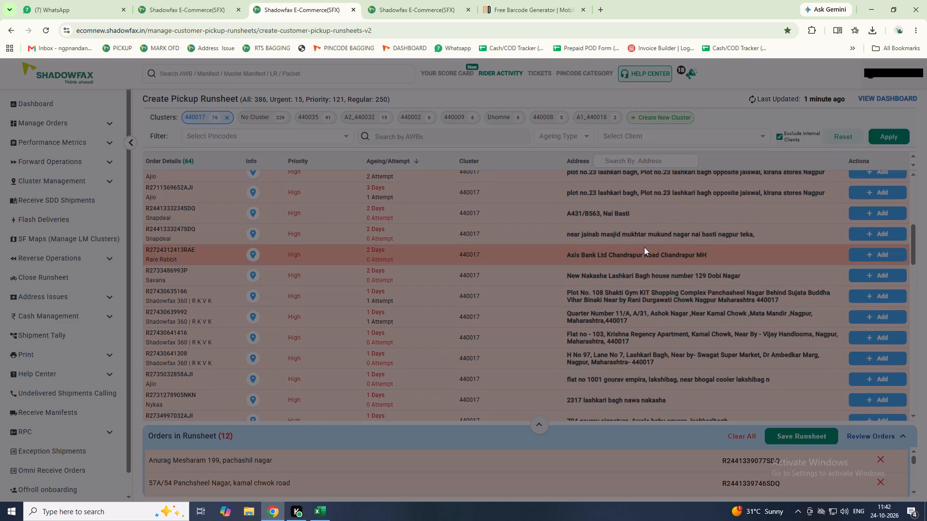
scroll(752, 228, "up", 1)
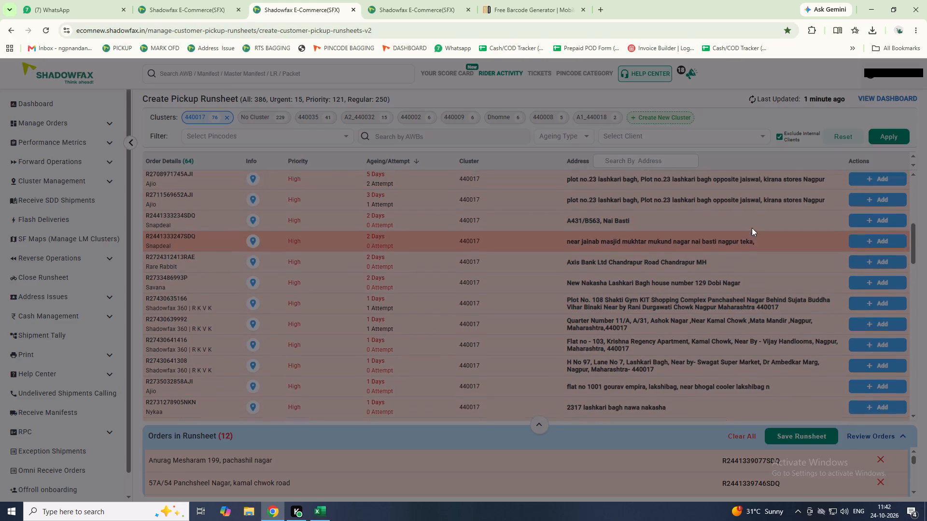
scroll(726, 241, "up", 1)
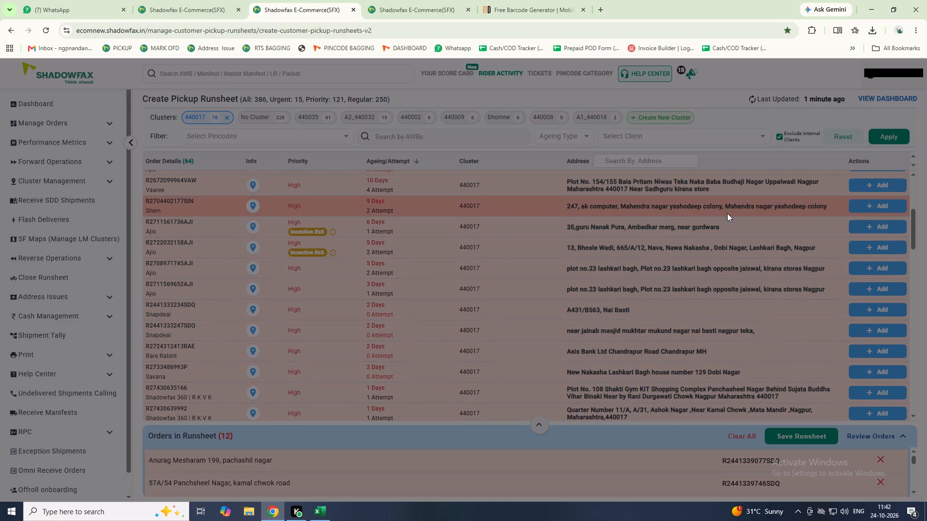
scroll(750, 207, "up", 1)
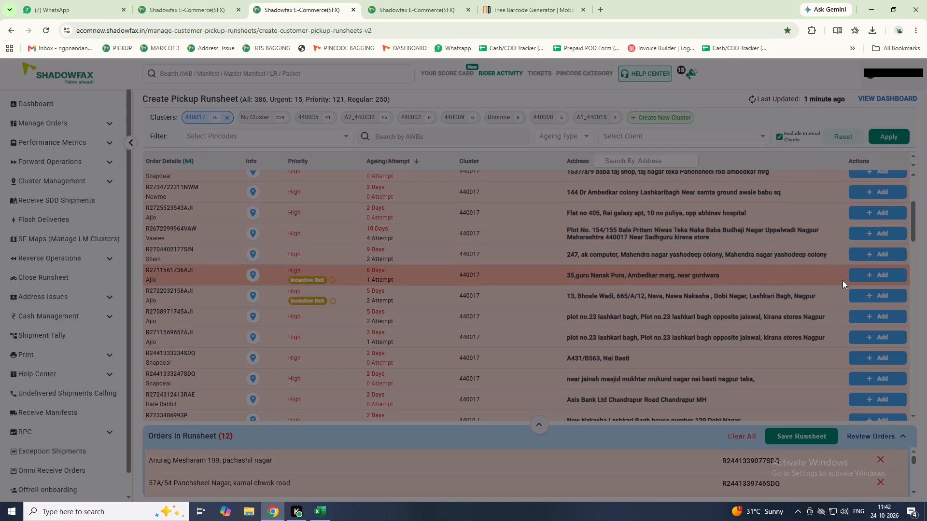
left_click(867, 276)
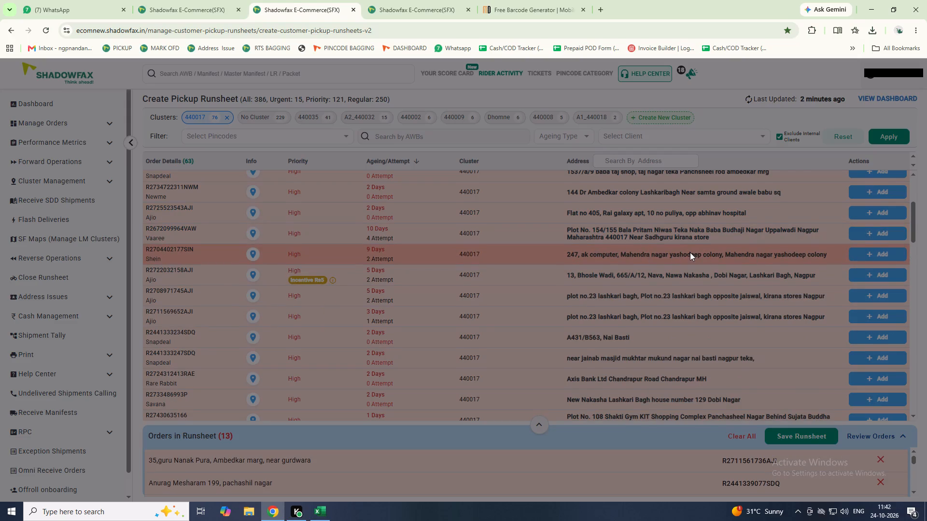
scroll(690, 252, "up", 1)
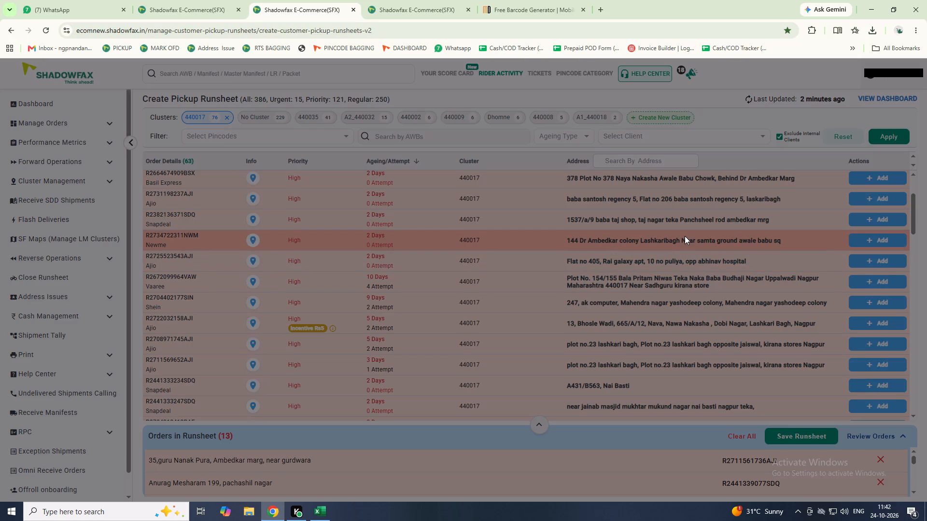
scroll(745, 228, "up", 1)
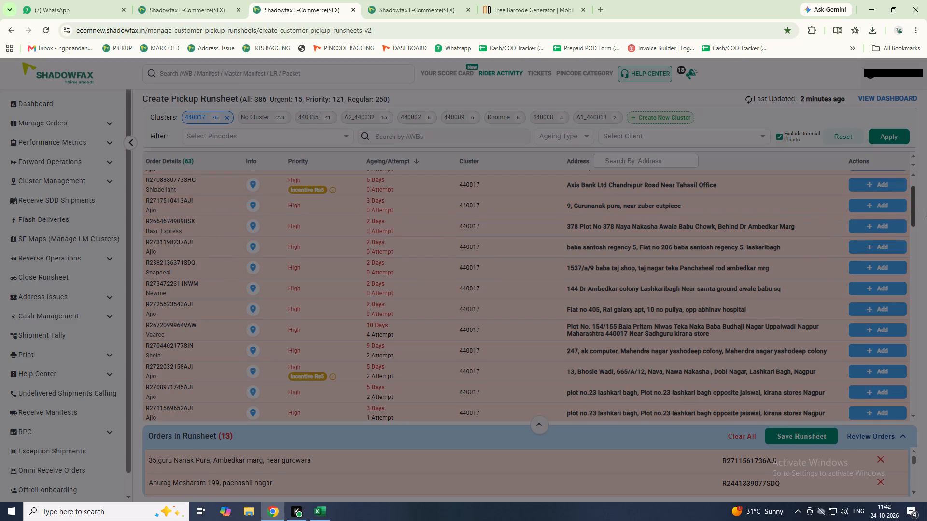
left_click(886, 206)
scroll(762, 217, "up", 1)
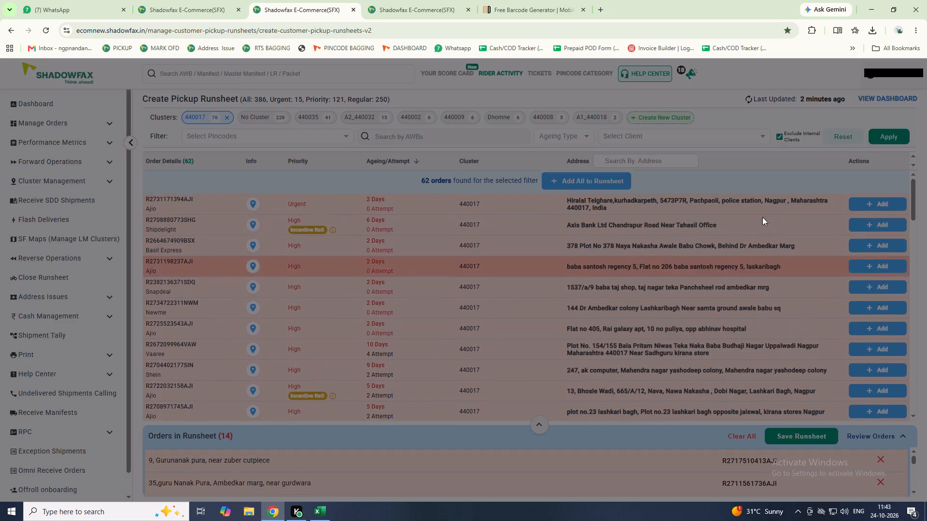
scroll(738, 225, "up", 1)
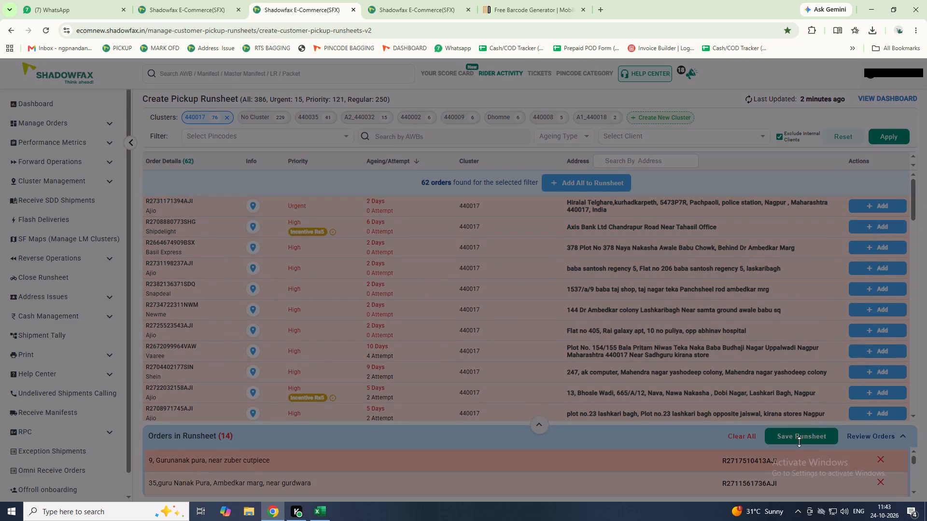
left_click(798, 437)
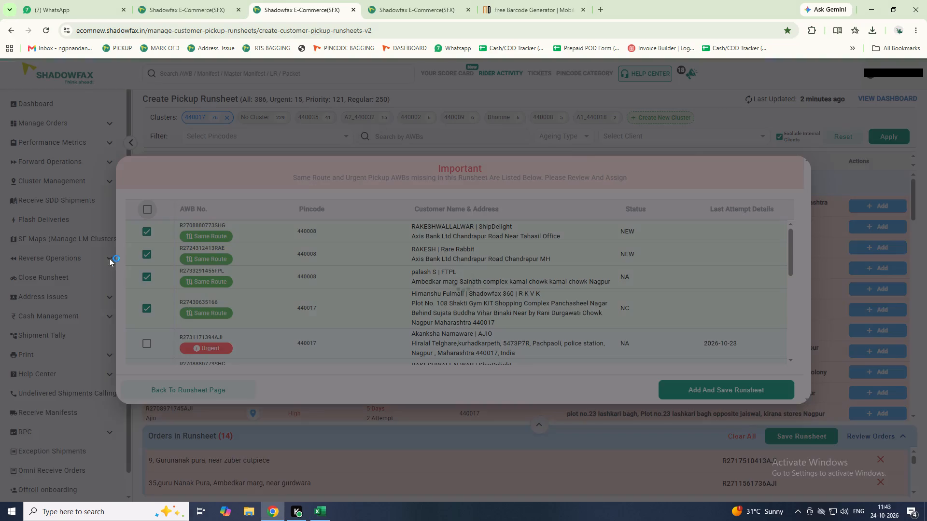
double_click(149, 211)
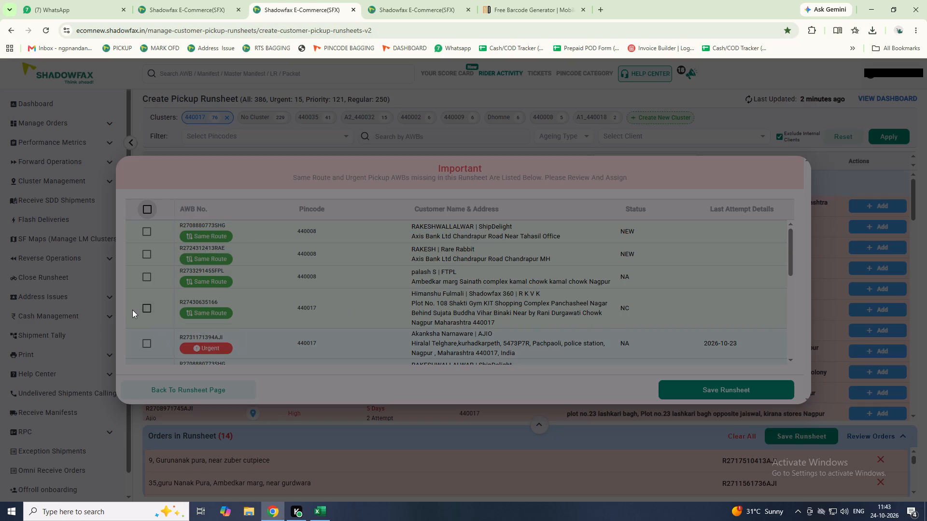
left_click(146, 304)
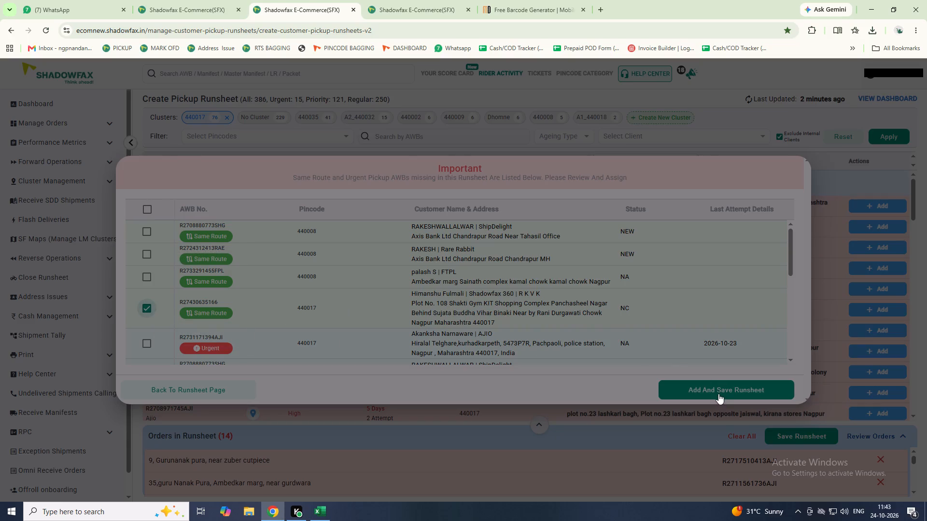
left_click(719, 394)
Assign the created pickup runsheet to rider Naresh, mark it OFP and close the confirmation.
left_click(241, 333)
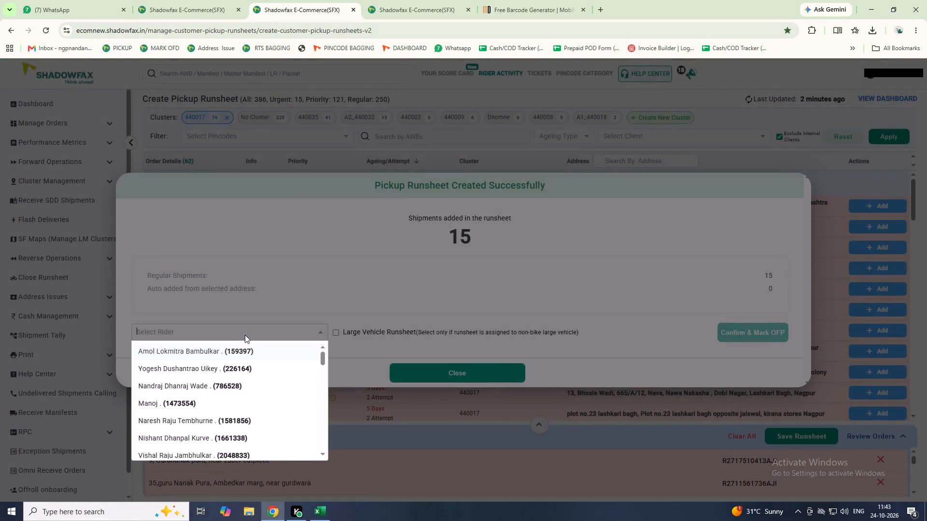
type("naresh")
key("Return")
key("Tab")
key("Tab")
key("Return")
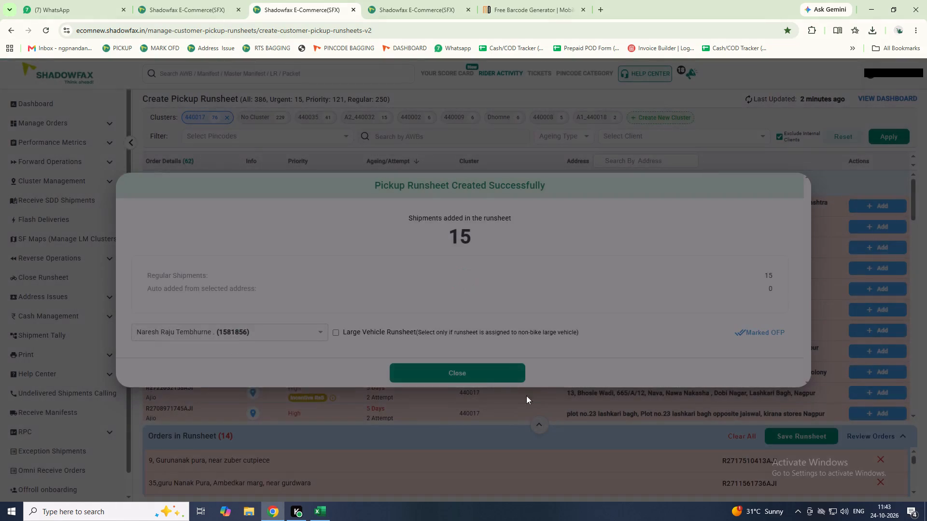
left_click(478, 375)
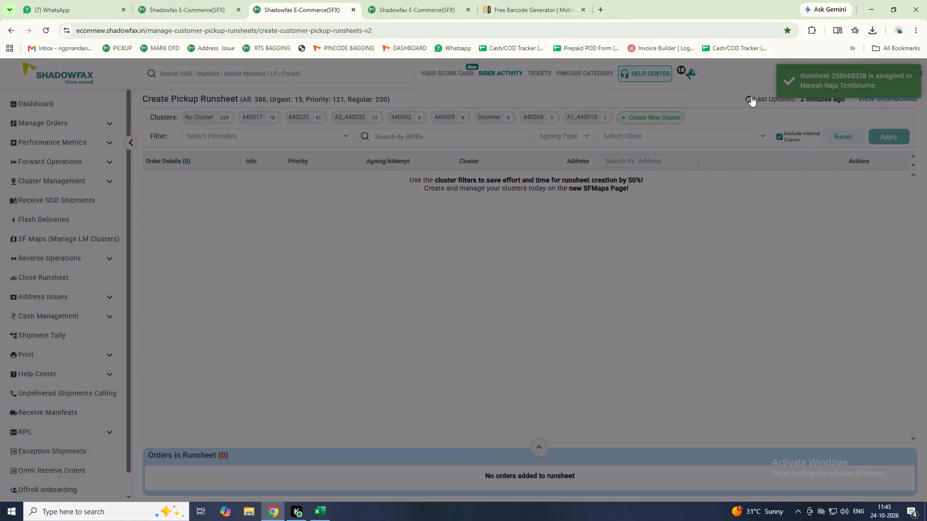
Refresh the pickup runsheet counts and list the pending orders of cluster 440002.
triple_click(751, 96)
left_click(747, 96)
left_click(406, 117)
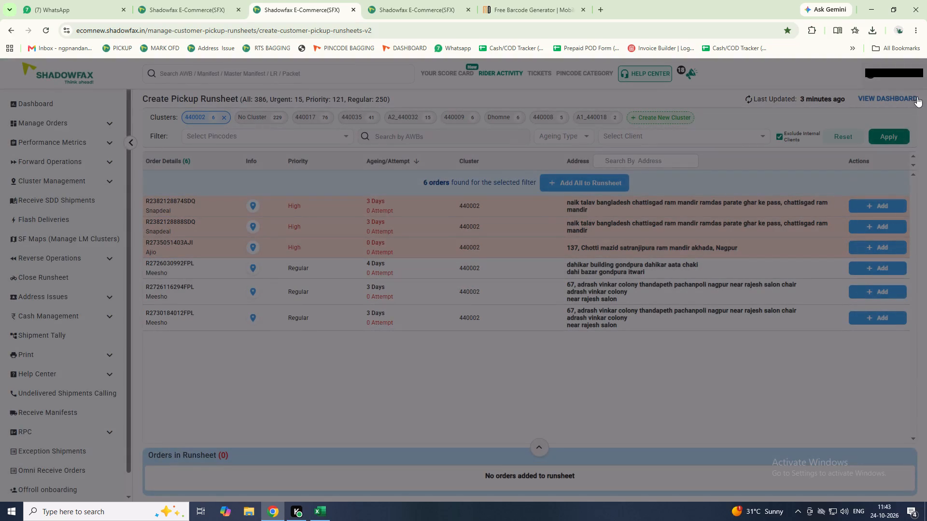
Review the orders in unassigned pickup runsheet 257956182.
left_click(898, 96)
left_click(494, 113)
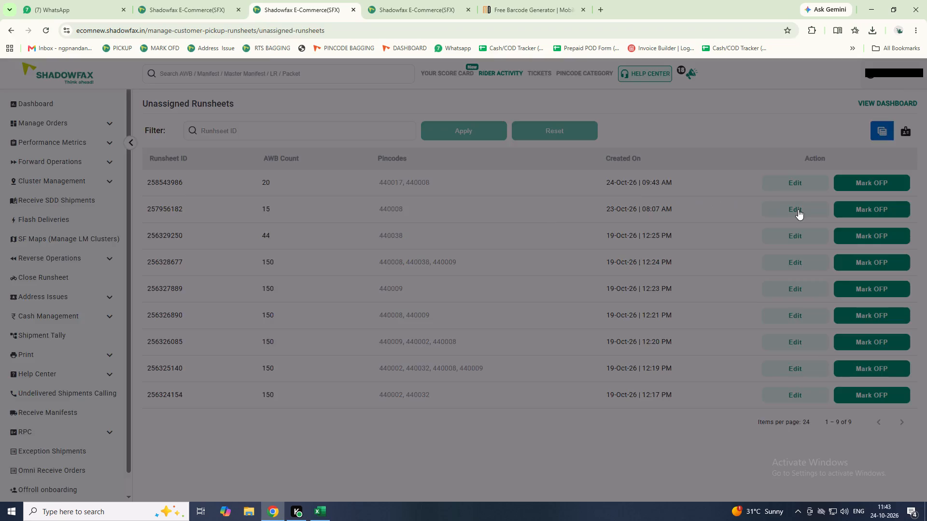
left_click(798, 209)
scroll(581, 402, "down", 7)
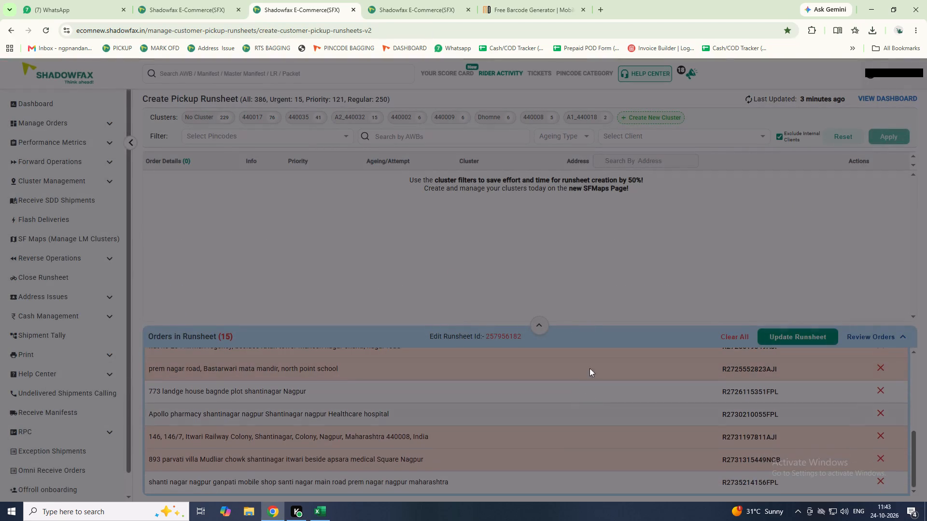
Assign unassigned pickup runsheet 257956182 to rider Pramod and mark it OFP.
left_click(884, 98)
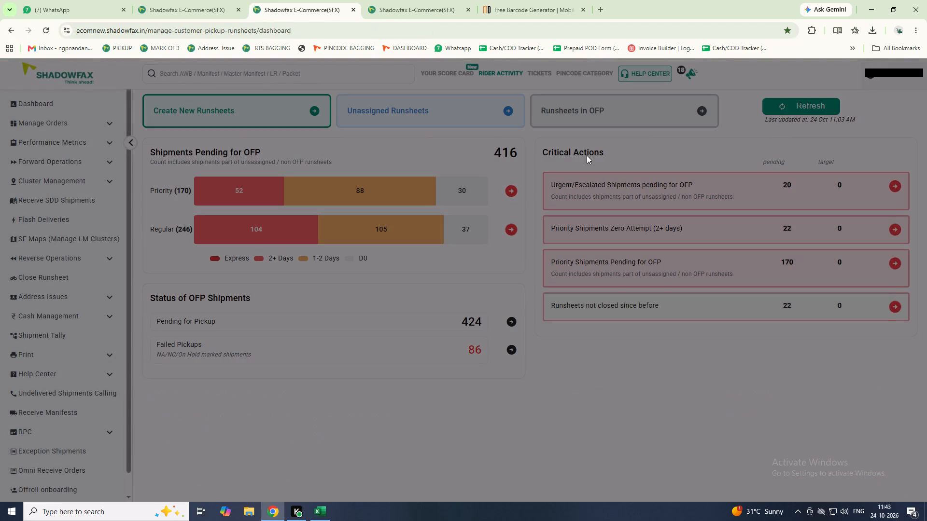
left_click(484, 120)
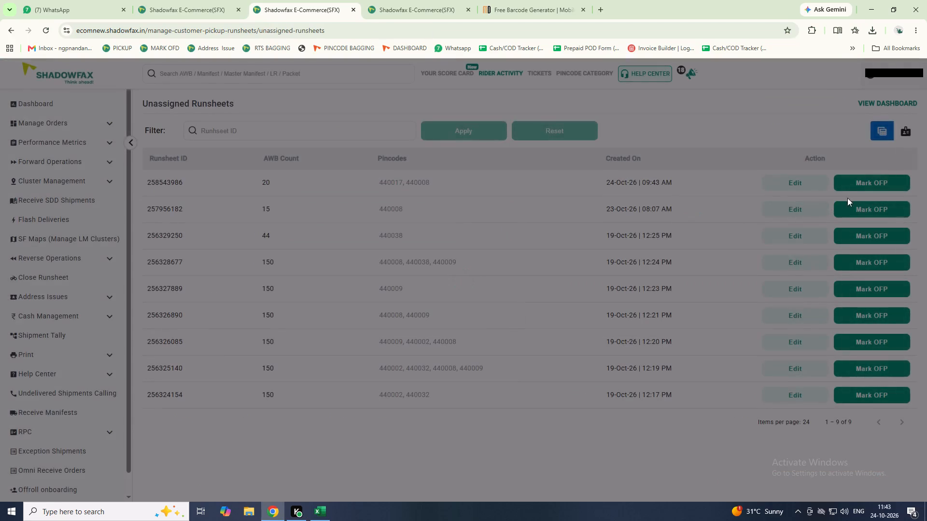
left_click(869, 206)
left_click(514, 286)
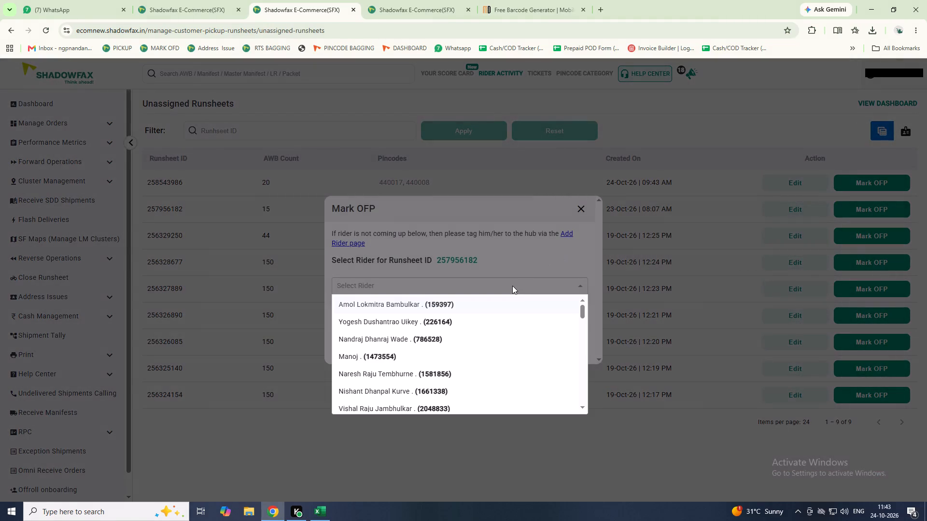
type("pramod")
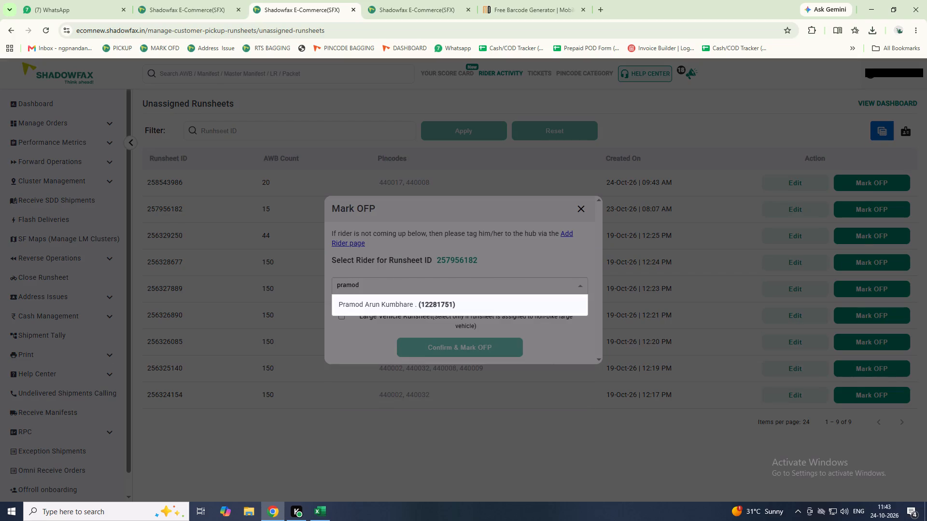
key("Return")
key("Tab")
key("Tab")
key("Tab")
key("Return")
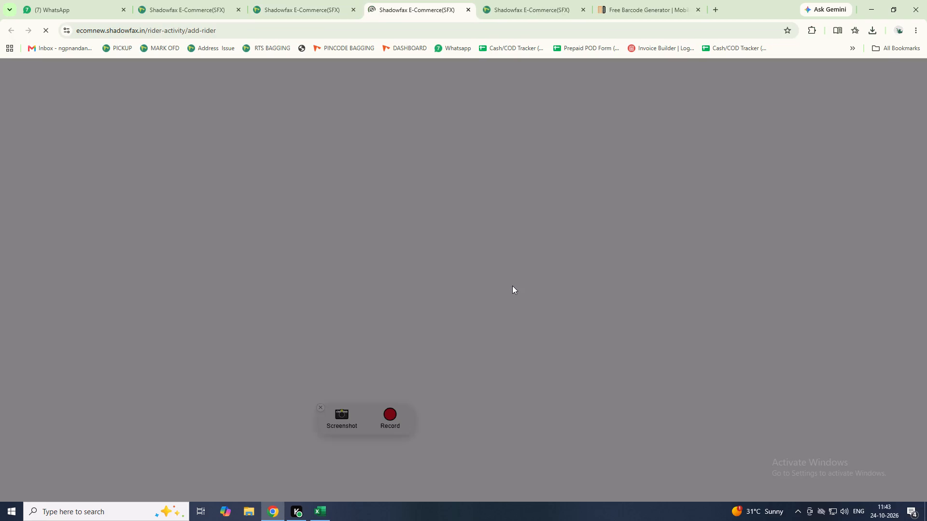
left_click(316, 3)
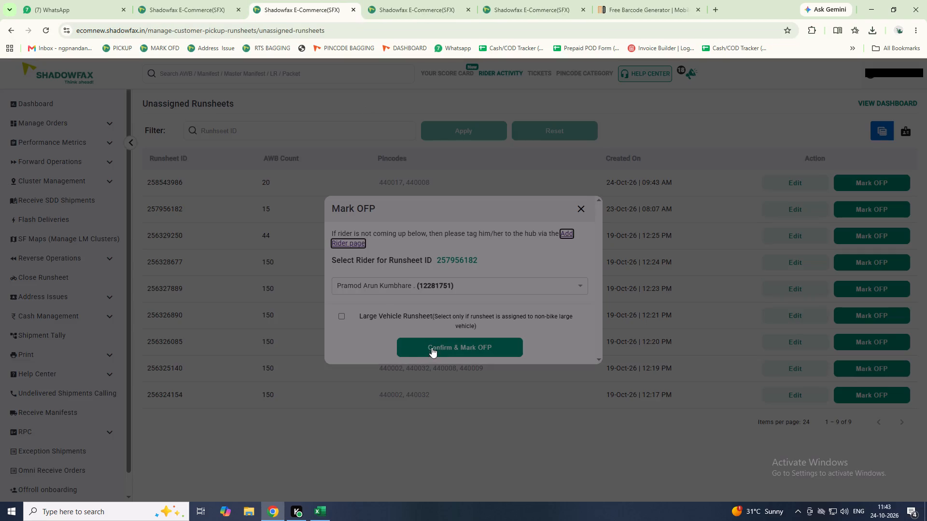
left_click(432, 353)
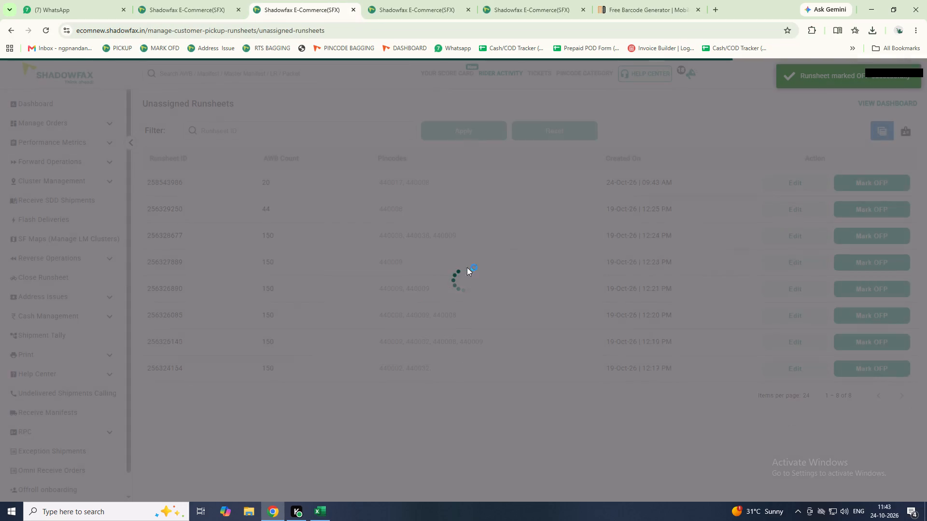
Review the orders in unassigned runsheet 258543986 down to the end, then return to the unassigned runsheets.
left_click(797, 181)
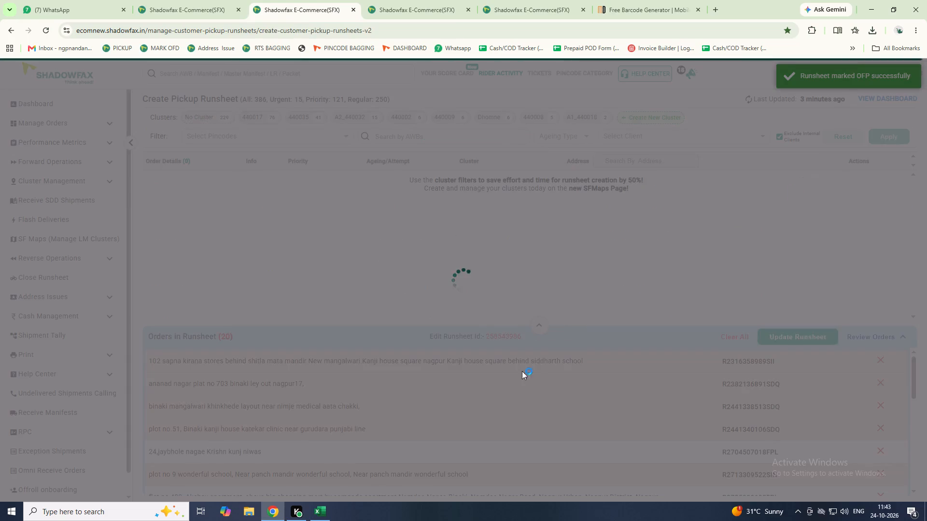
scroll(311, 402, "down", 1)
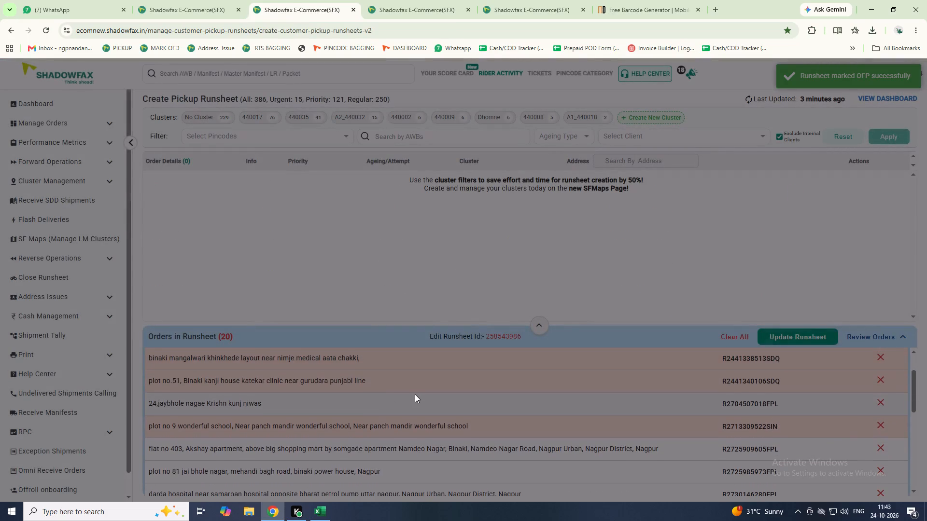
scroll(415, 394, "down", 13)
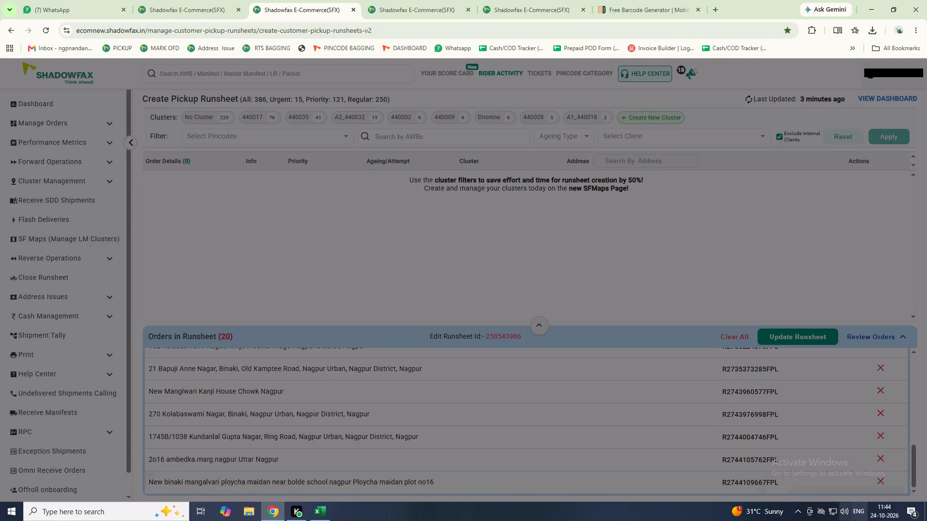
left_click(875, 95)
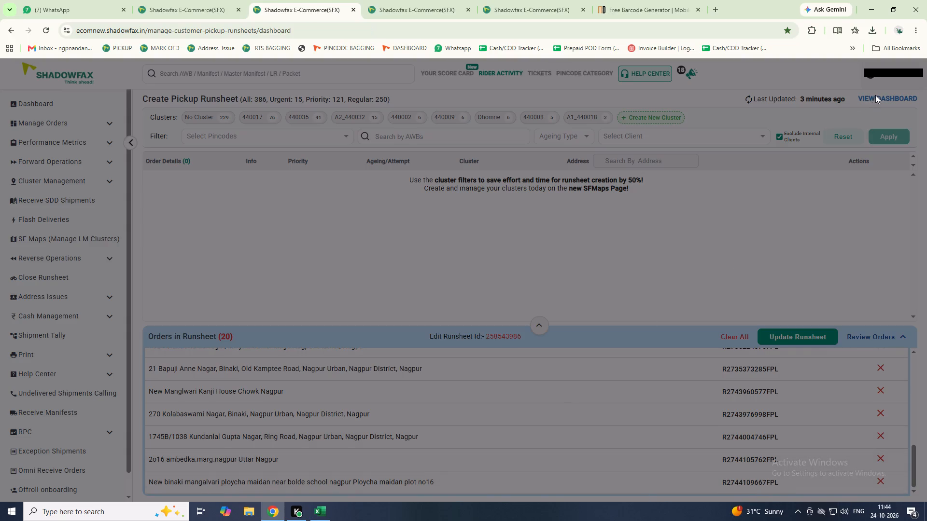
left_click(430, 108)
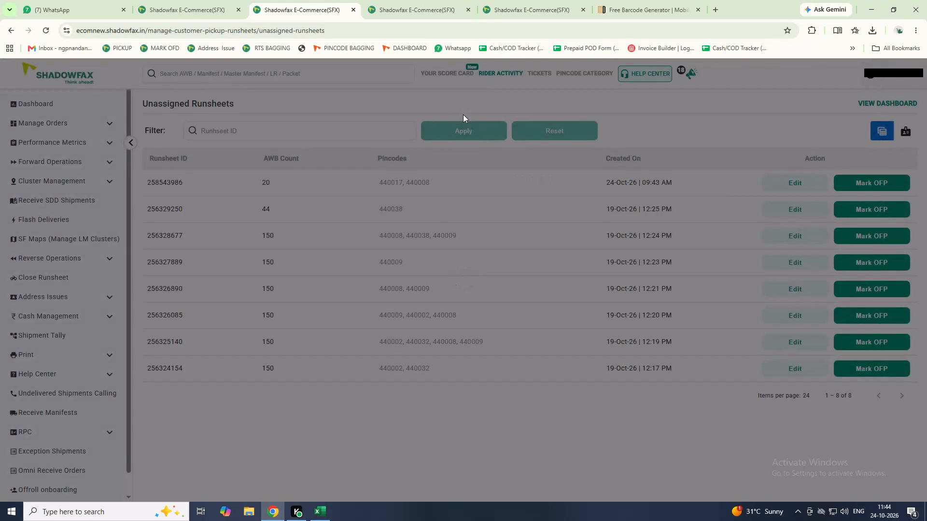
Start the Forward runsheet closure for rider Katkar and advance it to the close runsheet confirmation stage.
left_click(47, 278)
left_click(302, 160)
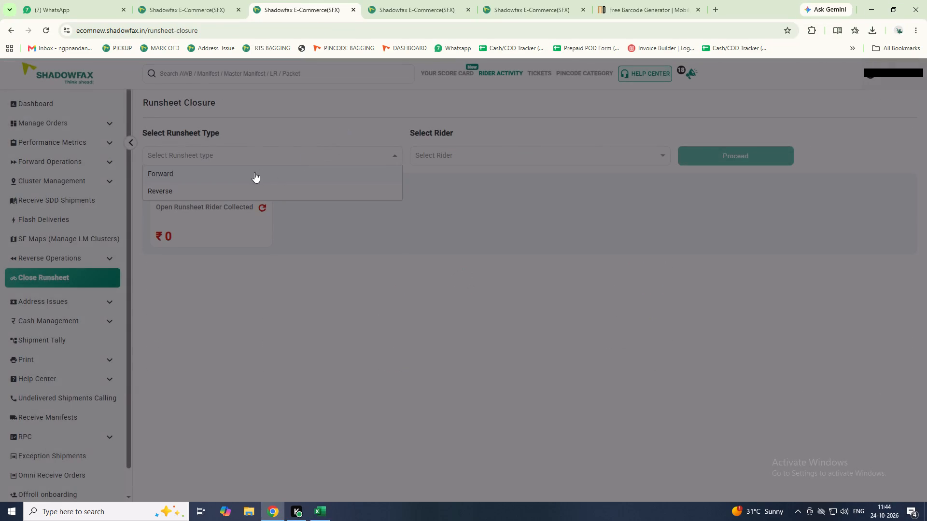
left_click(253, 172)
left_click(409, 156)
left_click(462, 156)
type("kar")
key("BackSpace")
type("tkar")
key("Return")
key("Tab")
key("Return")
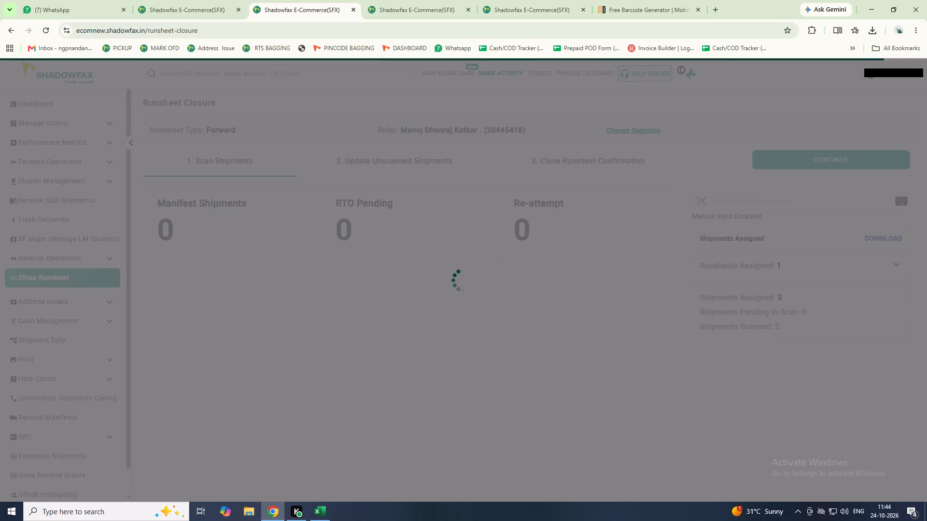
left_click(867, 158)
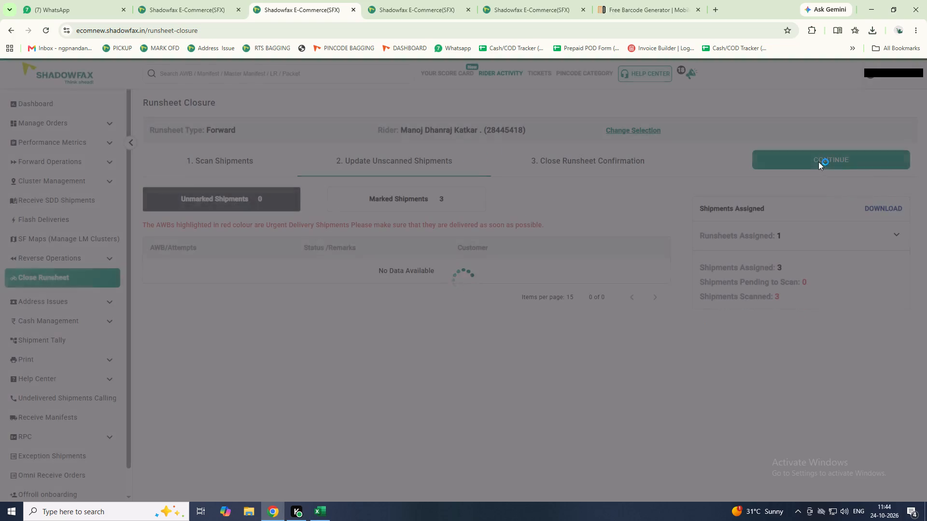
left_click(821, 164)
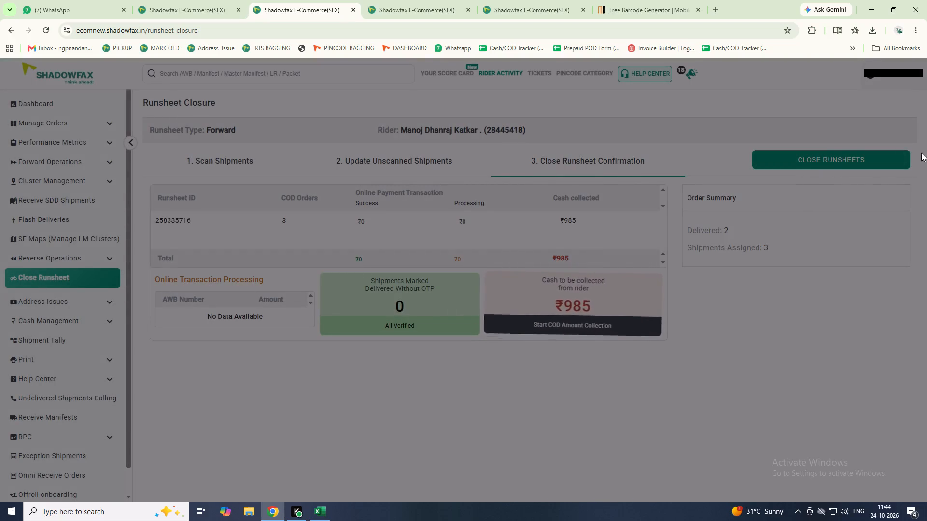
Record ₹985 as cash in hand for the rider's COD collection and close the payment dialog.
left_click(587, 322)
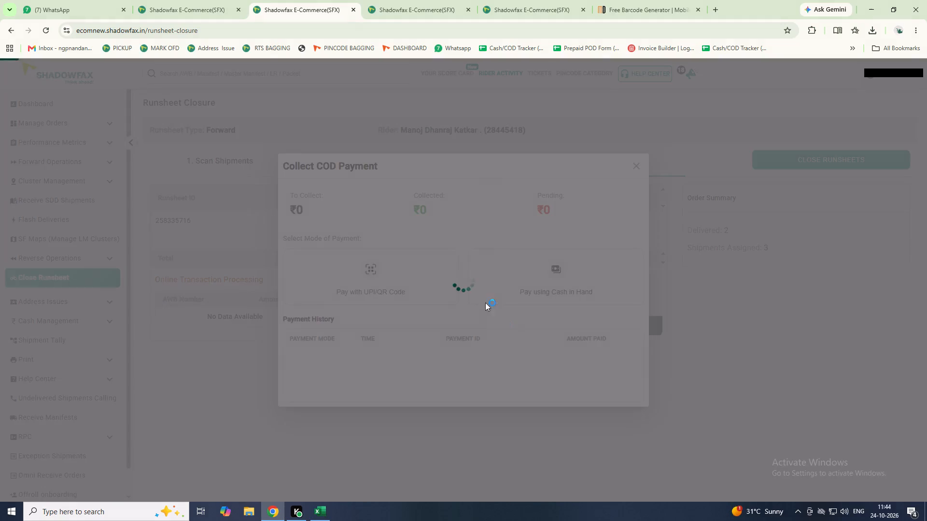
left_click(558, 271)
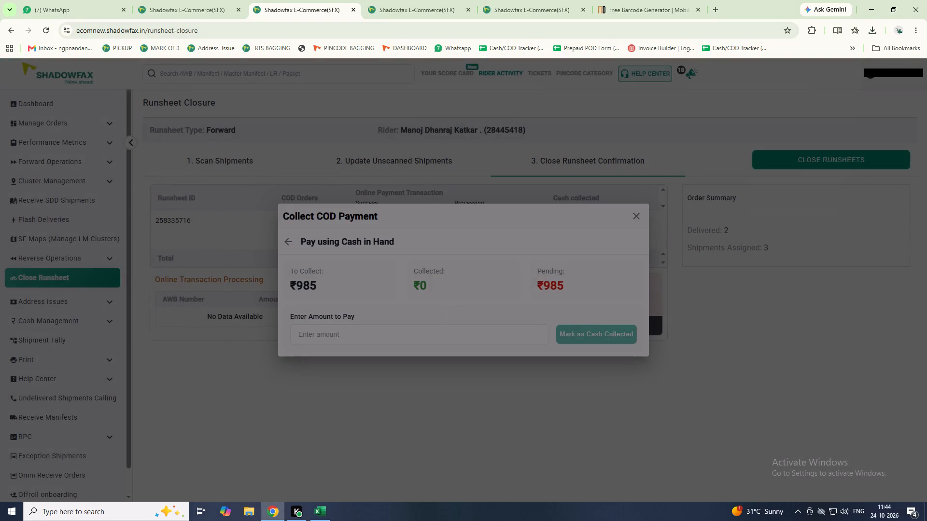
left_click(421, 334)
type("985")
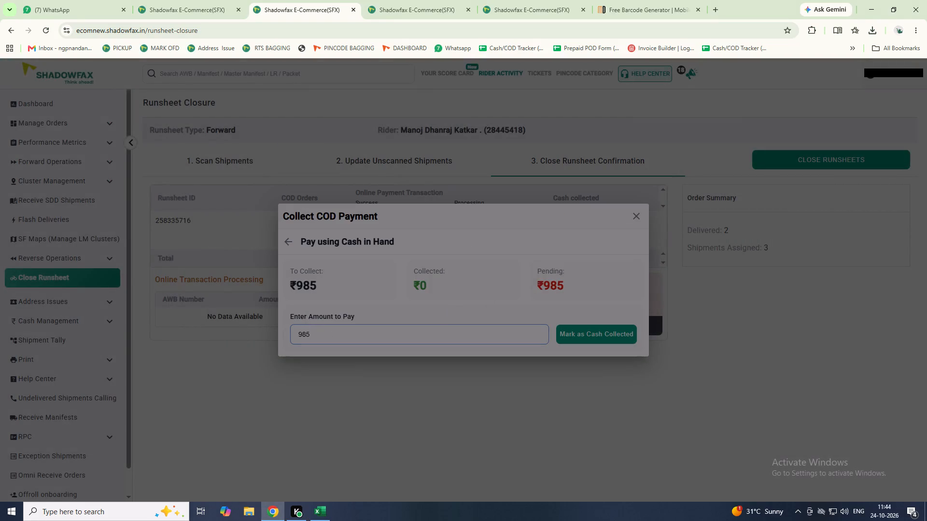
left_click(615, 334)
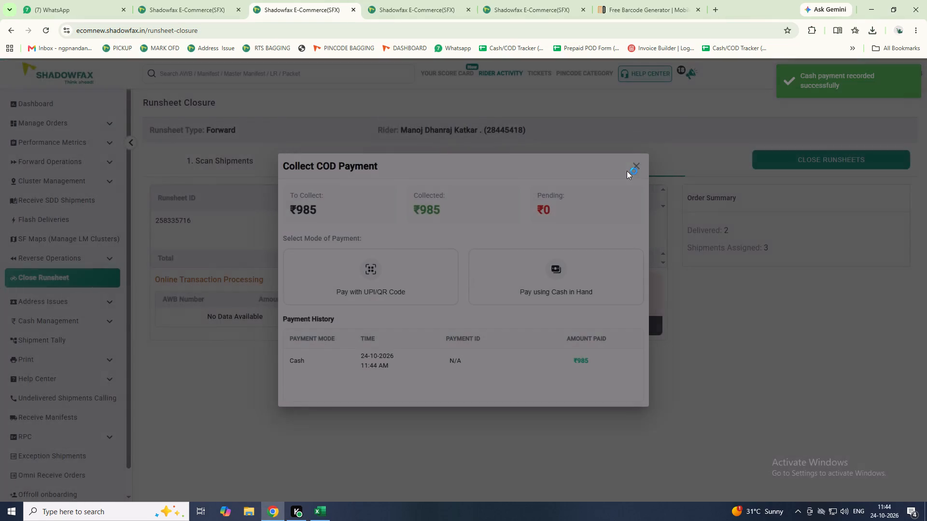
left_click(636, 165)
left_click(590, 327)
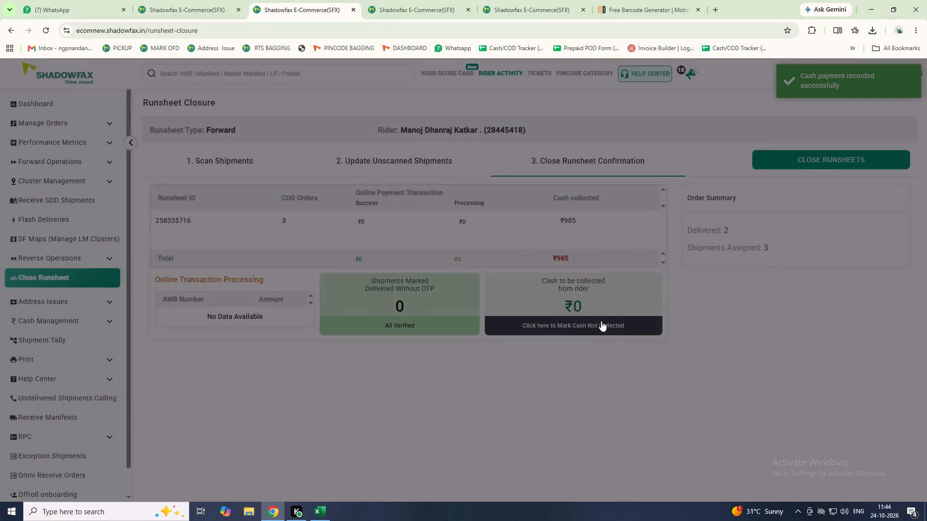
left_click(795, 175)
left_click(799, 160)
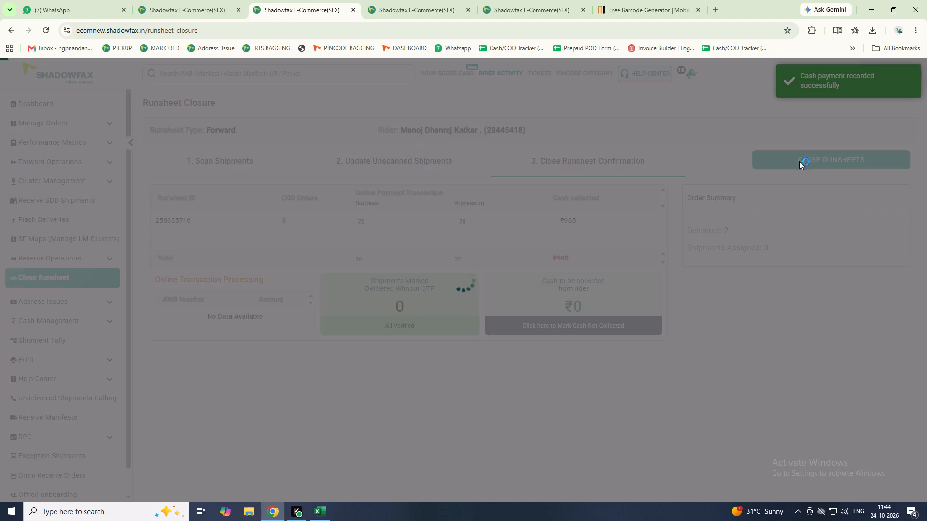
left_click(193, 5)
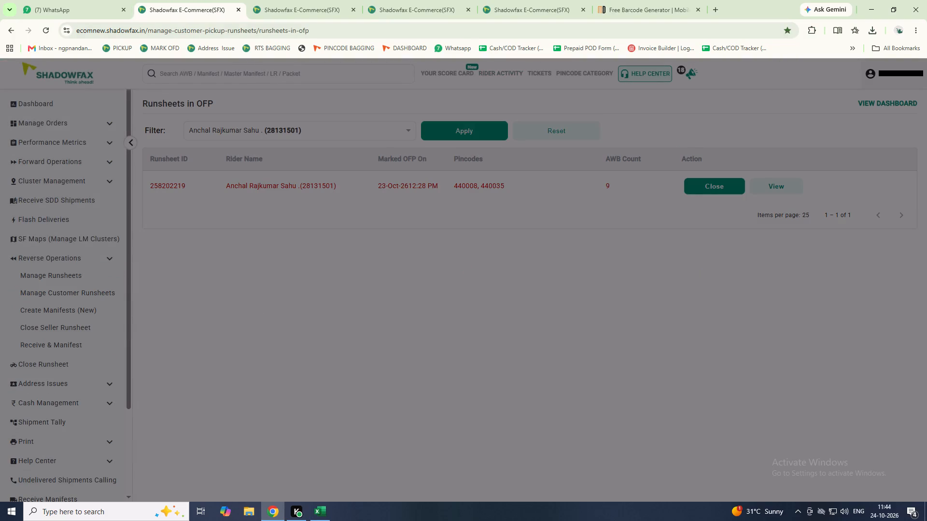
left_click(779, 186)
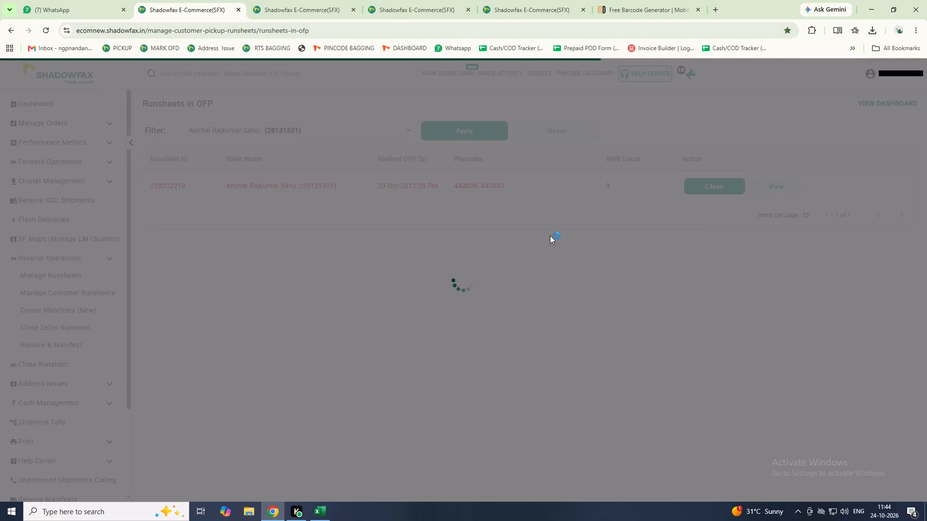
left_click(431, 216)
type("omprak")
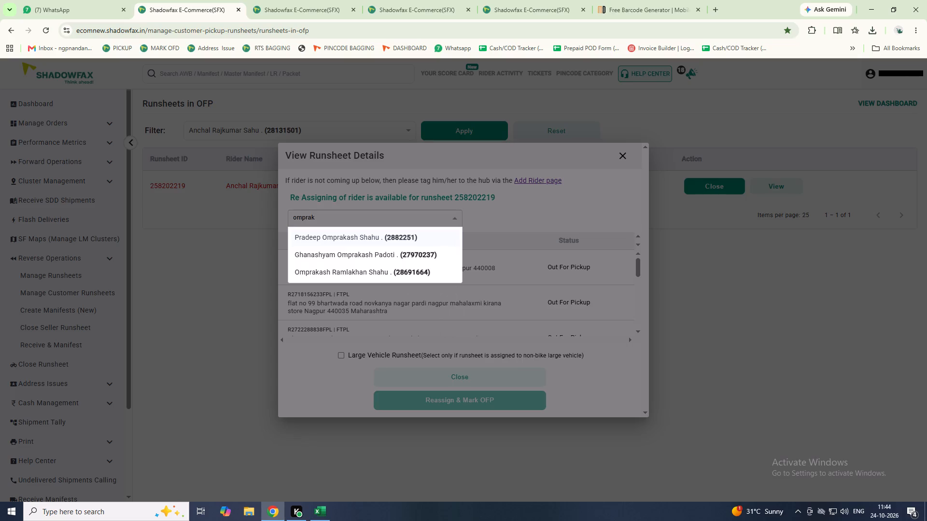
left_click(355, 274)
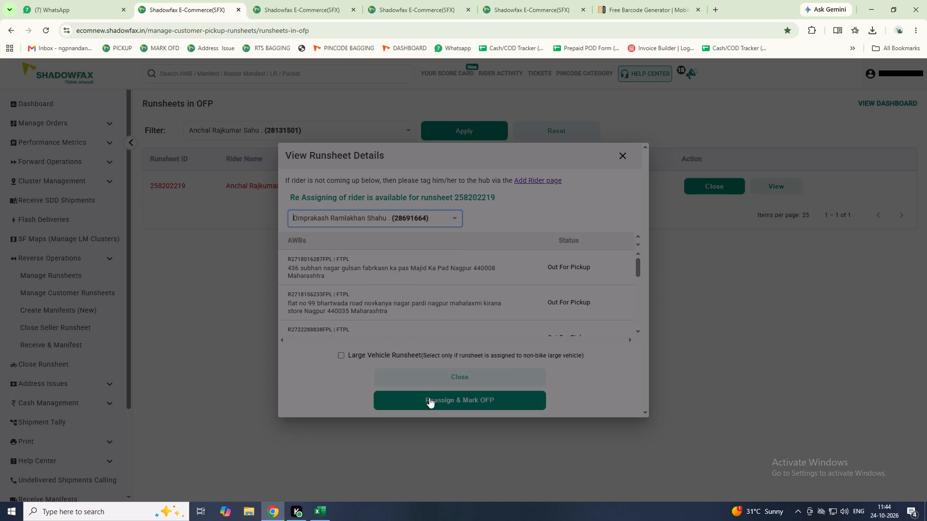
left_click(425, 403)
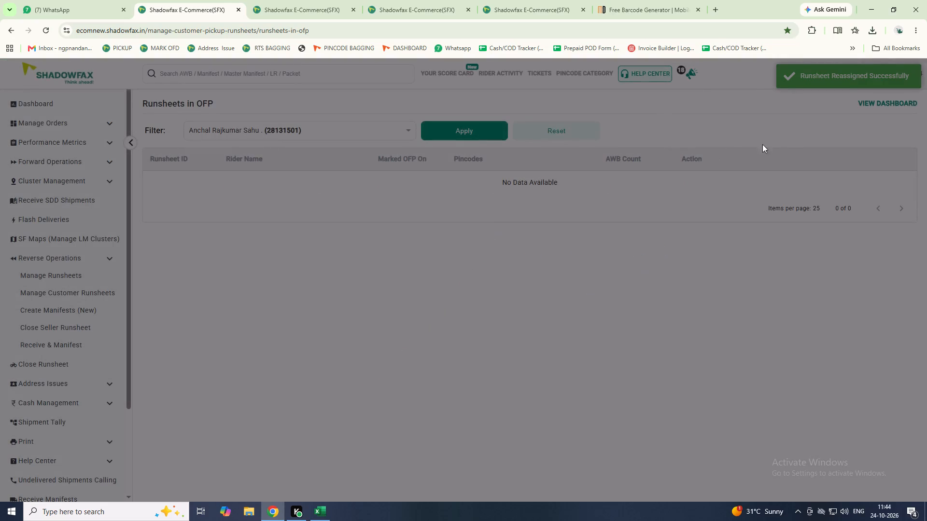
Refresh the pickup dashboard and the runsheet creation counts, and list the pending orders of cluster 440009.
double_click(883, 100)
double_click(810, 110)
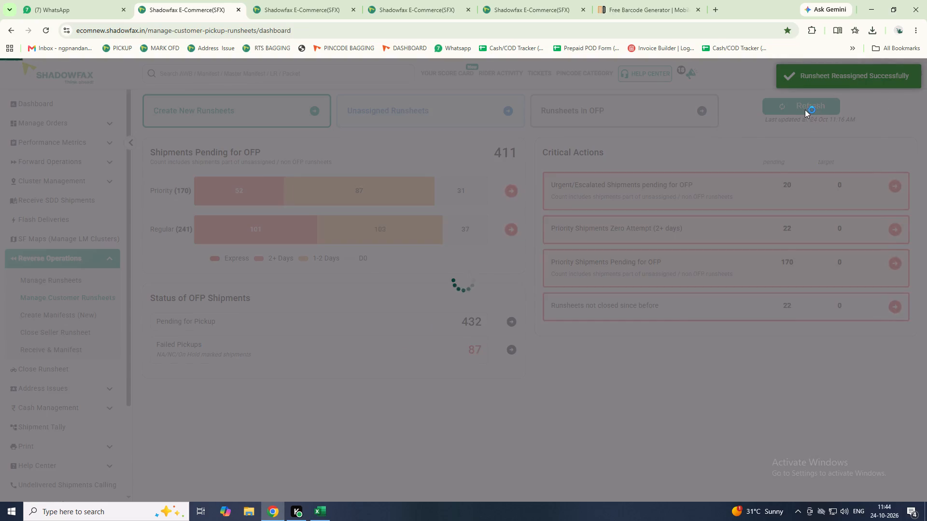
left_click(263, 110)
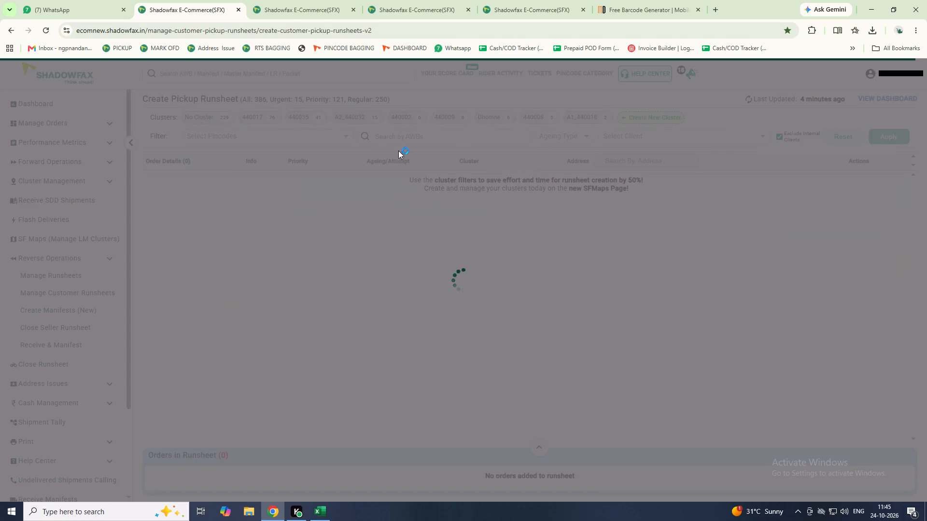
double_click(748, 96)
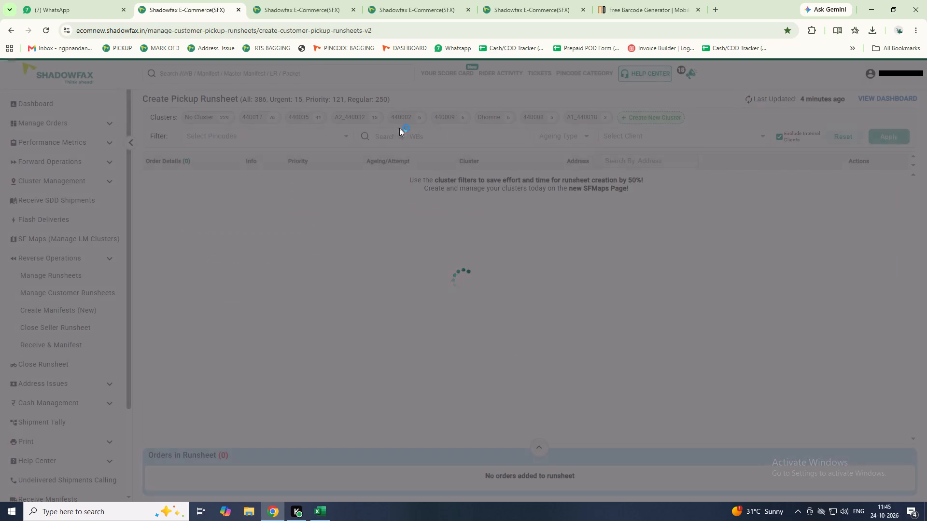
left_click(450, 116)
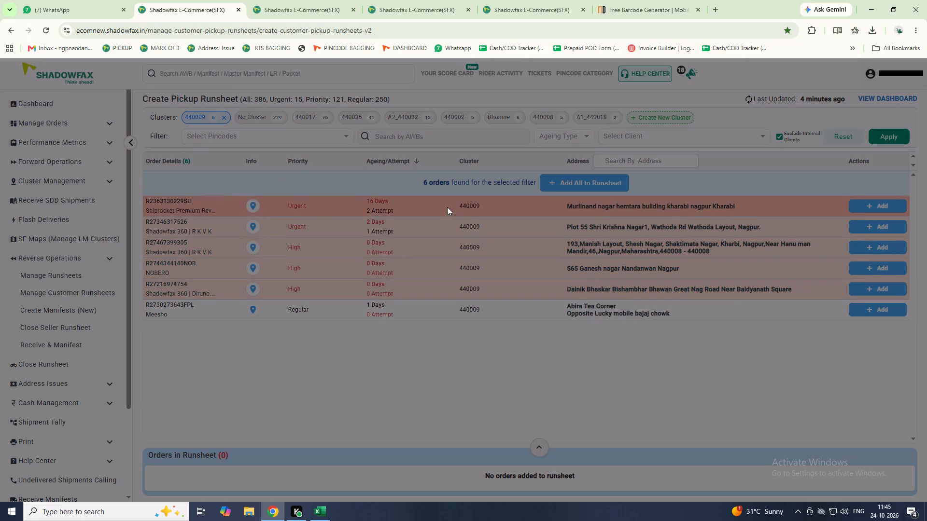
double_click(871, 226)
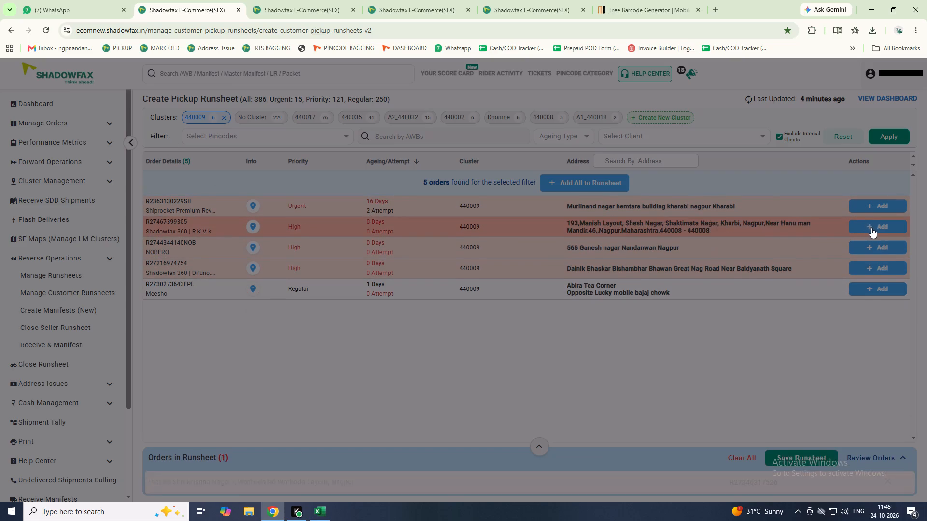
left_click(792, 437)
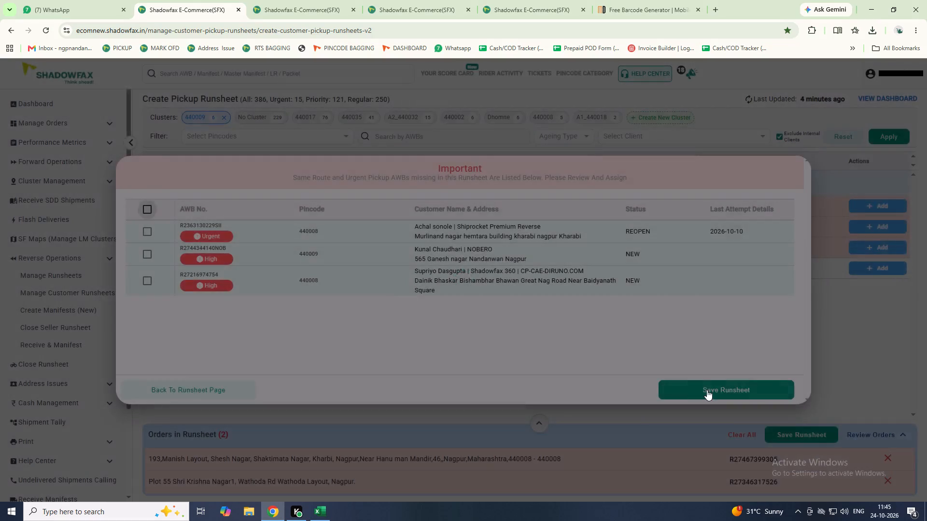
left_click(707, 390)
left_click(272, 340)
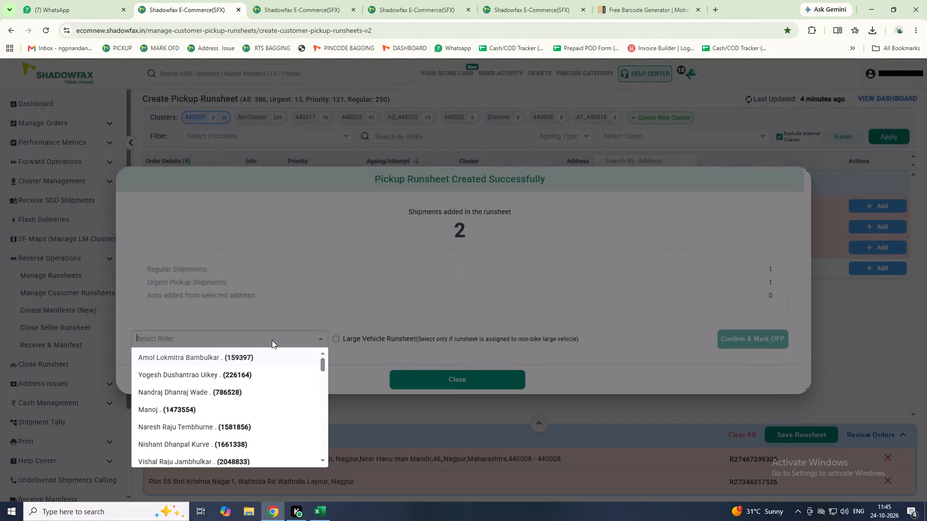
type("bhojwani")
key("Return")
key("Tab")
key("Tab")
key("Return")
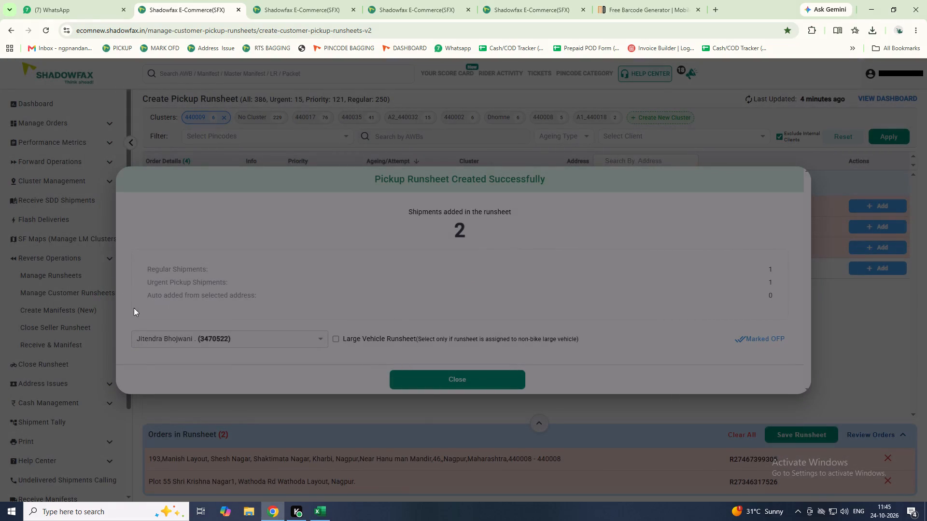
left_click(430, 378)
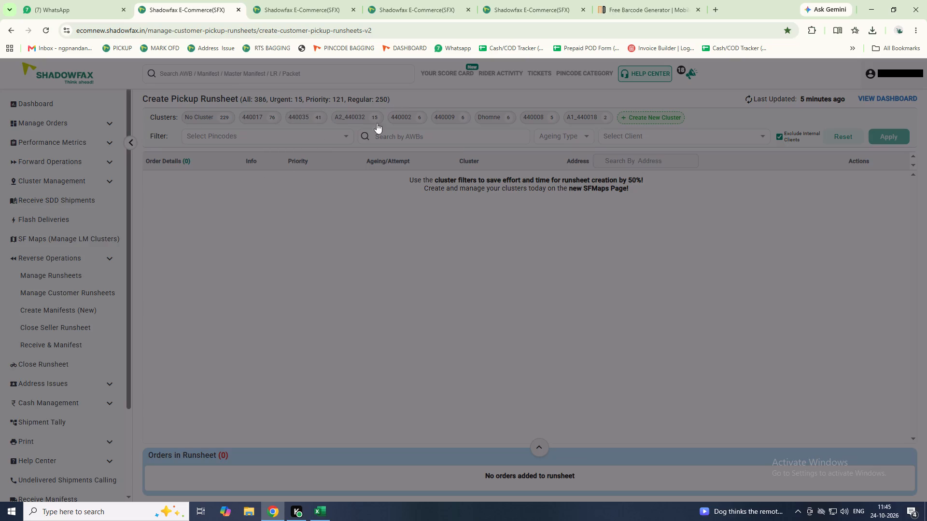
Refresh the runsheet creation counts and add all urgent and high priority orders of cluster A2_440032 to a new runsheet.
double_click(745, 100)
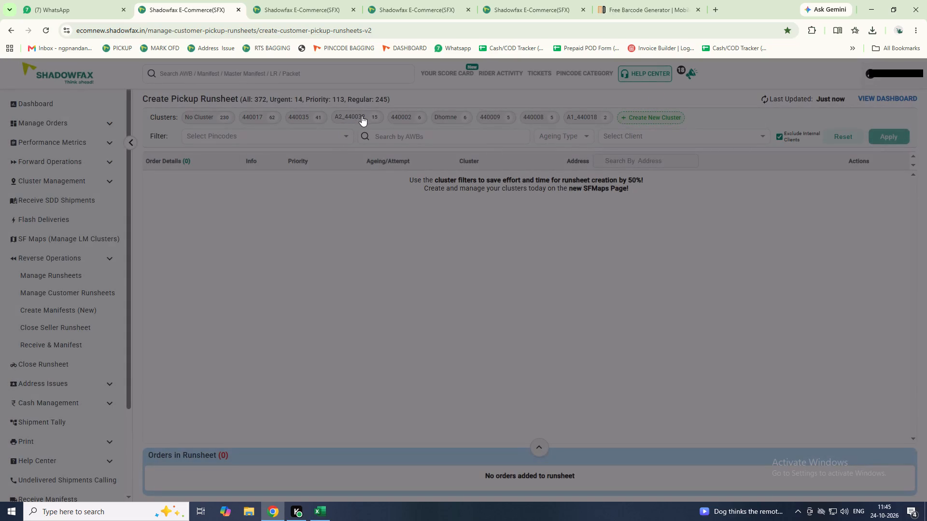
left_click(359, 116)
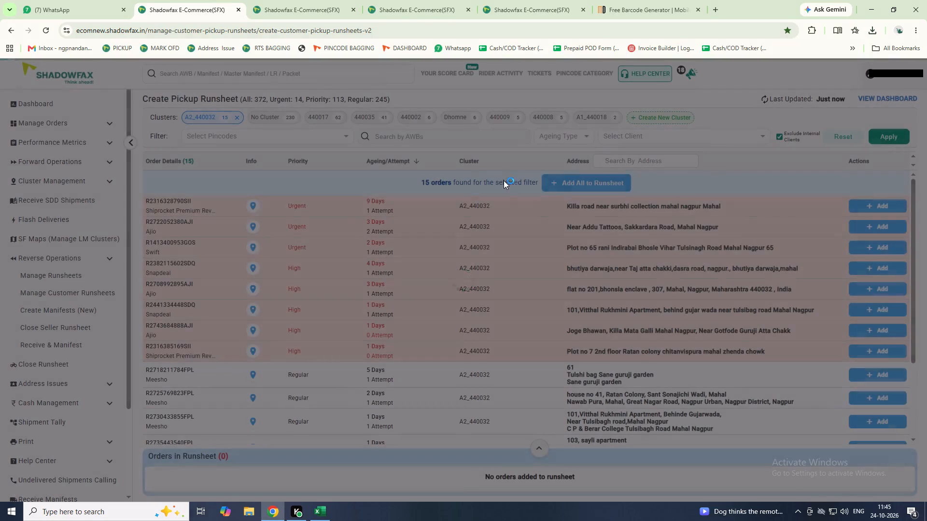
left_click(885, 207)
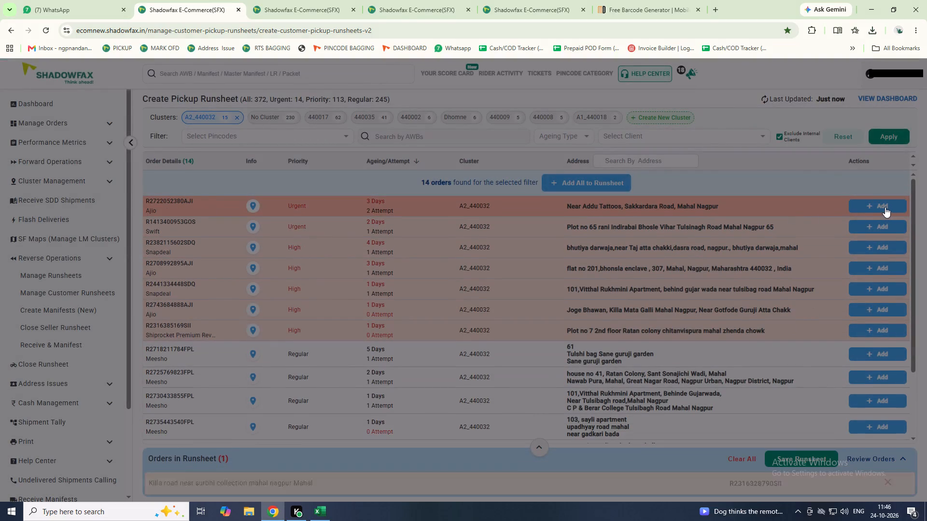
triple_click(886, 207)
triple_click(886, 206)
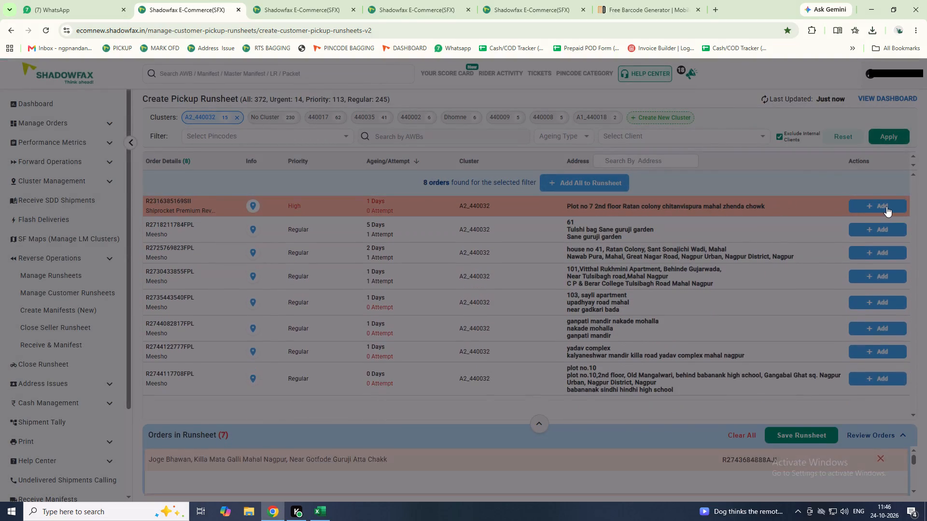
left_click(886, 206)
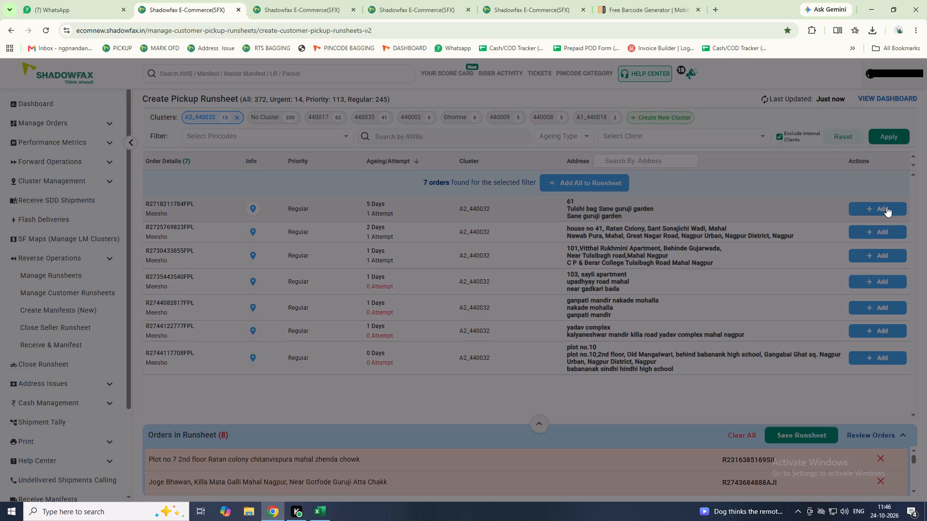
left_click(250, 282)
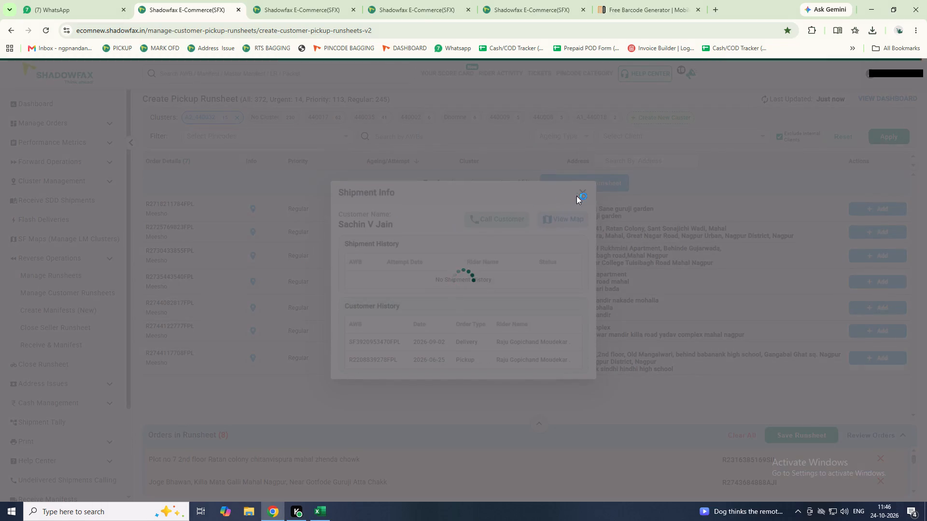
left_click(580, 192)
left_click(599, 187)
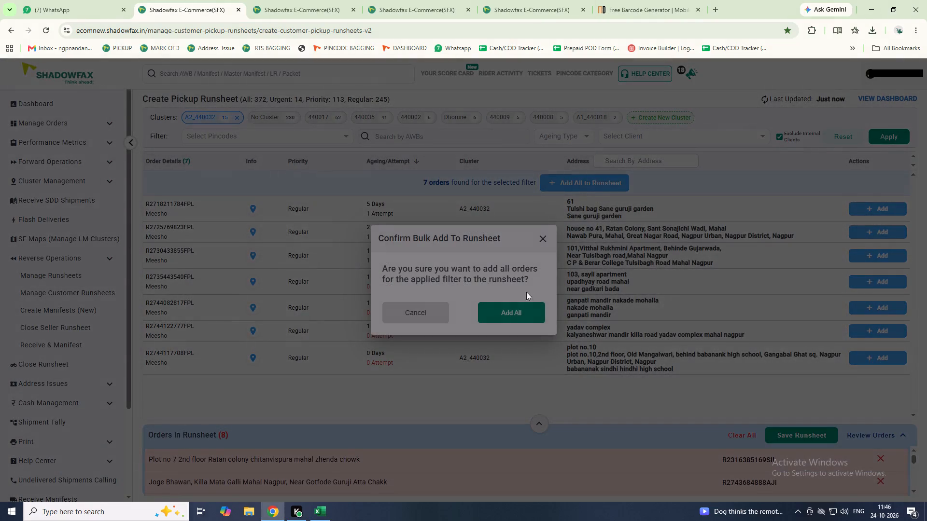
left_click(512, 314)
left_click(803, 437)
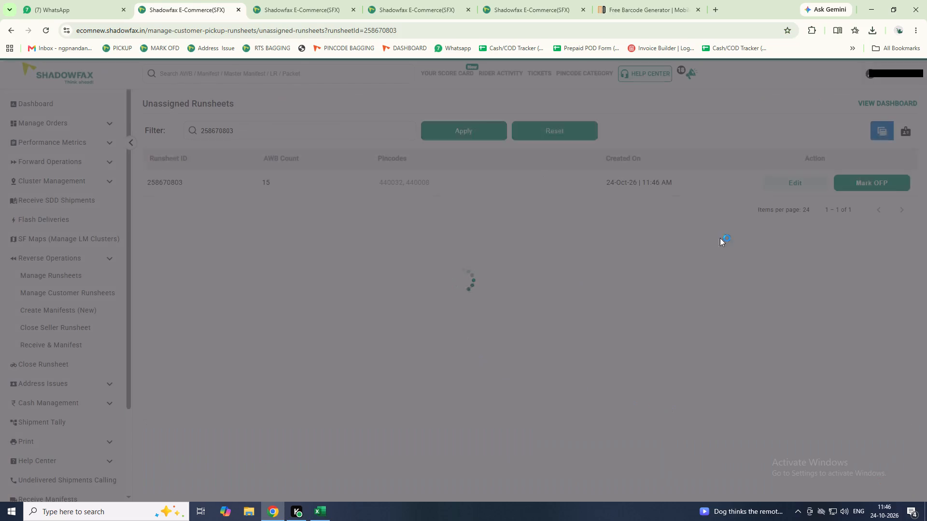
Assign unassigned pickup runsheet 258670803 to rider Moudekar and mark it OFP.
left_click(867, 188)
left_click(506, 290)
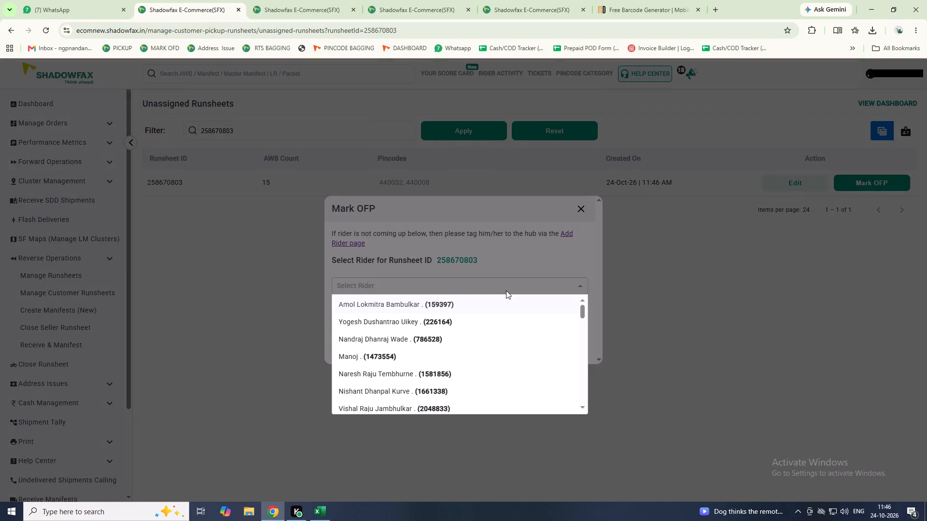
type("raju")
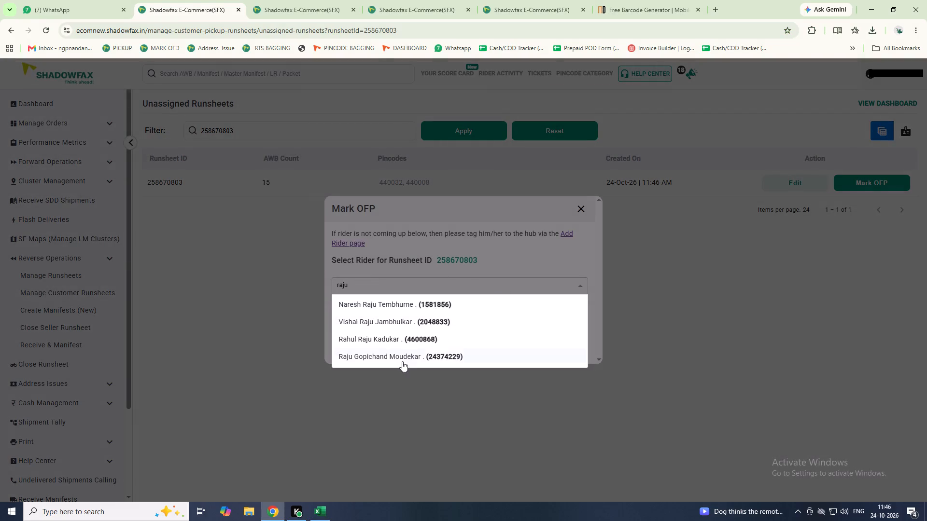
left_click(403, 360)
left_click(458, 356)
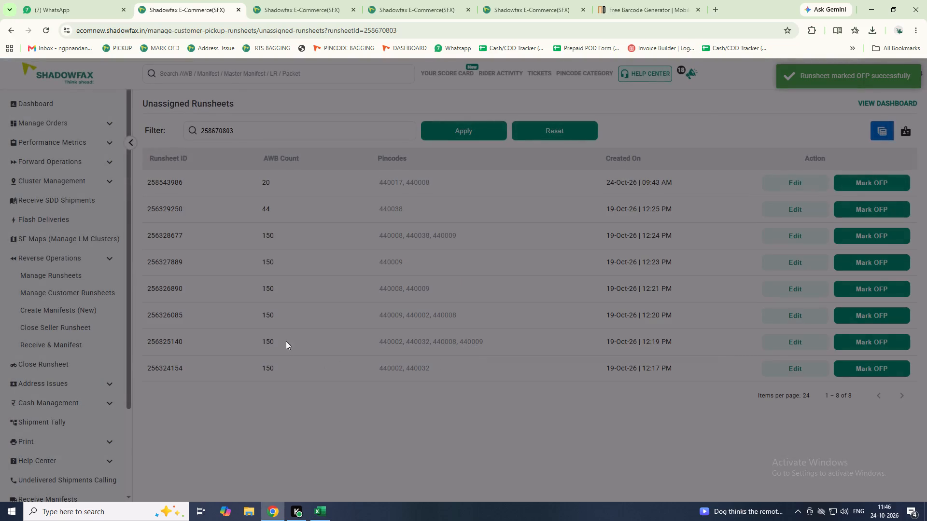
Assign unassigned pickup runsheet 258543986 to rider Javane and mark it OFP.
left_click(872, 184)
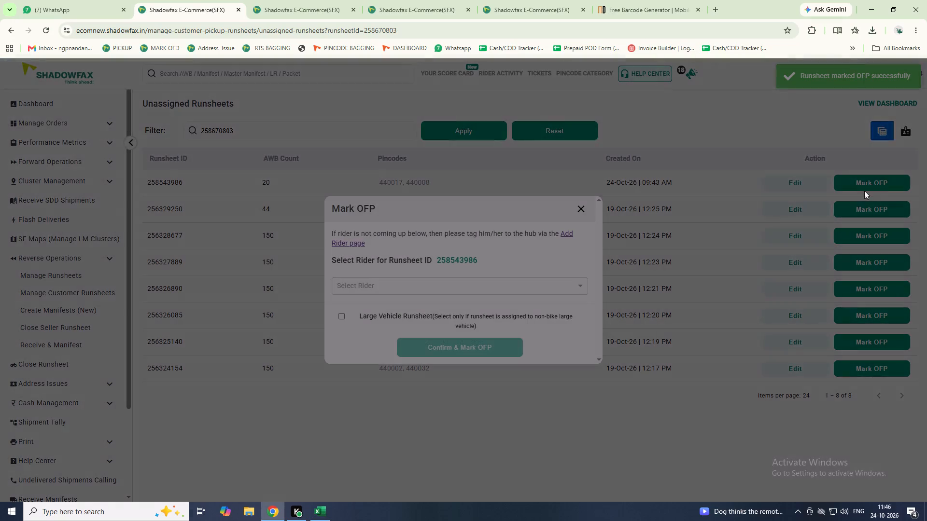
left_click(530, 286)
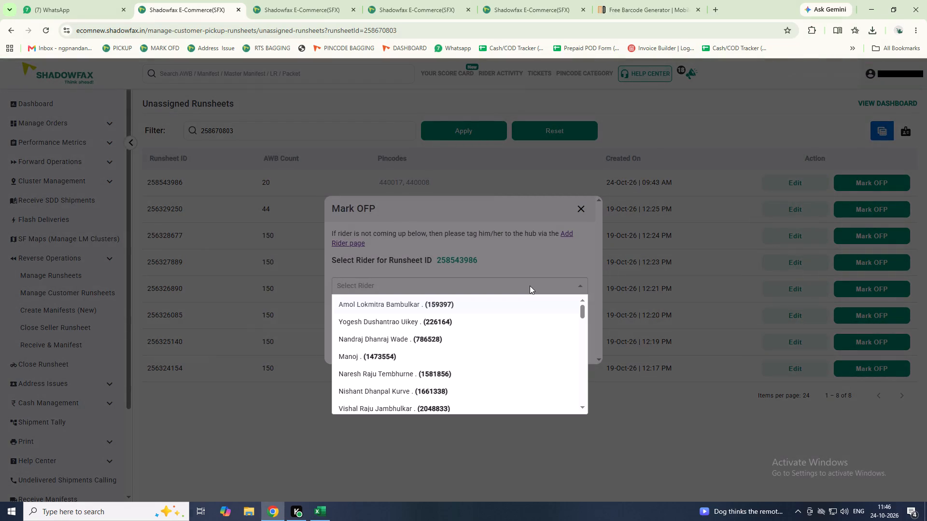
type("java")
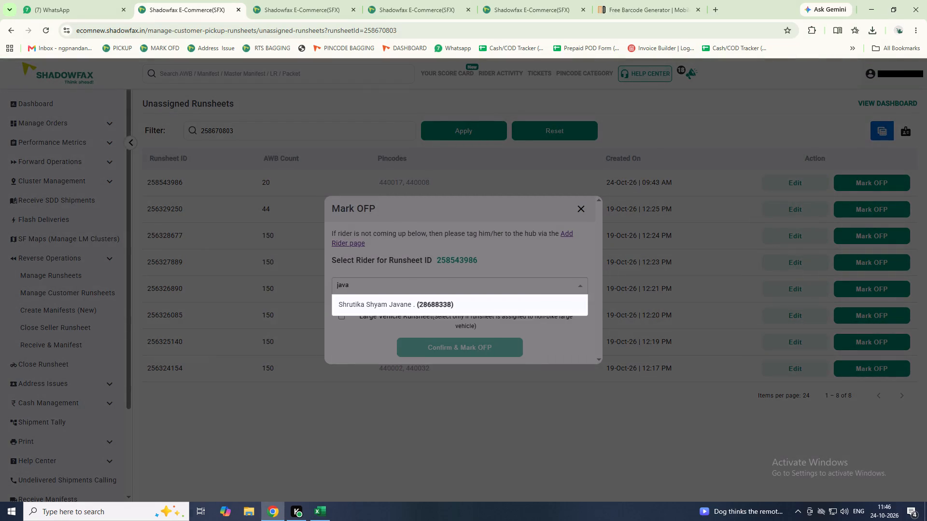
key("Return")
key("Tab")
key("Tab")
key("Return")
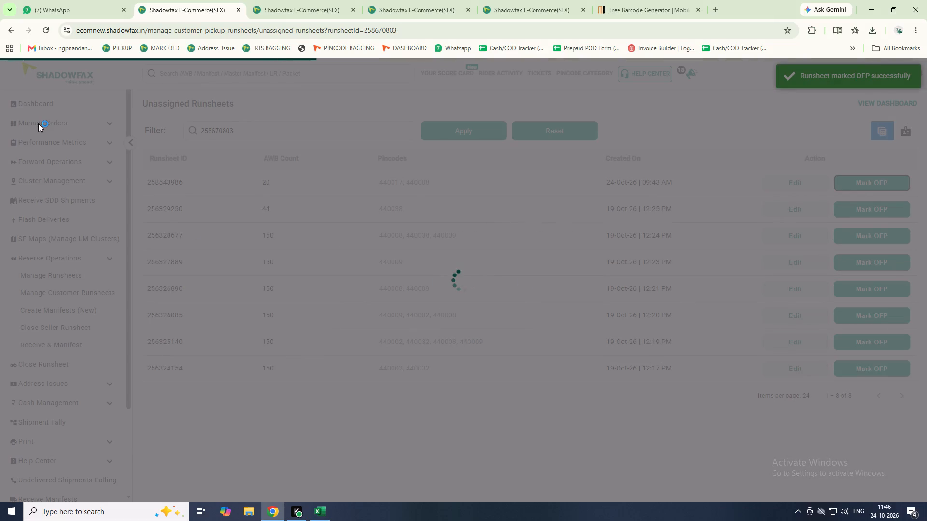
Open the hub dashboard and refresh its forward and reverse operation counts.
left_click(39, 106)
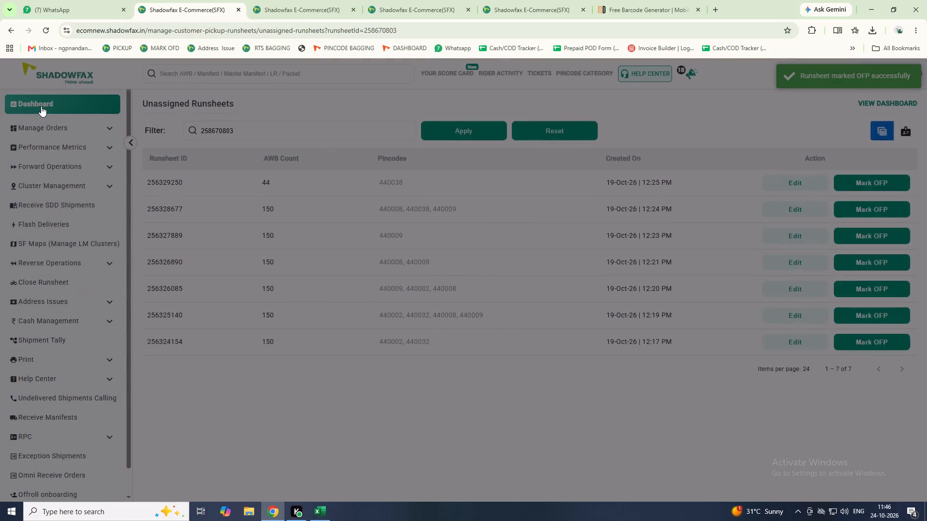
left_click(56, 105)
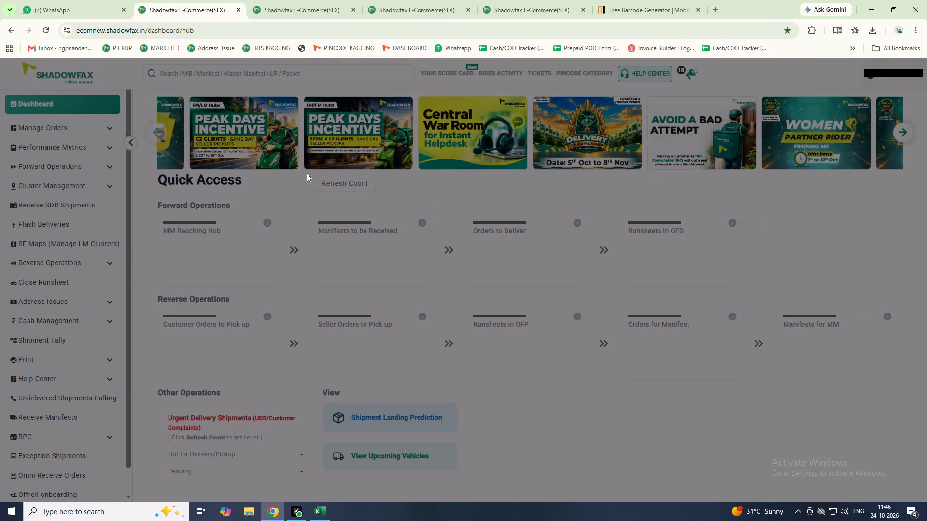
triple_click(332, 176)
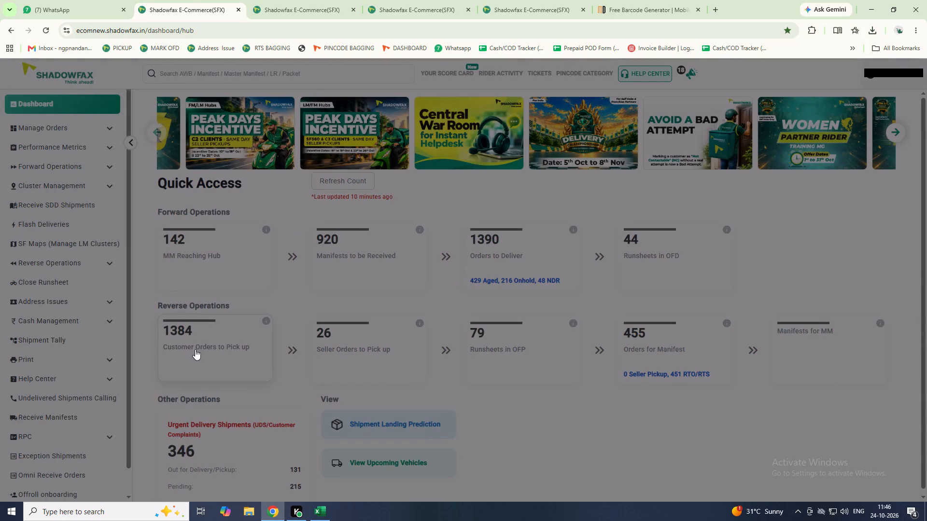
double_click(359, 183)
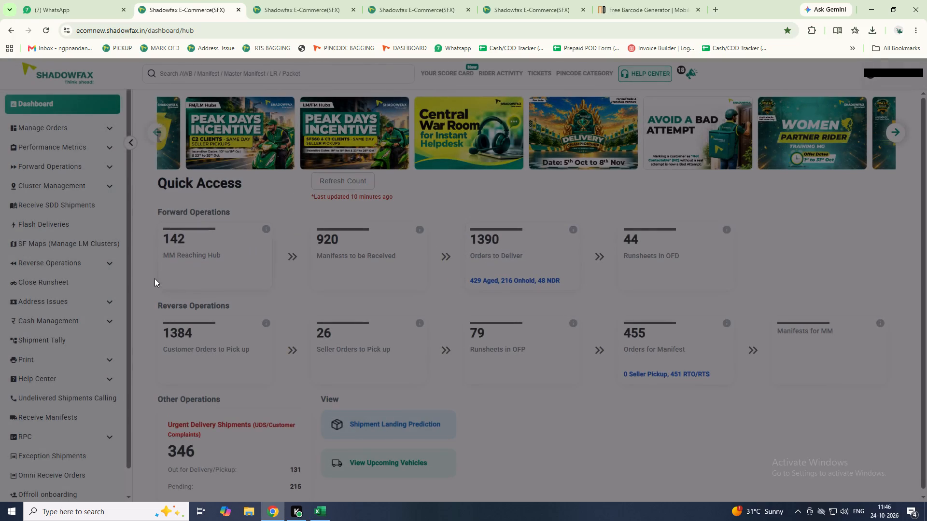
scroll(61, 398, "up", 1)
Review the rider COD collection history for 24/10/2026 to see which riders' collections are recorded.
left_click(49, 282)
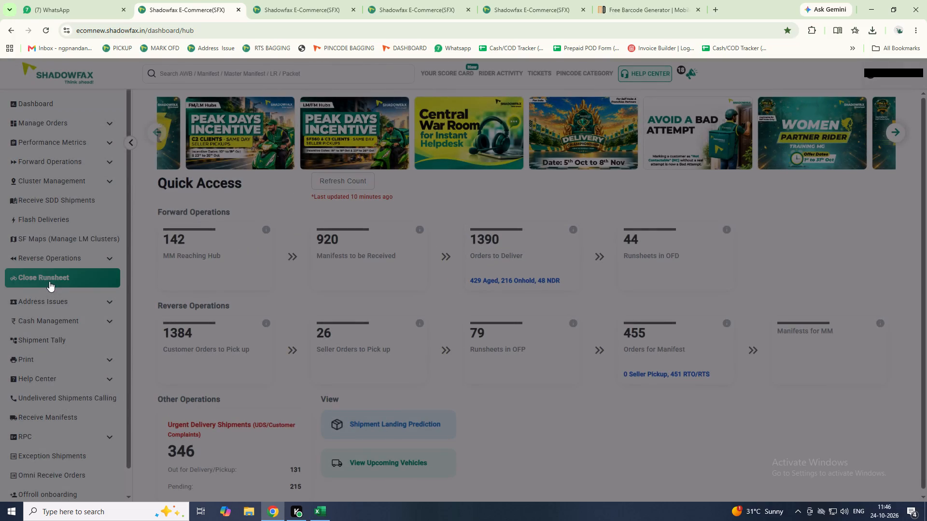
left_click(325, 157)
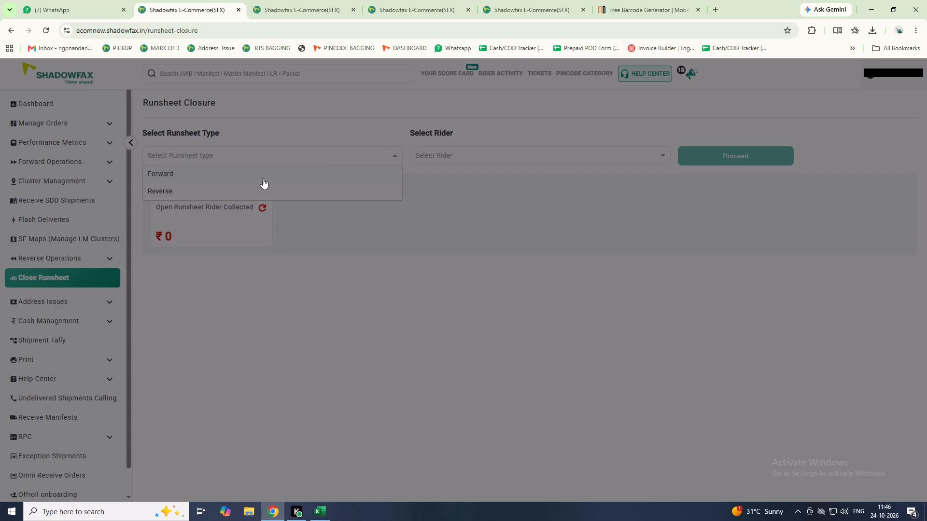
left_click(76, 323)
left_click(61, 333)
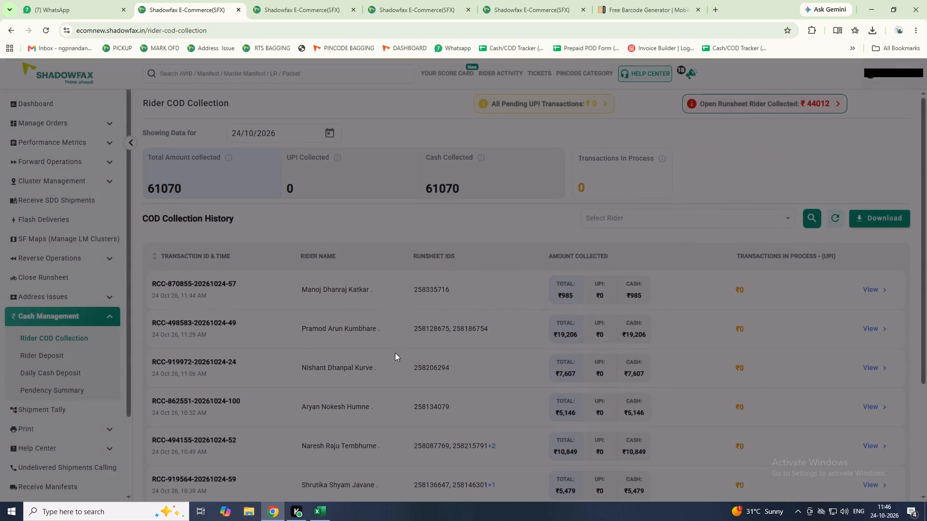
scroll(407, 349, "down", 3)
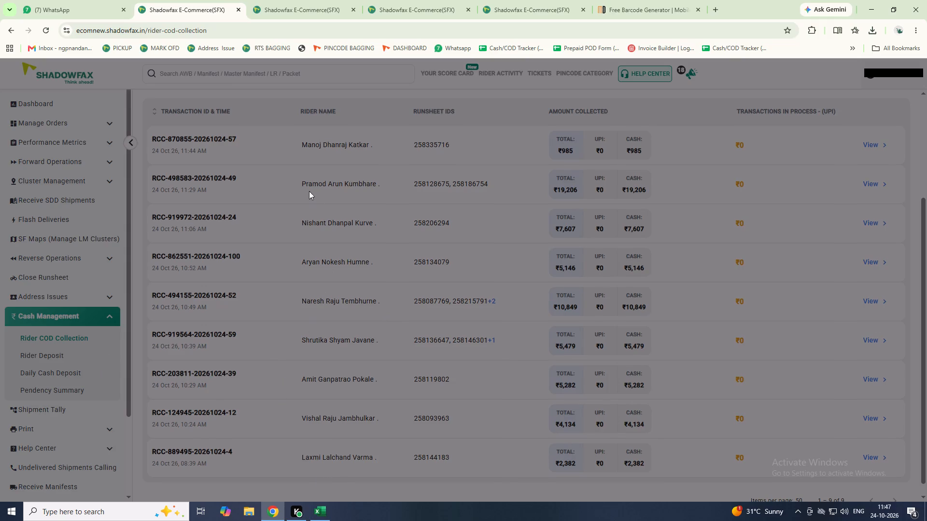
Start the forward runsheet closure for rider Sahil and proceed through the shipment stages to the close runsheet confirmation.
left_click(48, 279)
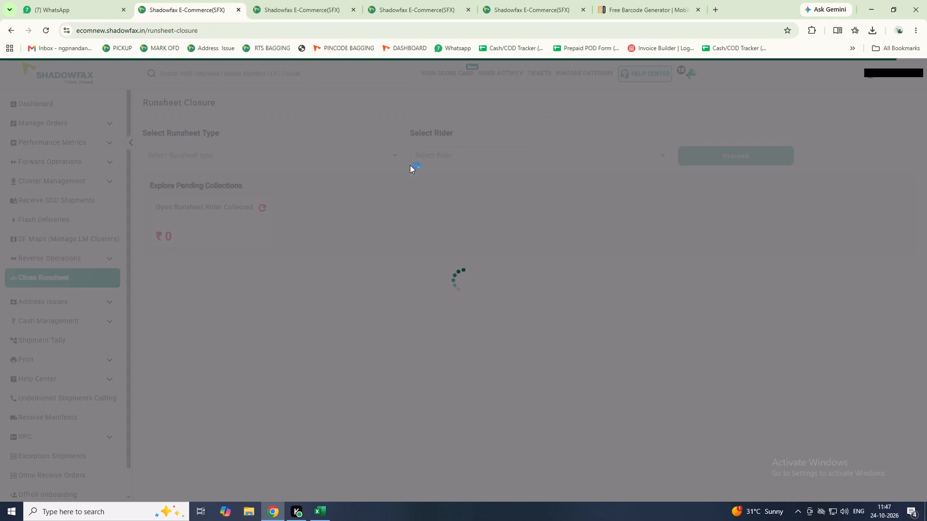
left_click(333, 158)
left_click(287, 171)
left_click(456, 152)
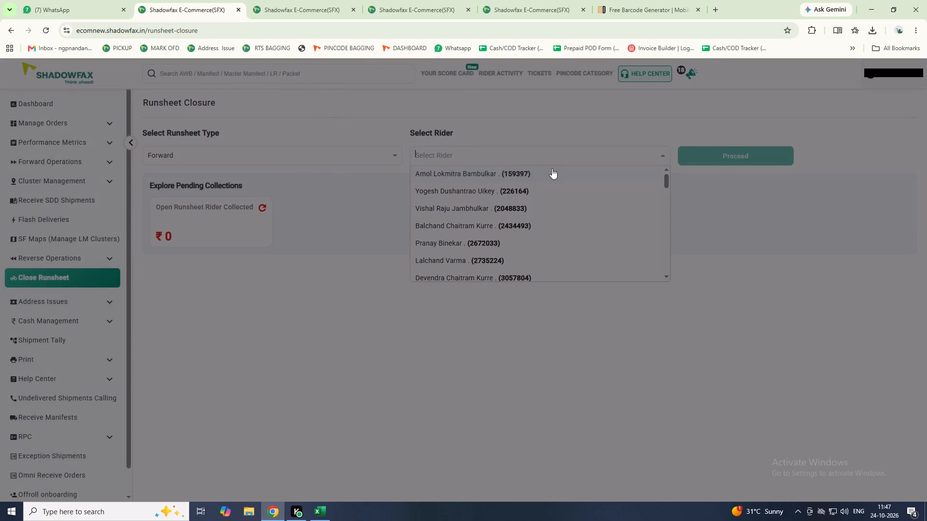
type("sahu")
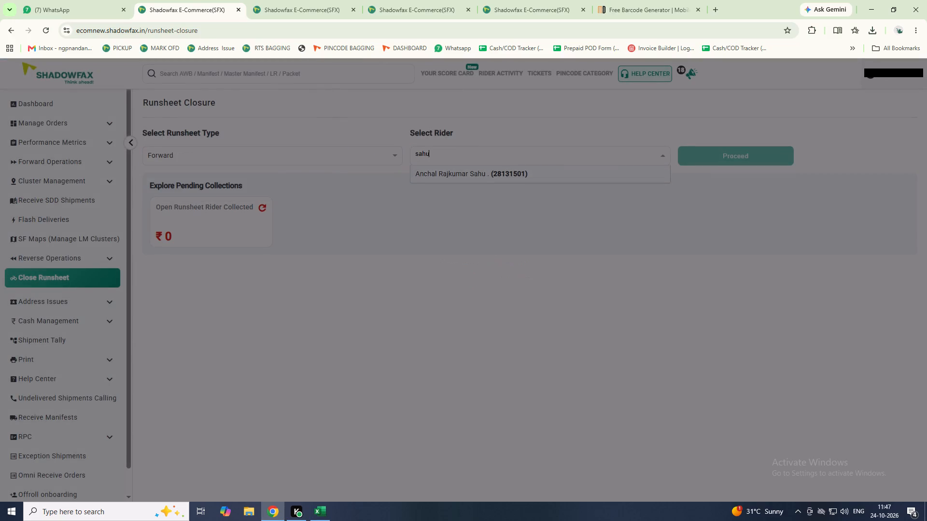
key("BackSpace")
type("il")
left_click(560, 169)
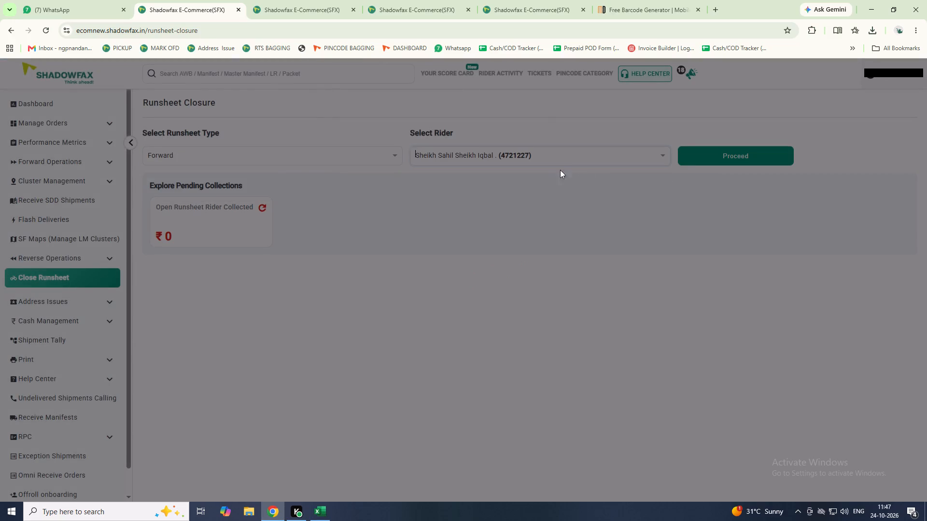
left_click(692, 153)
left_click(825, 164)
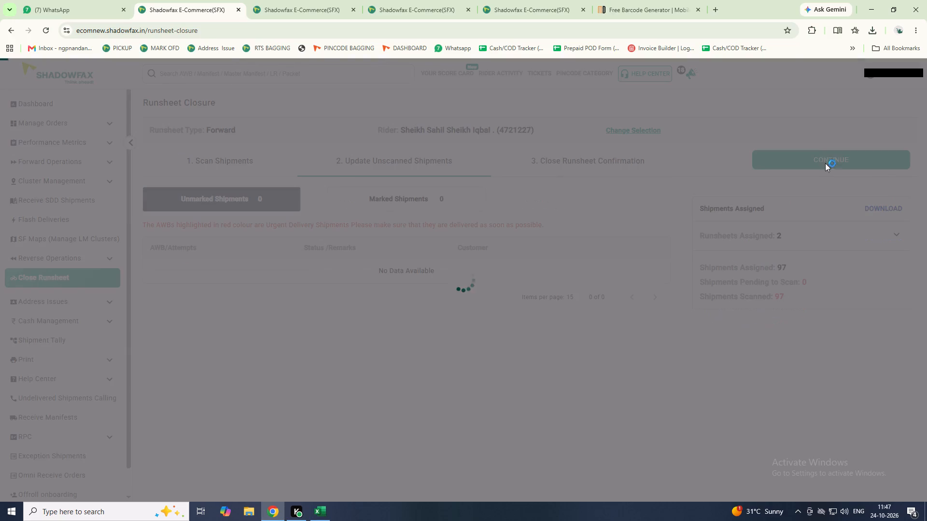
left_click(817, 162)
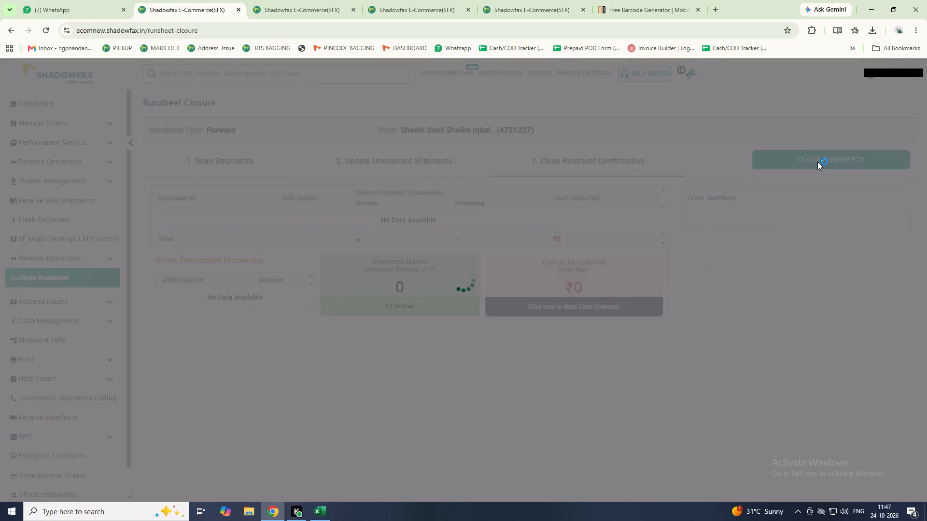
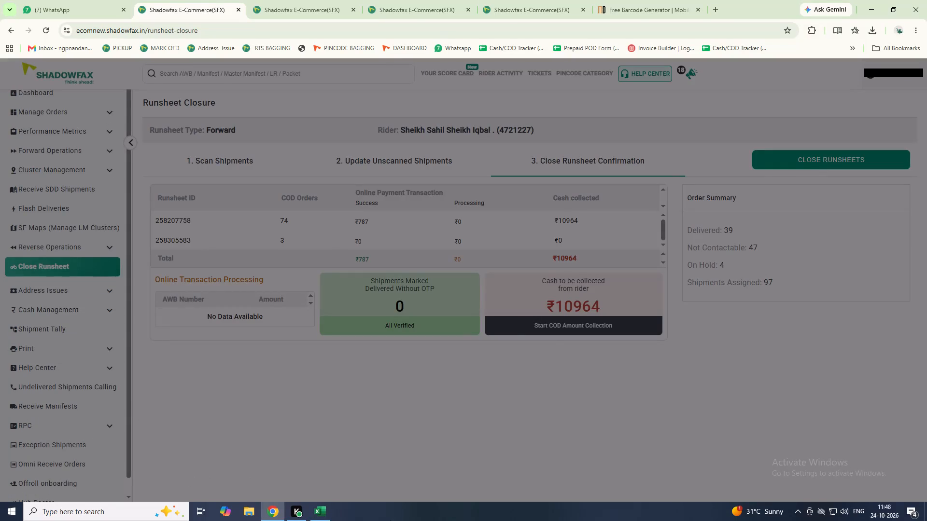
Record the rider's COD payment of ₹10964 as collected through cash in hand.
left_click(560, 333)
left_click(554, 269)
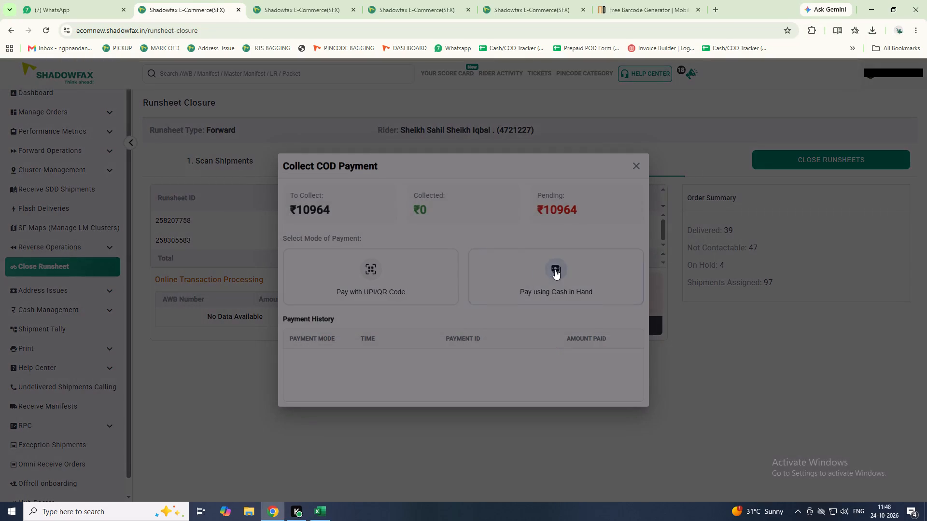
left_click(555, 272)
left_click(445, 340)
type("10964")
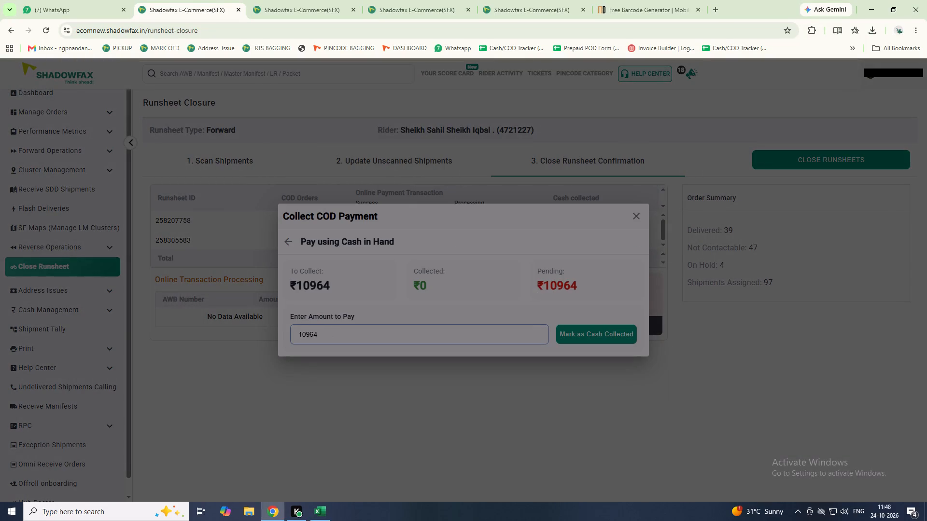
left_click(595, 329)
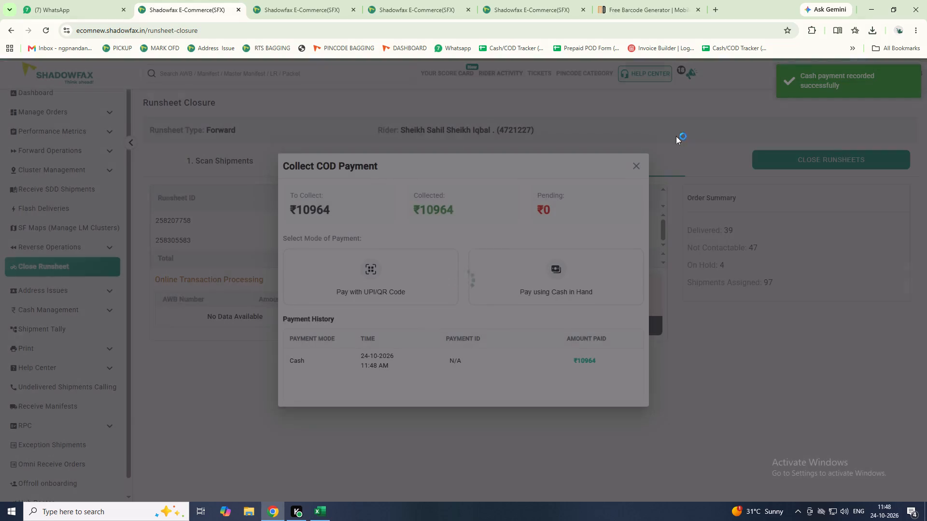
left_click(638, 162)
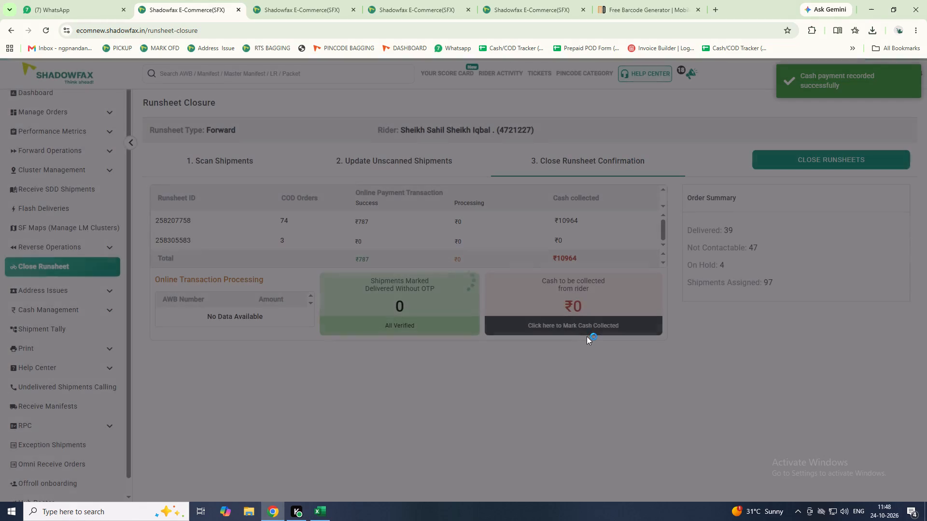
Mark the rider's cash as collected and close the forward runsheets for rider Sahil.
left_click(590, 328)
left_click(818, 155)
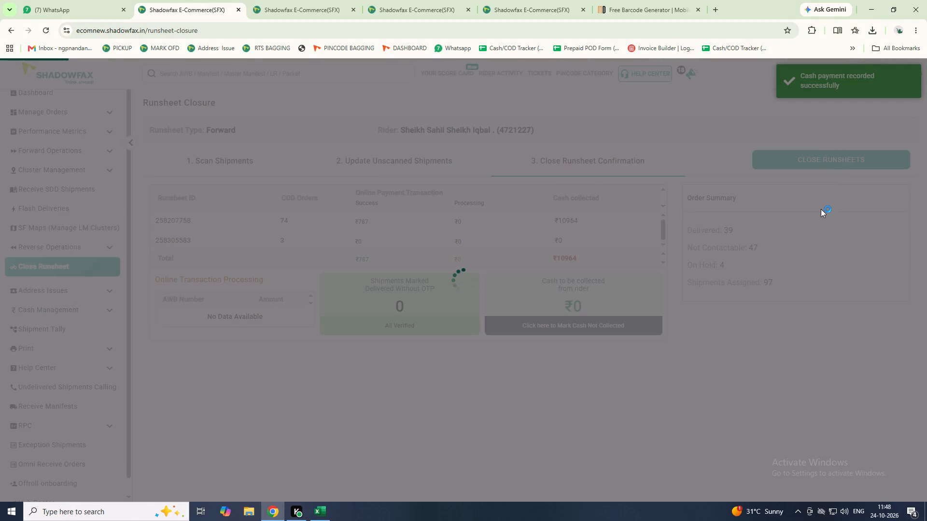
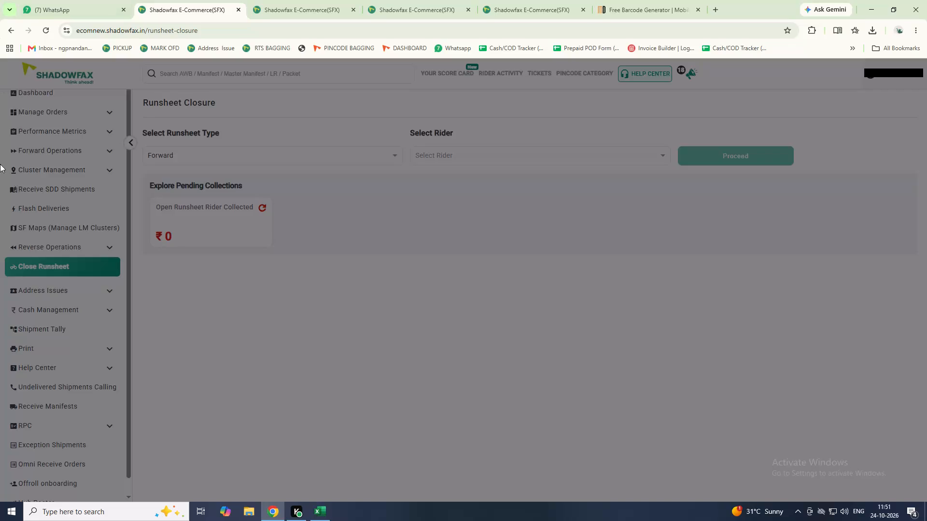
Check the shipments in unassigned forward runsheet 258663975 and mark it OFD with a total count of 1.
left_click(35, 91)
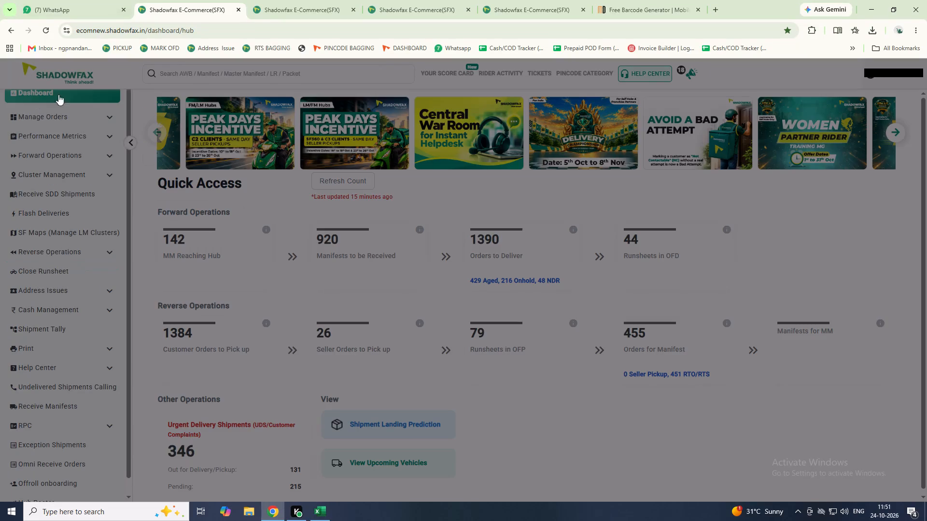
double_click(351, 186)
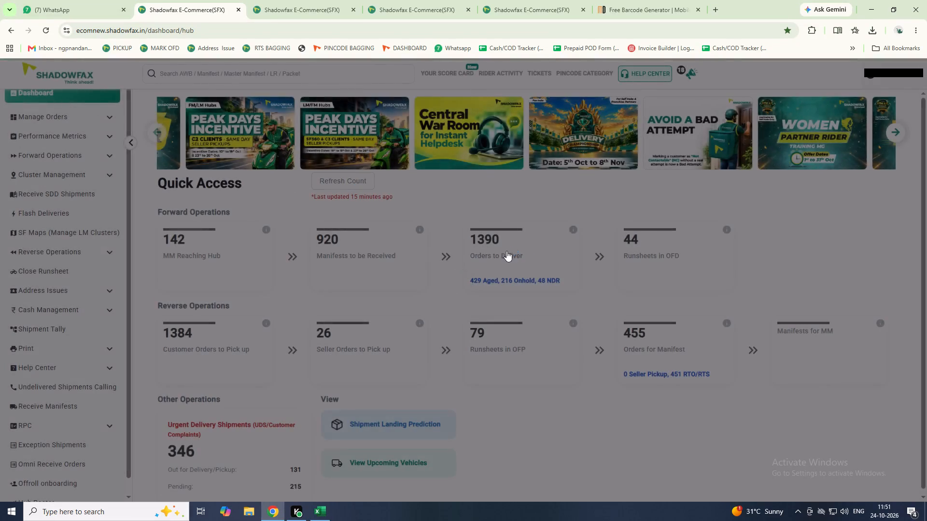
left_click(507, 250)
left_click(399, 140)
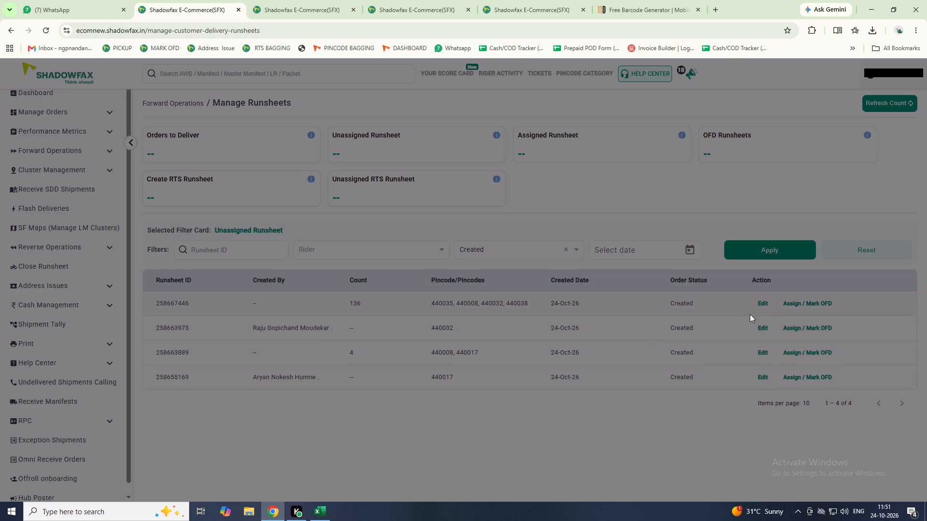
left_click(761, 325)
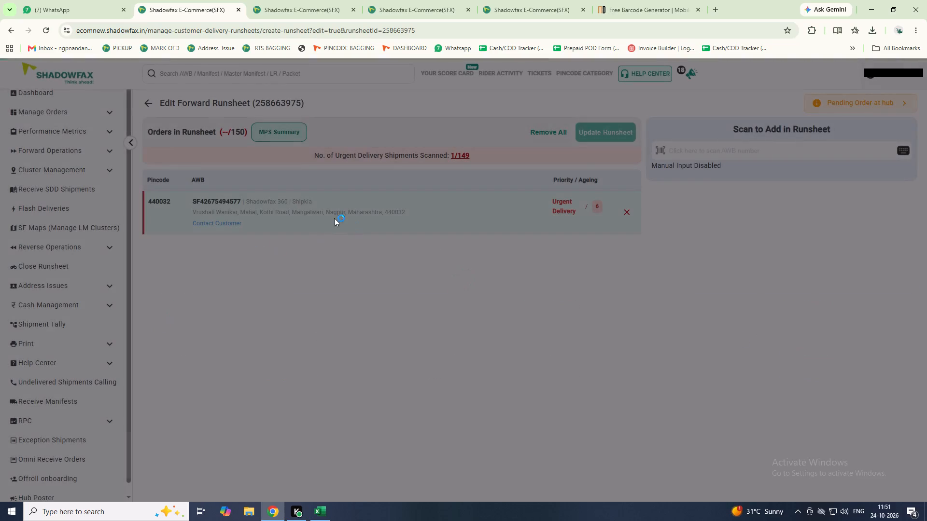
left_click(149, 103)
left_click(400, 147)
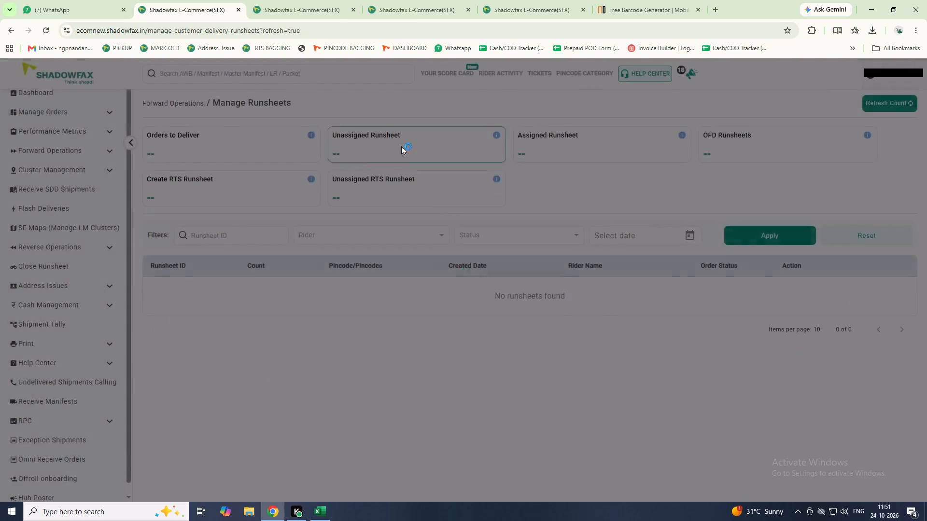
left_click(807, 328)
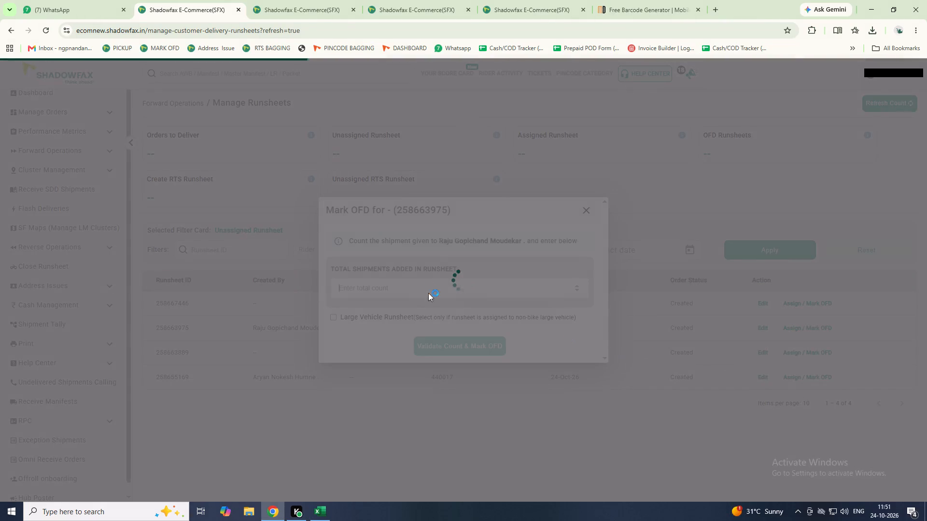
key("1")
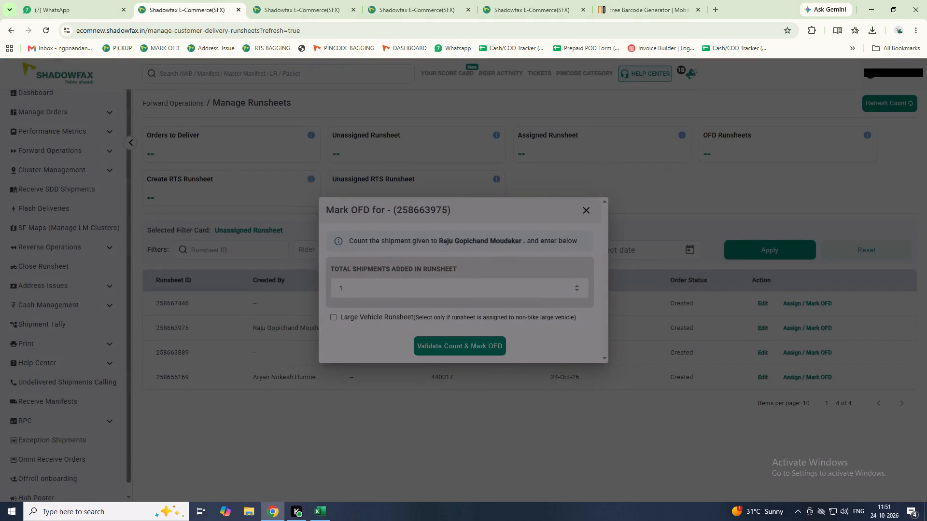
left_click(444, 343)
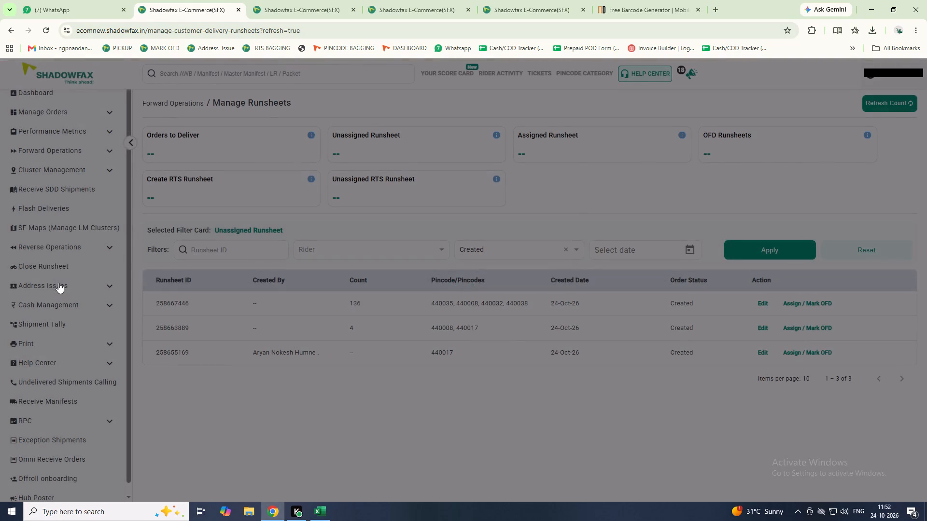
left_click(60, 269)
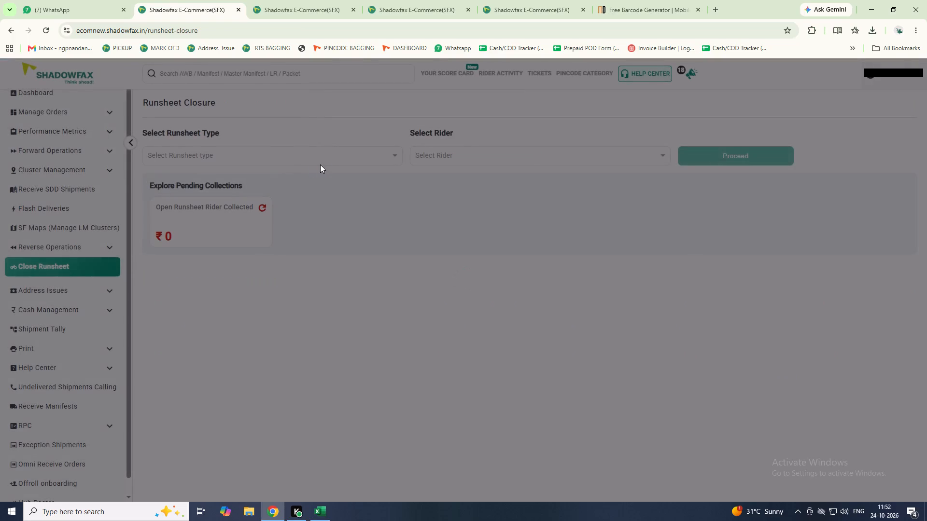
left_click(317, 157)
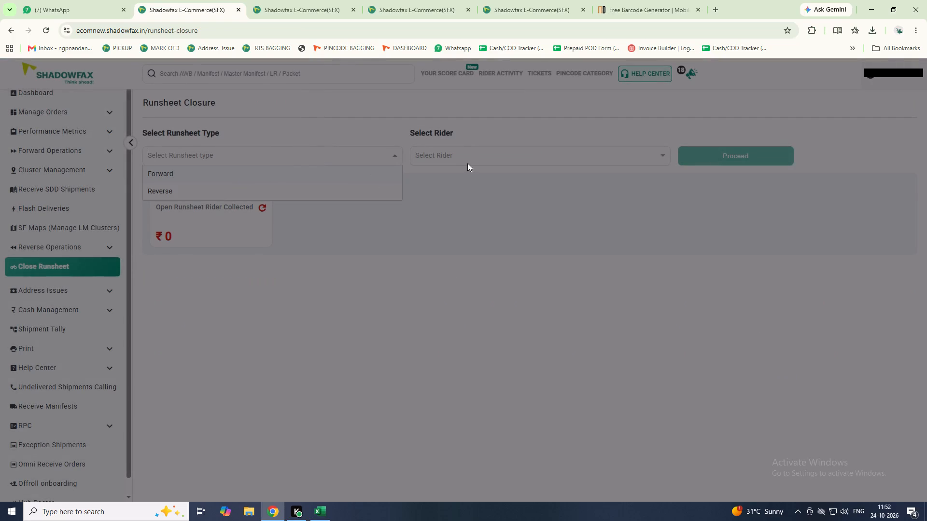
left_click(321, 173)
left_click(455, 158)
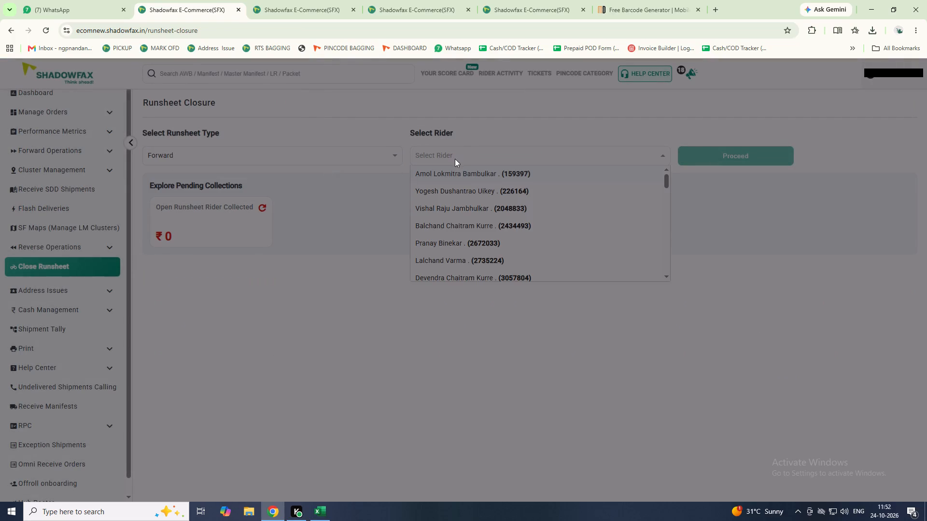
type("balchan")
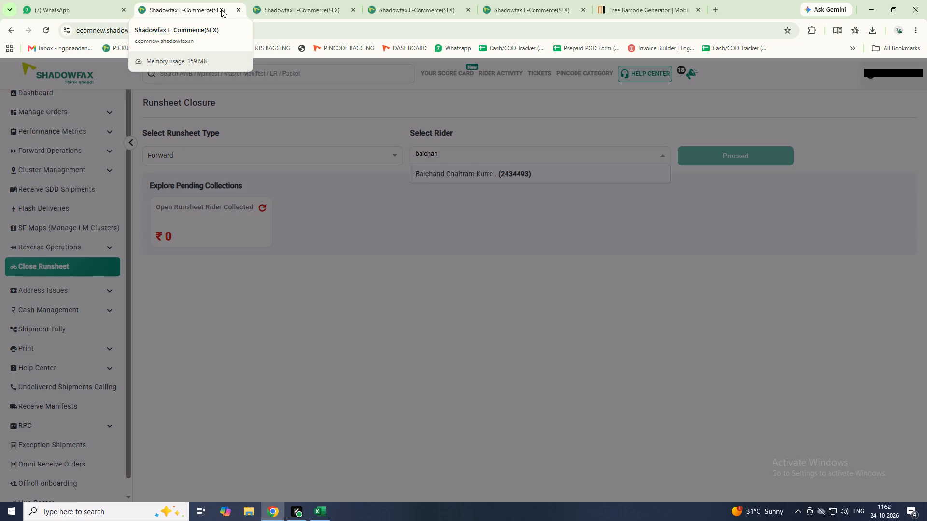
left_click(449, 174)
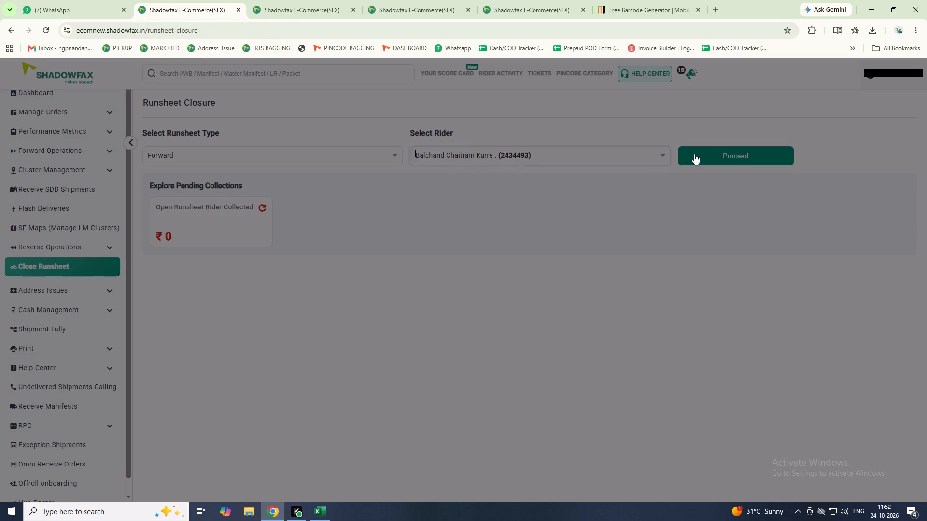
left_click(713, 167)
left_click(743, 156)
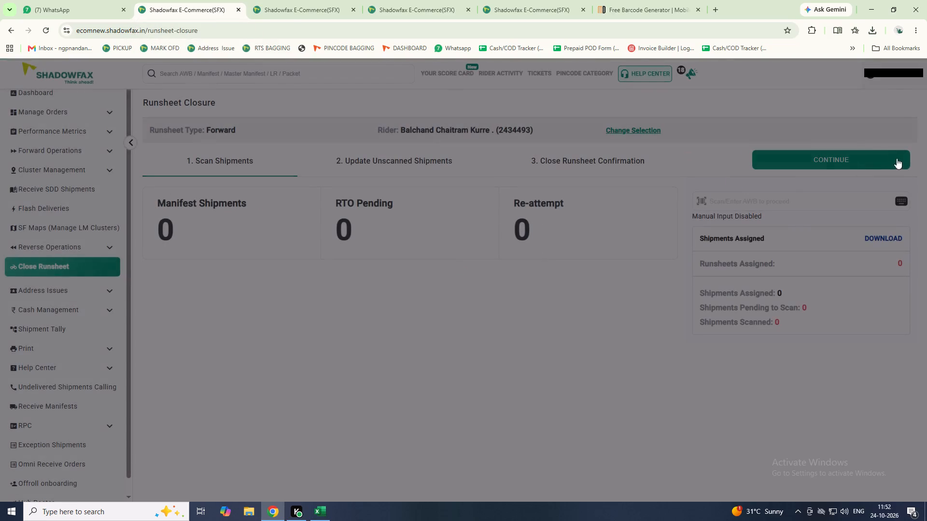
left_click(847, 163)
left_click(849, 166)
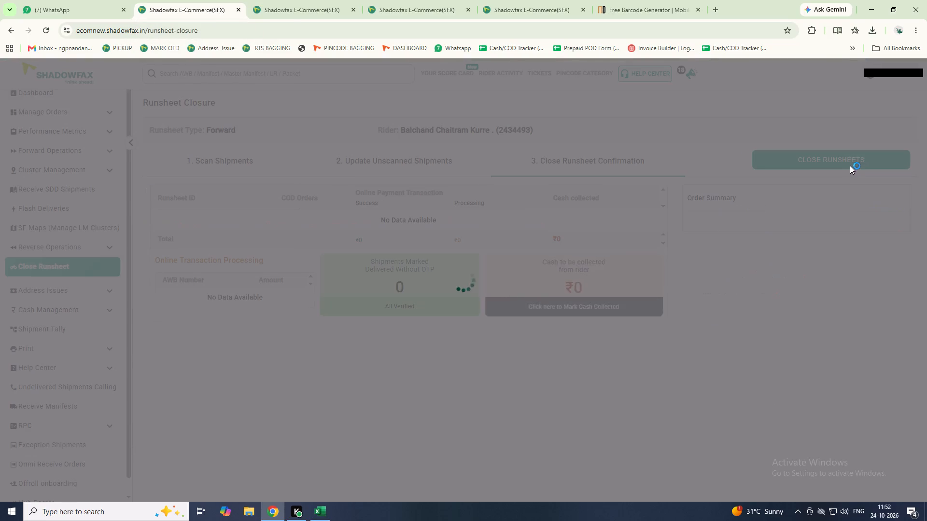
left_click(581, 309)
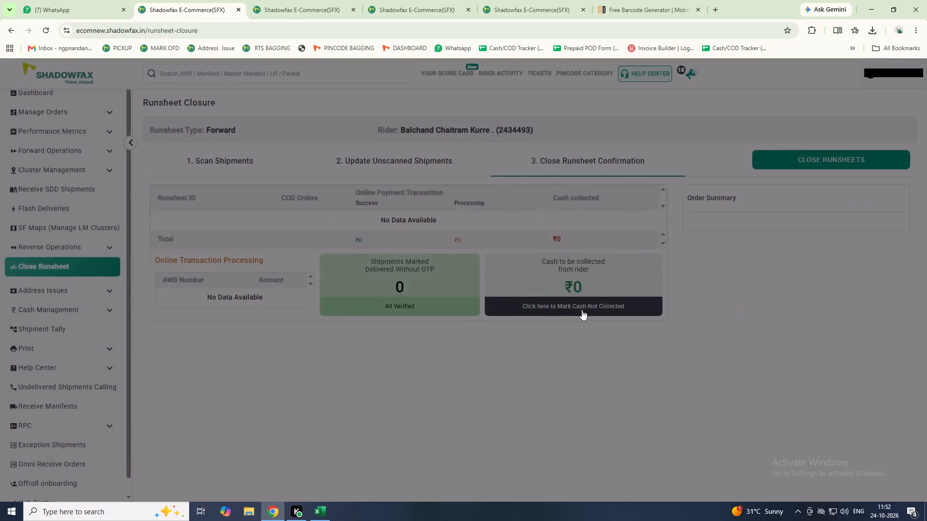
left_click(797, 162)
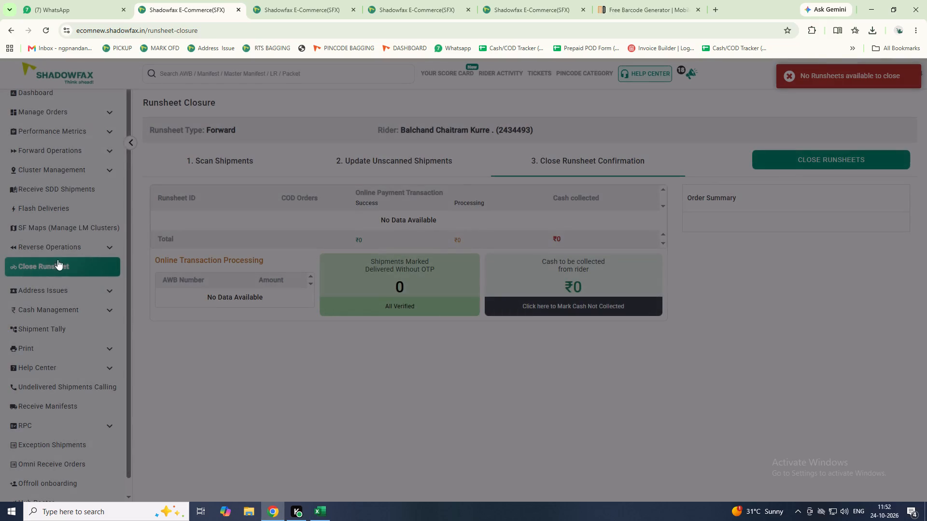
left_click(60, 263)
left_click(386, 158)
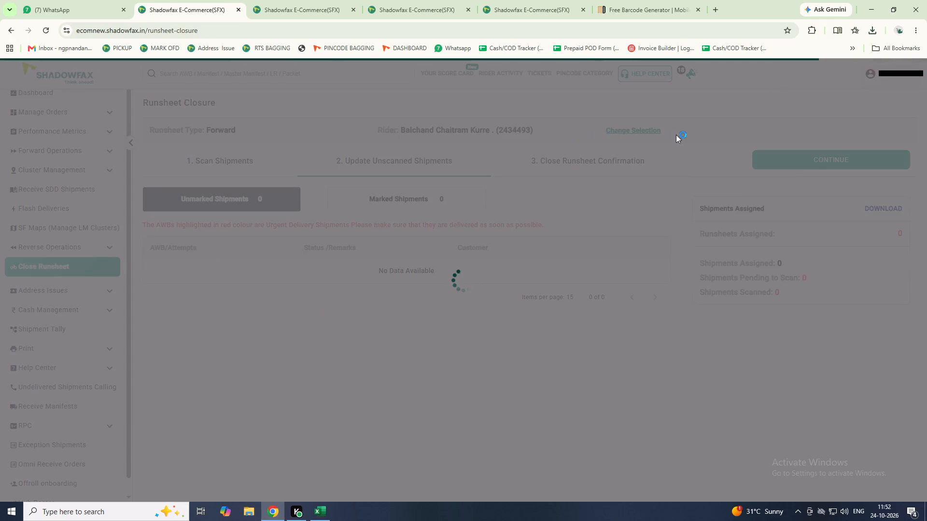
left_click(632, 131)
left_click(470, 157)
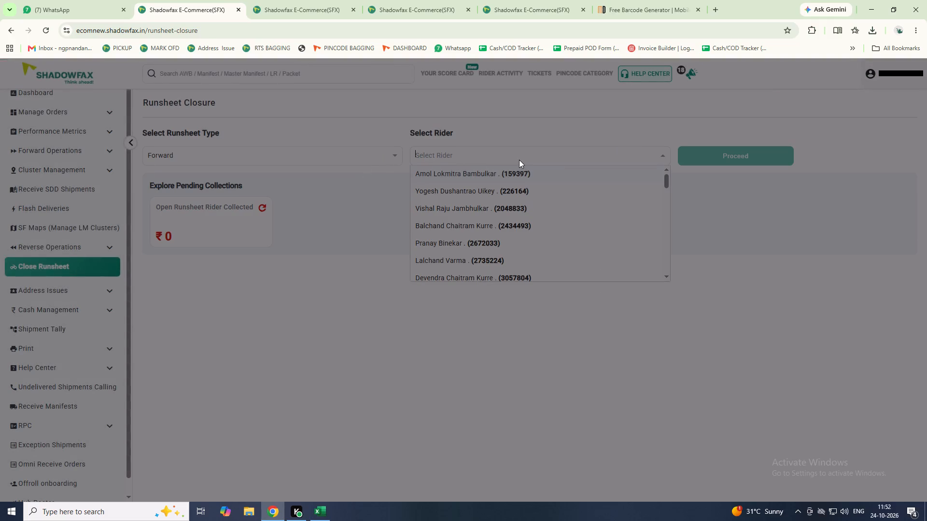
left_click(382, 150)
left_click(249, 186)
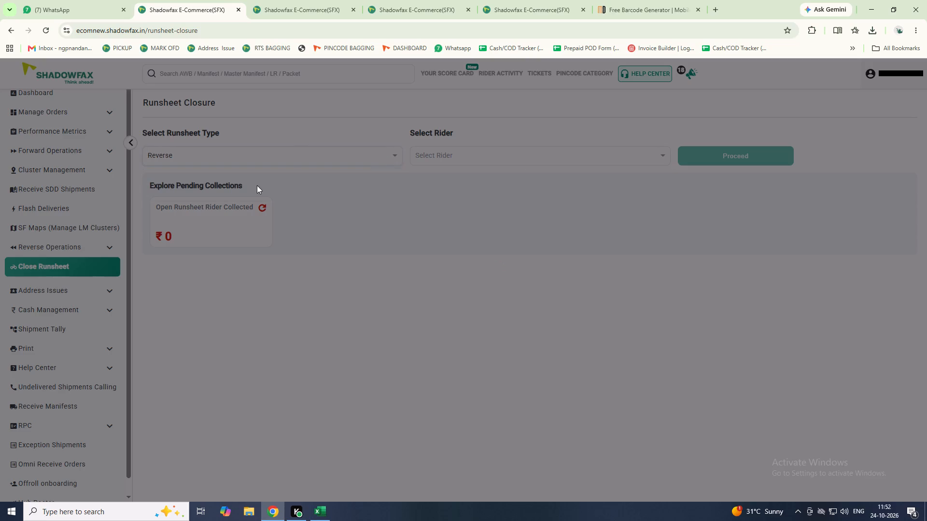
left_click(455, 150)
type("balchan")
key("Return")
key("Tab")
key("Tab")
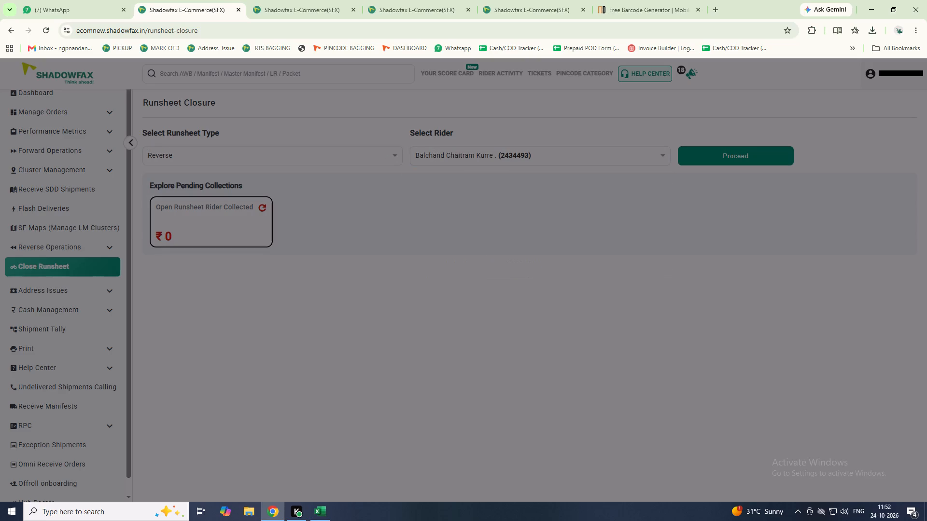
left_click(755, 159)
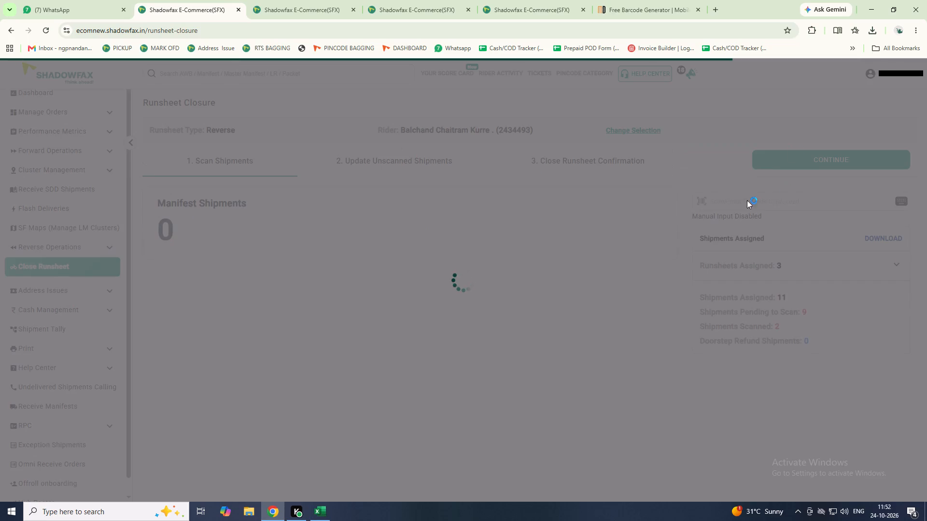
left_click(808, 146)
left_click(830, 155)
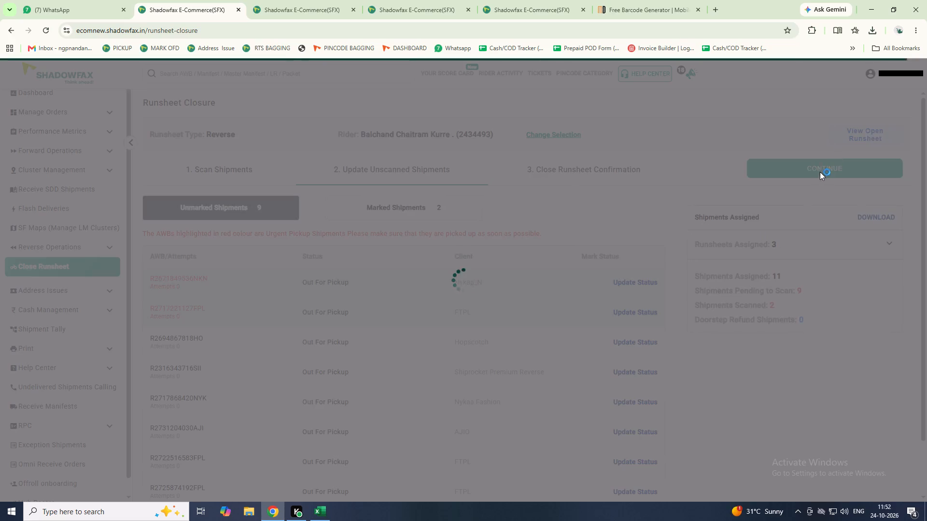
left_click(825, 169)
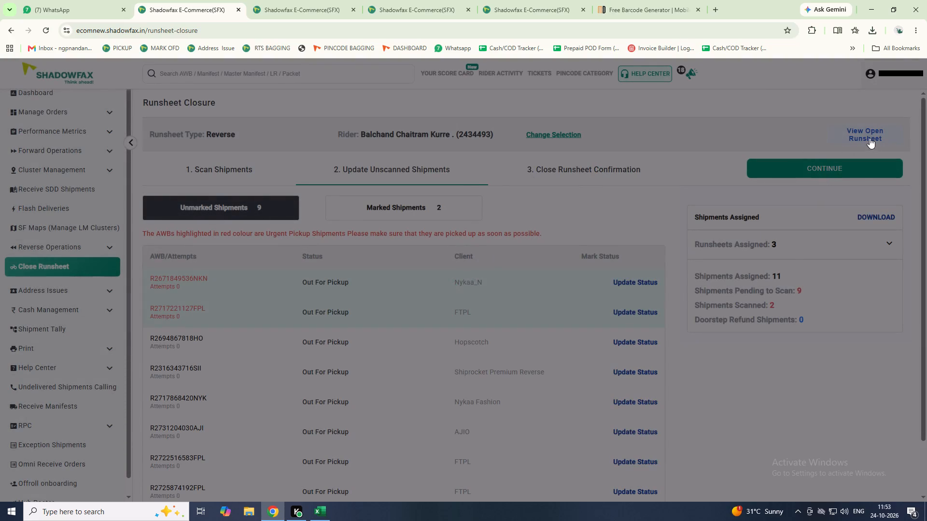
List the unassigned forward runsheets and refresh the runsheet counts.
left_click(44, 94)
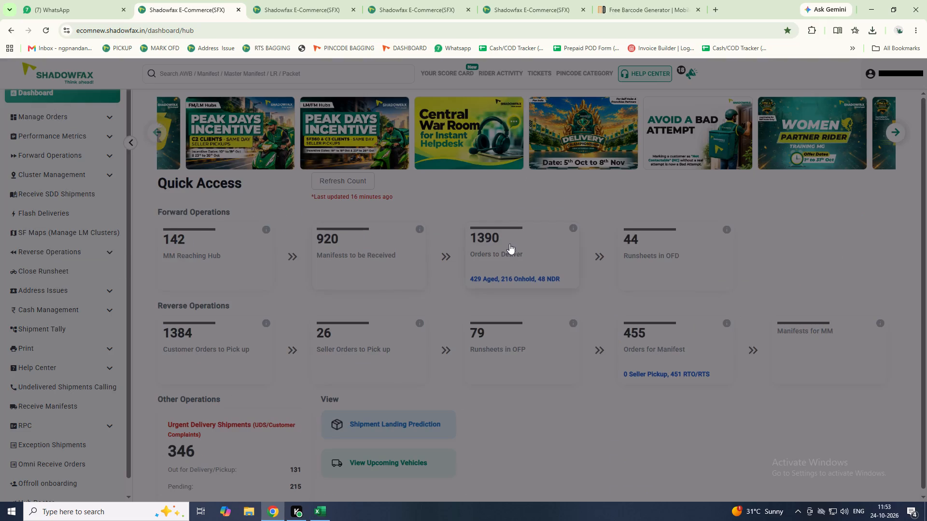
triple_click(344, 179)
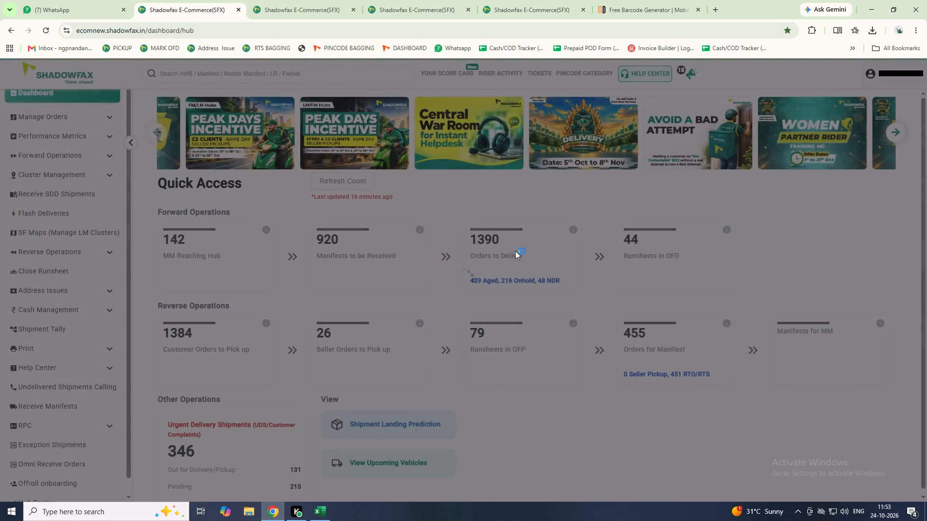
left_click(520, 254)
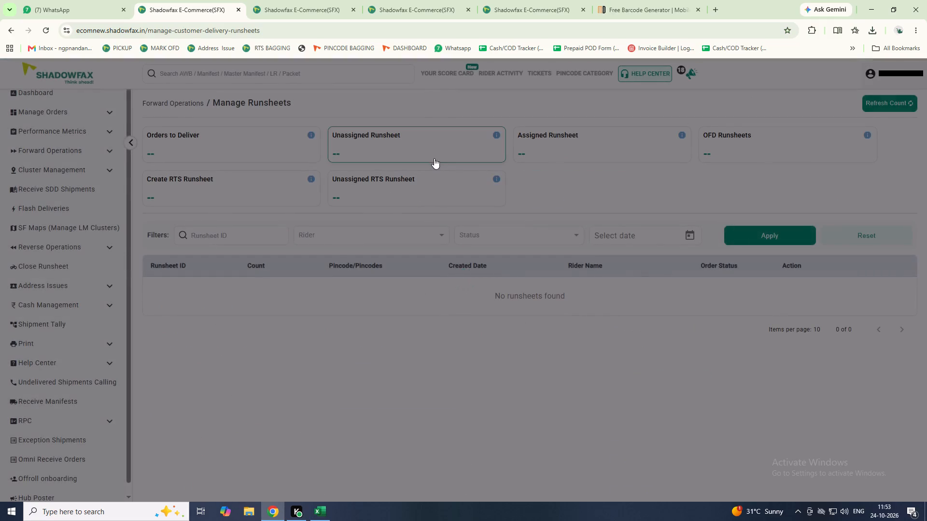
left_click(431, 147)
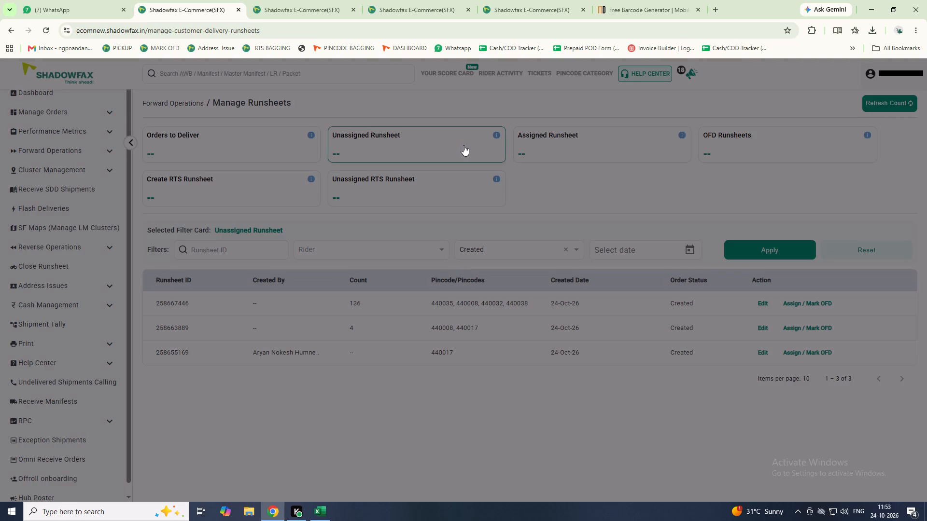
scroll(470, 145, "down", 2)
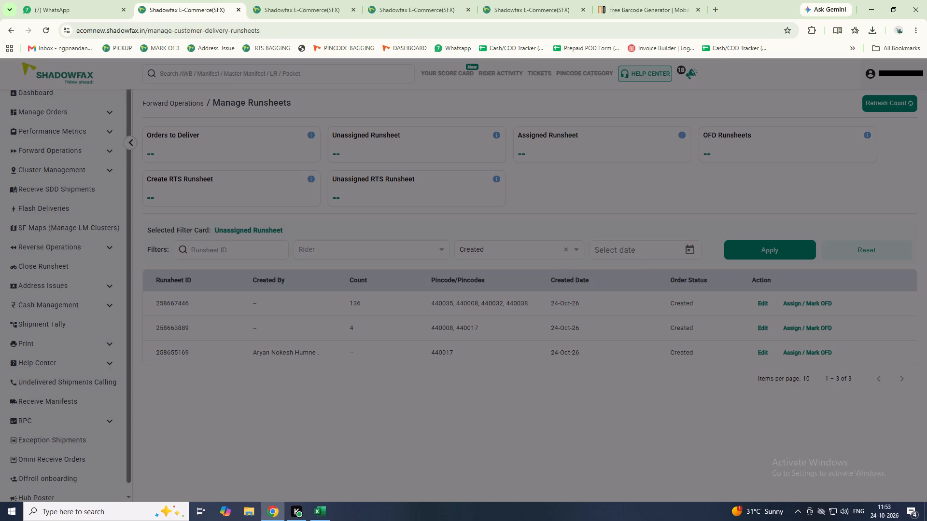
right_click_drag(640, 255, 706, 208)
left_click(614, 193)
double_click(894, 104)
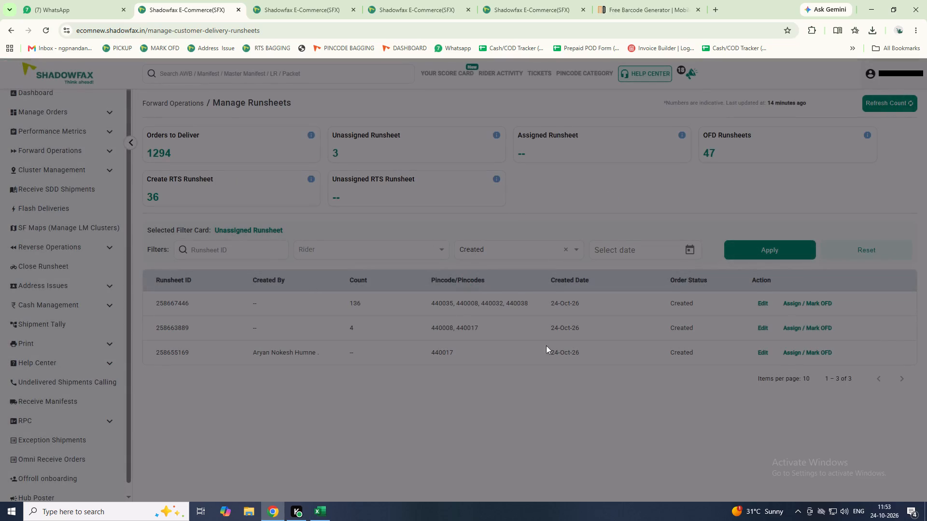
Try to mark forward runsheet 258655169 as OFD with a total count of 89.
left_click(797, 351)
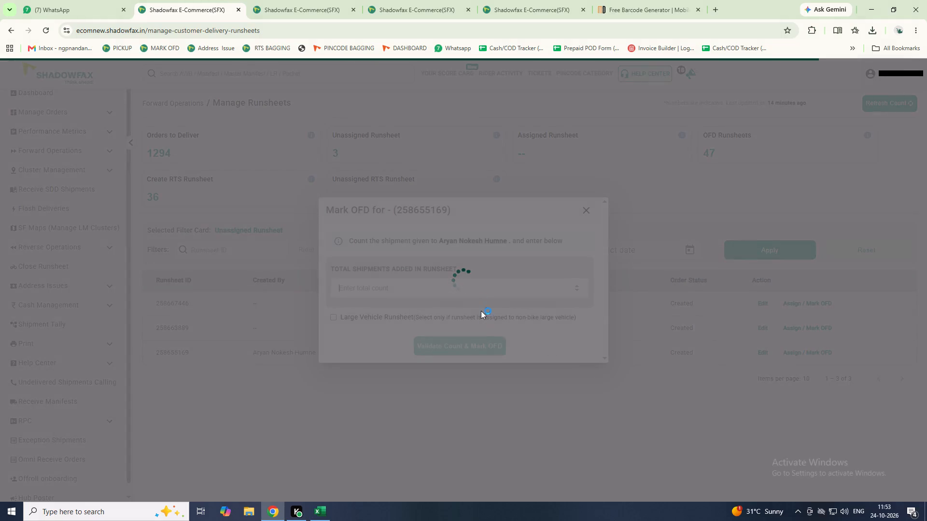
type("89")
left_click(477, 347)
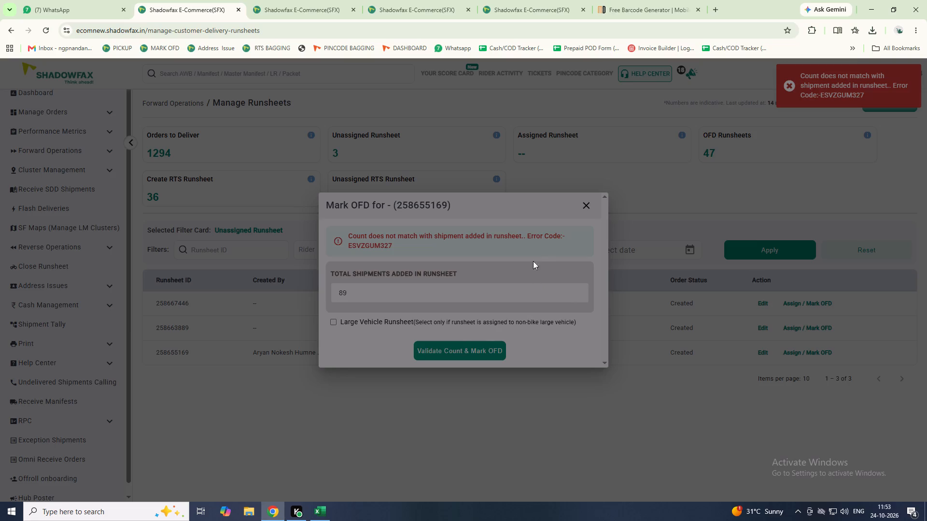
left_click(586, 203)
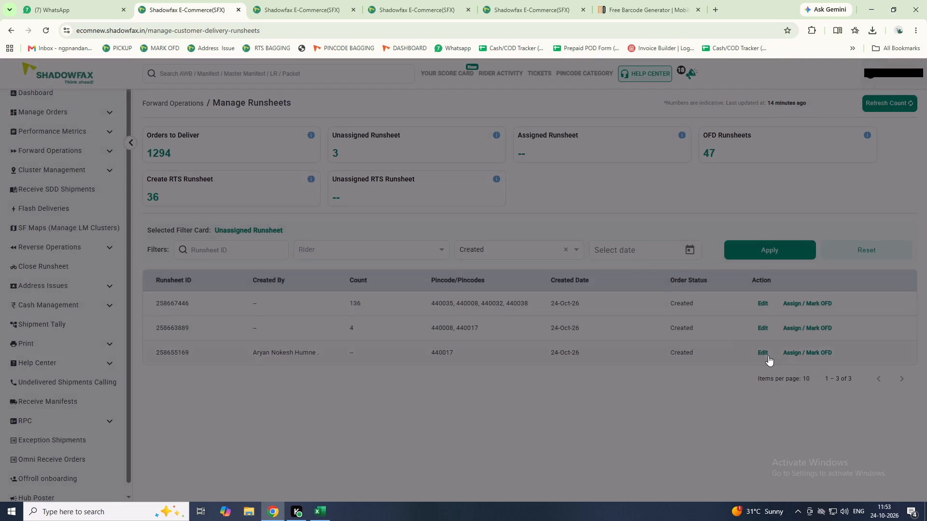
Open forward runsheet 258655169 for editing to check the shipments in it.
left_click(763, 353)
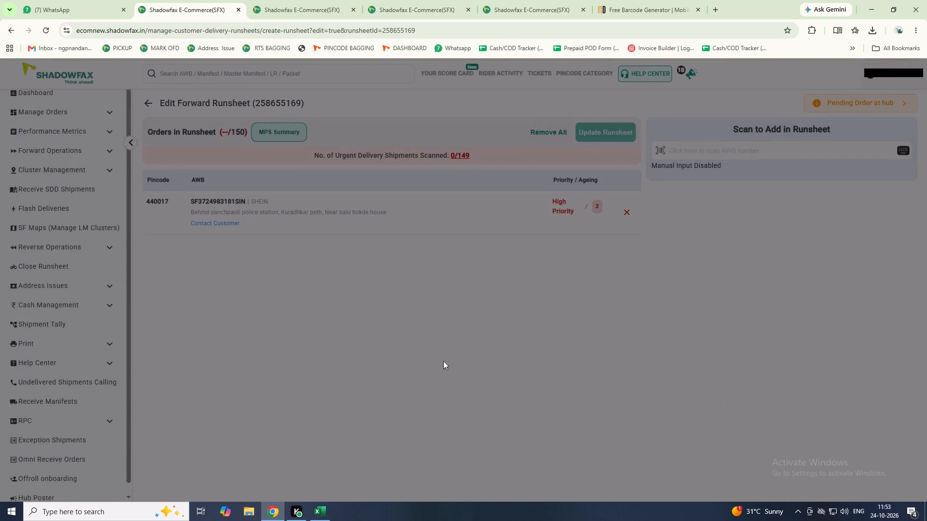
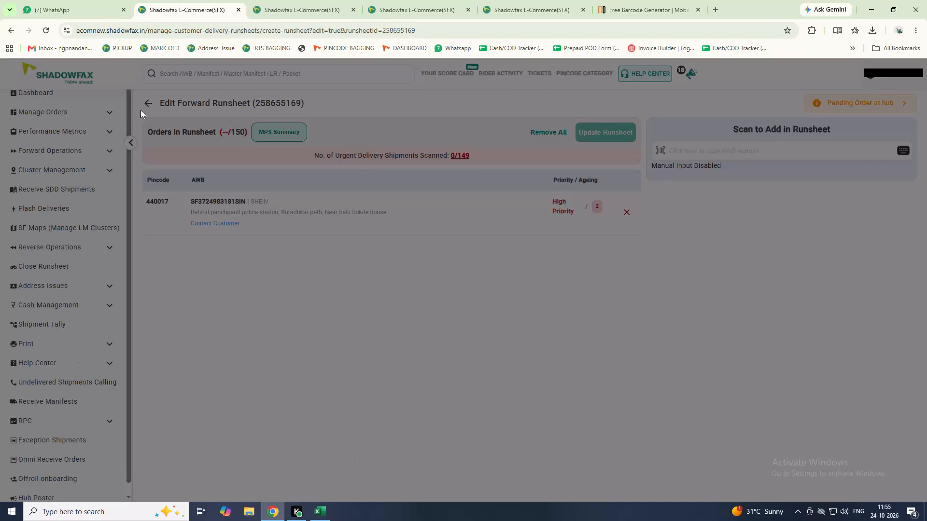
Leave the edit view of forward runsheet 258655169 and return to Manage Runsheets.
left_click(141, 98)
left_click(147, 99)
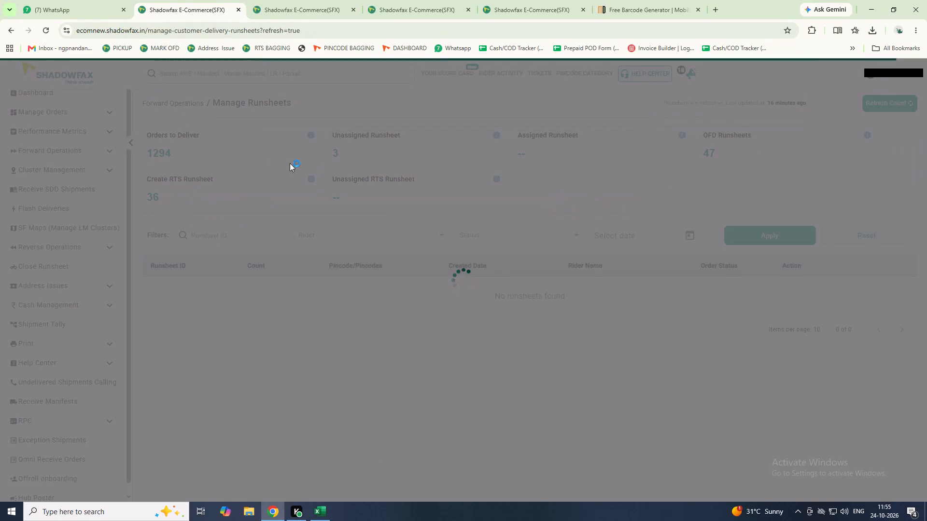
left_click(247, 147)
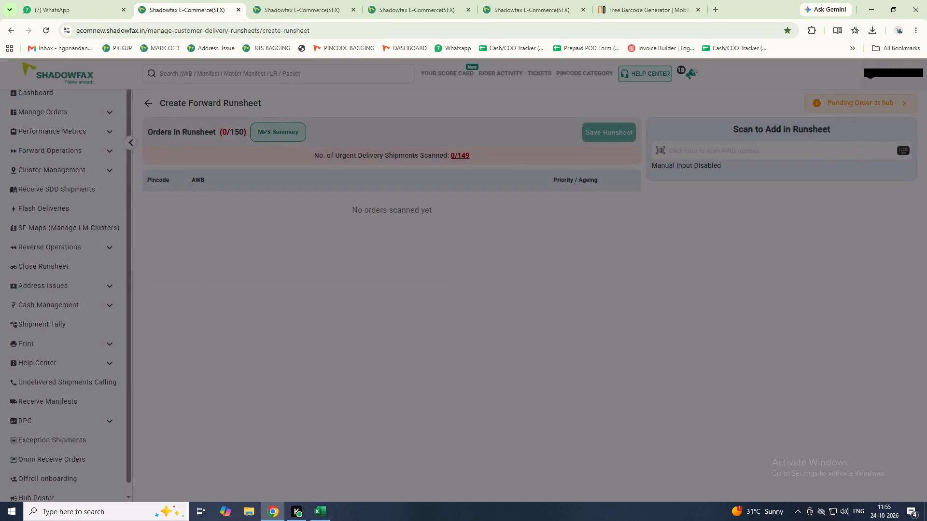
left_click(769, 145)
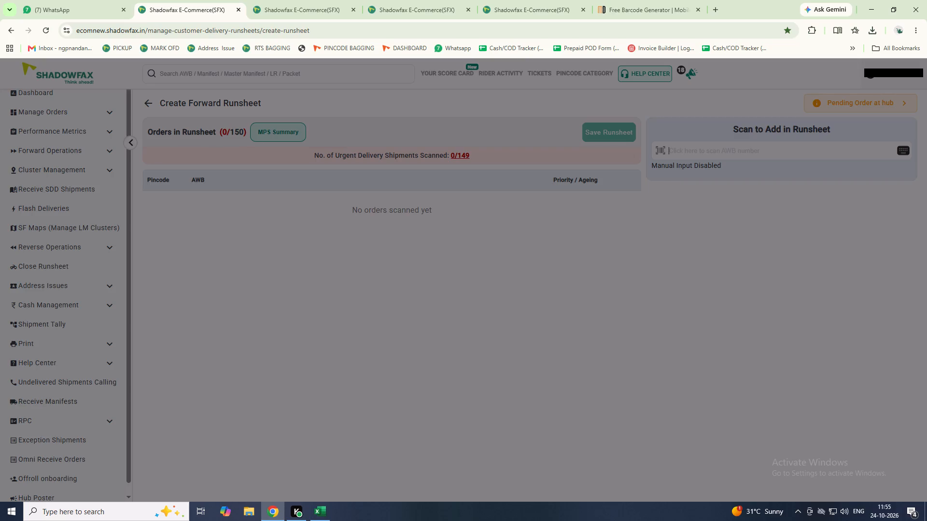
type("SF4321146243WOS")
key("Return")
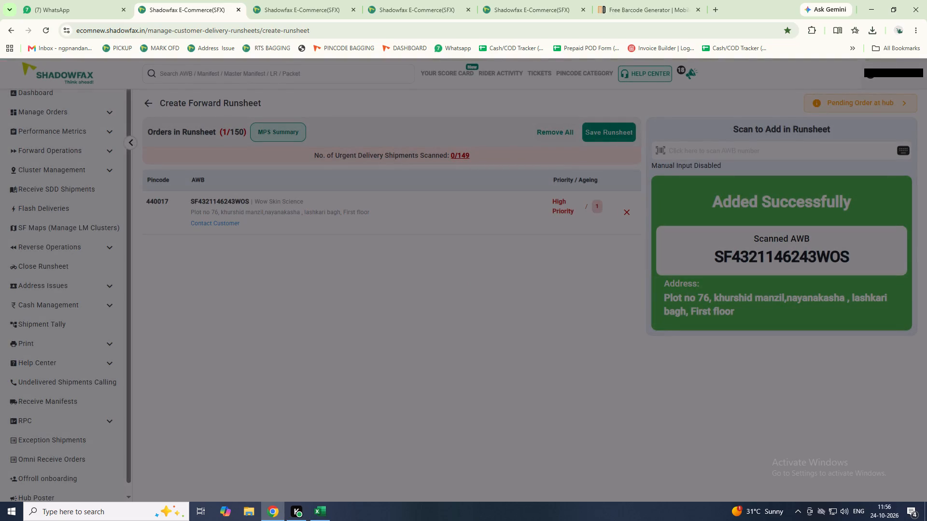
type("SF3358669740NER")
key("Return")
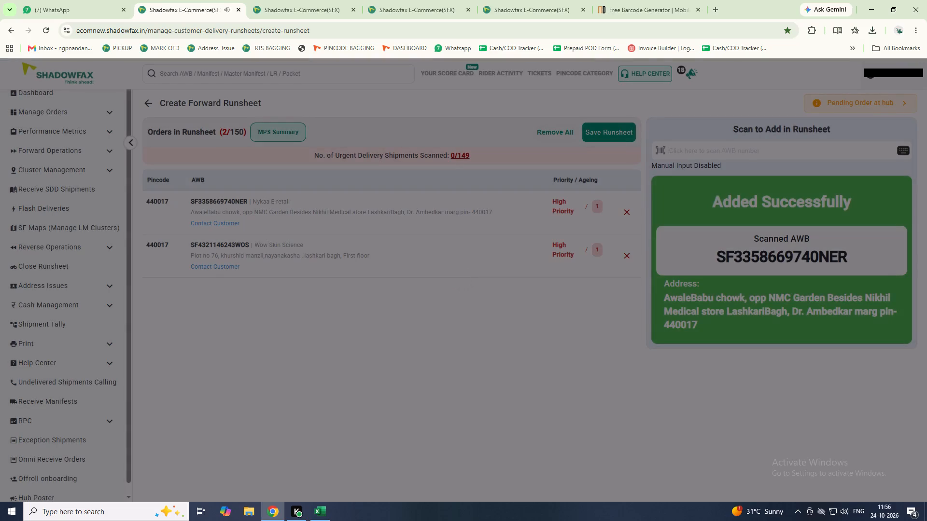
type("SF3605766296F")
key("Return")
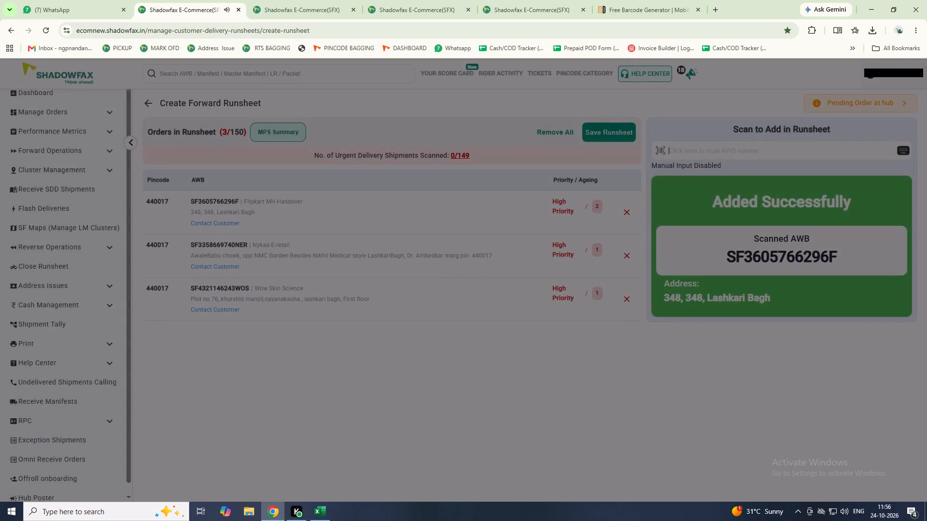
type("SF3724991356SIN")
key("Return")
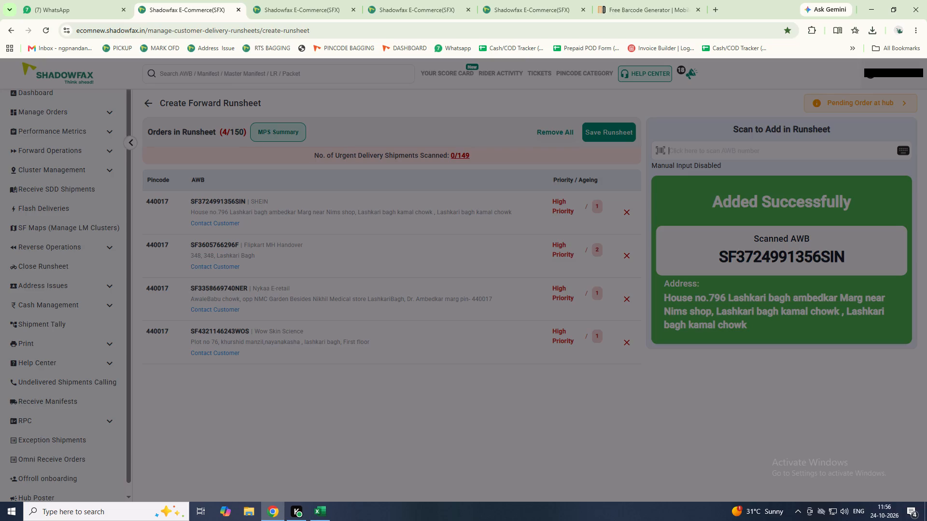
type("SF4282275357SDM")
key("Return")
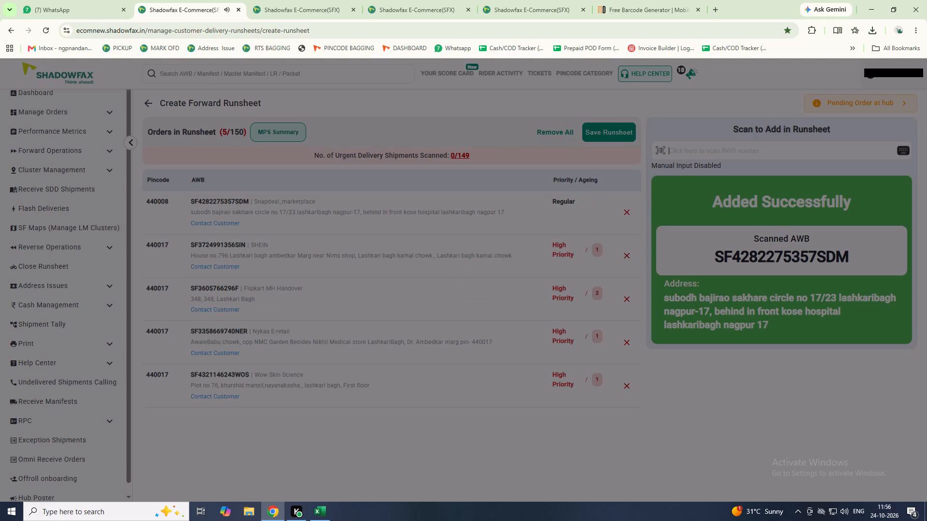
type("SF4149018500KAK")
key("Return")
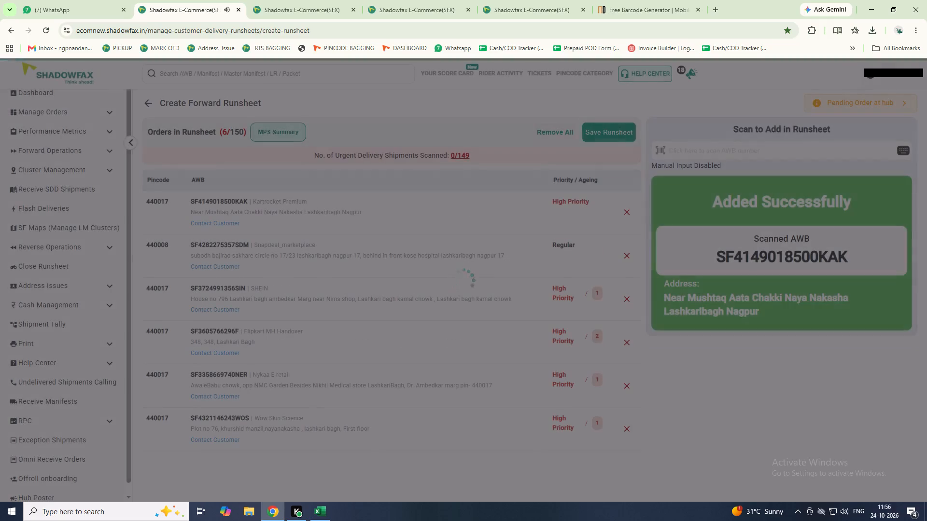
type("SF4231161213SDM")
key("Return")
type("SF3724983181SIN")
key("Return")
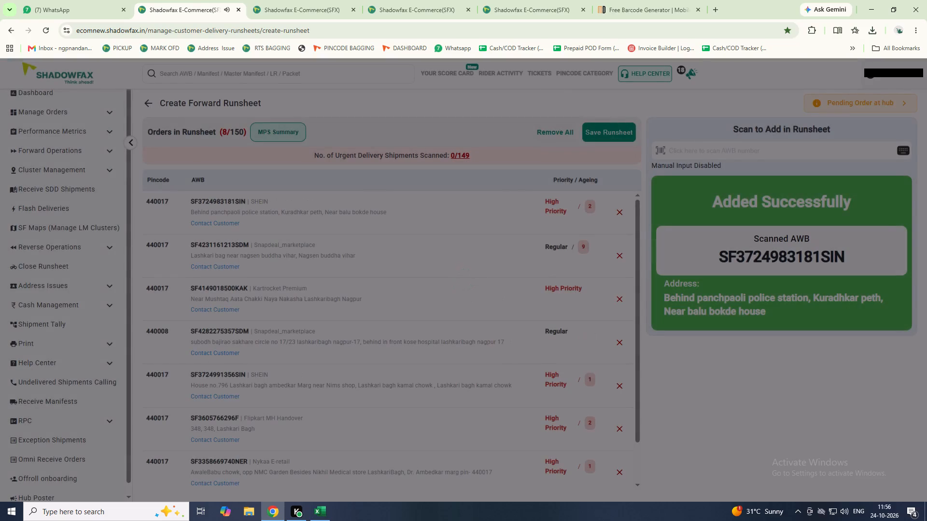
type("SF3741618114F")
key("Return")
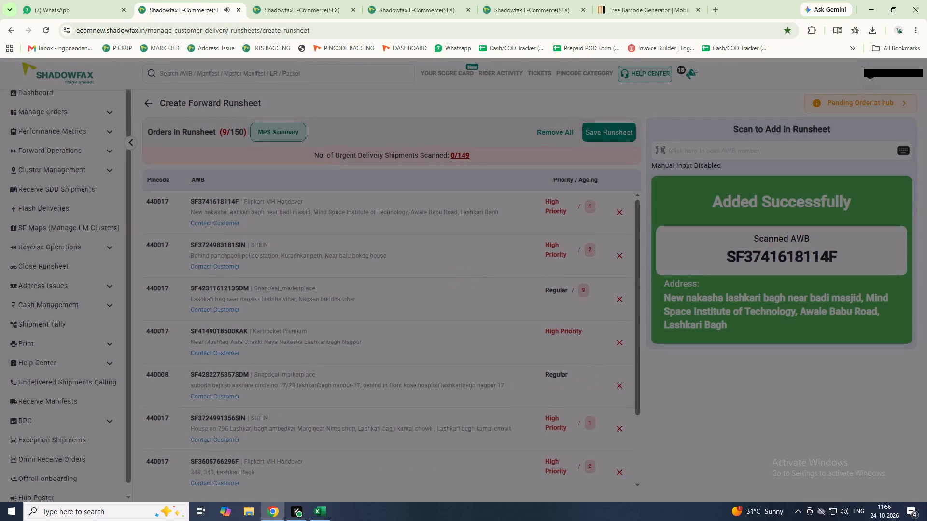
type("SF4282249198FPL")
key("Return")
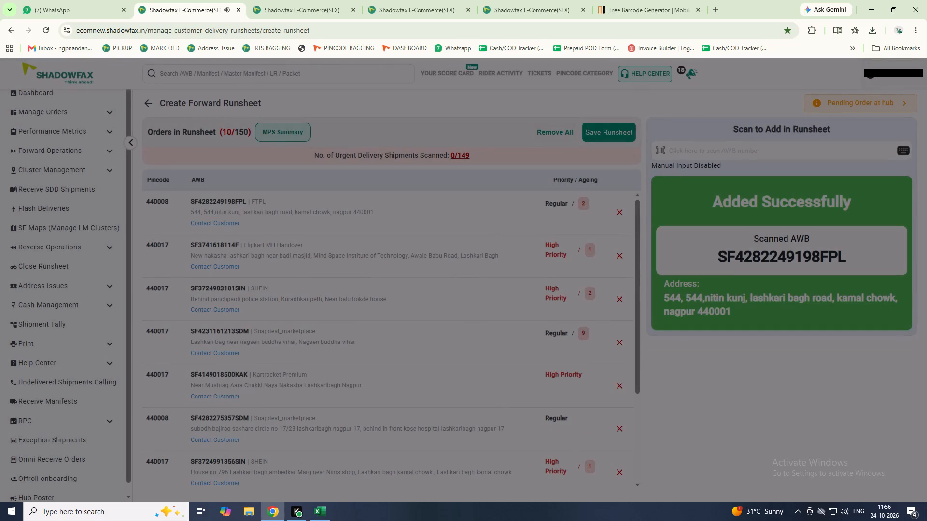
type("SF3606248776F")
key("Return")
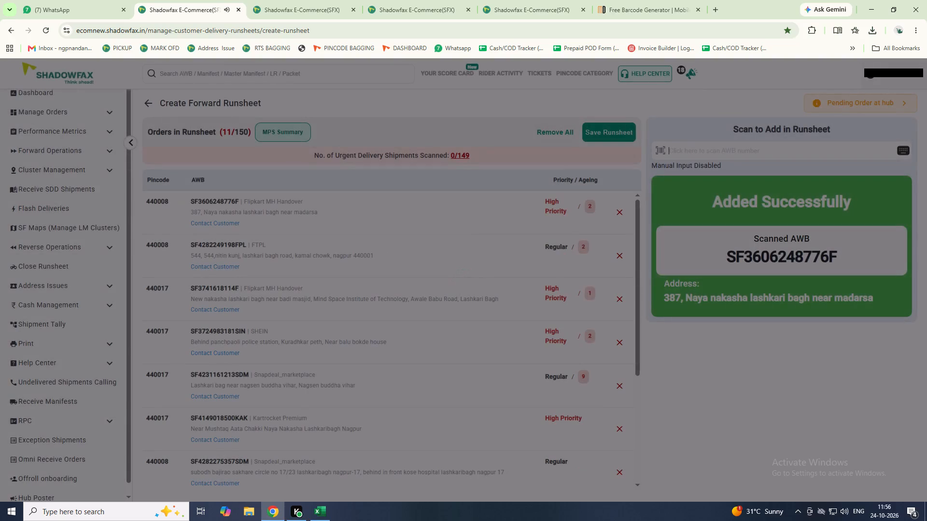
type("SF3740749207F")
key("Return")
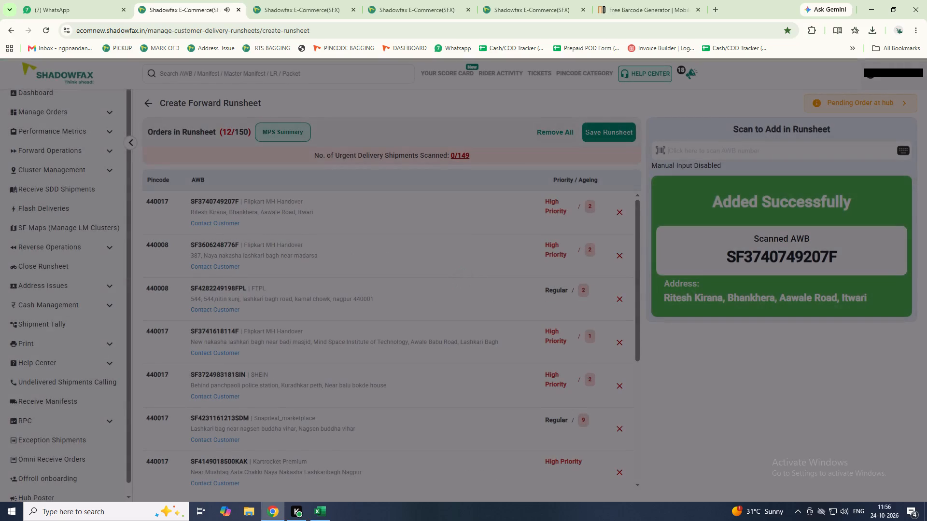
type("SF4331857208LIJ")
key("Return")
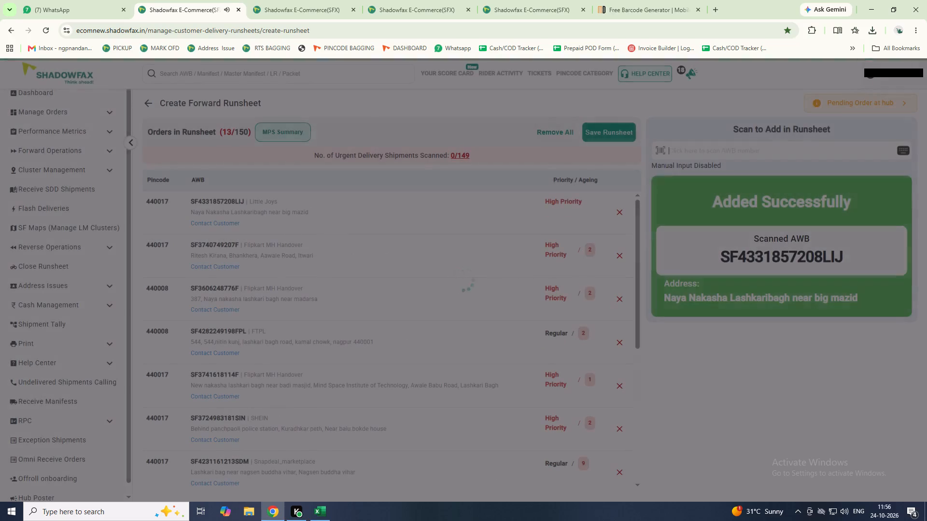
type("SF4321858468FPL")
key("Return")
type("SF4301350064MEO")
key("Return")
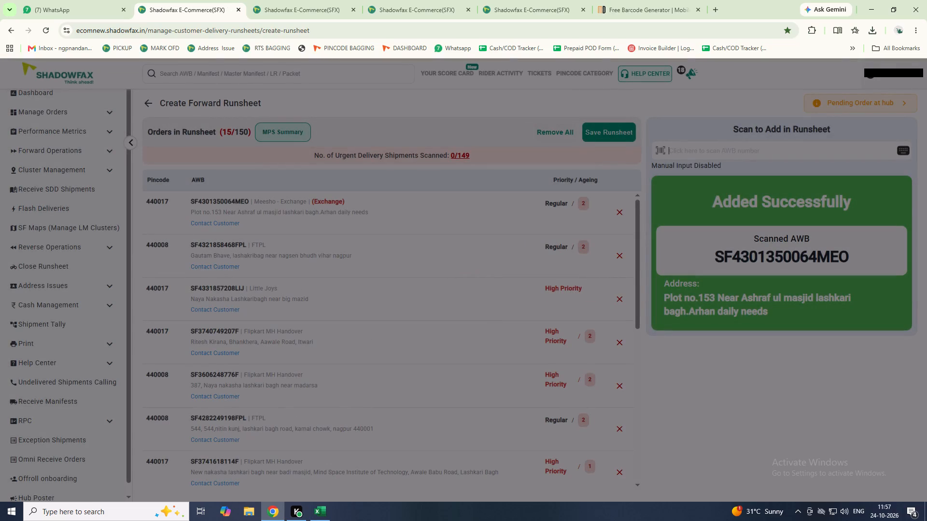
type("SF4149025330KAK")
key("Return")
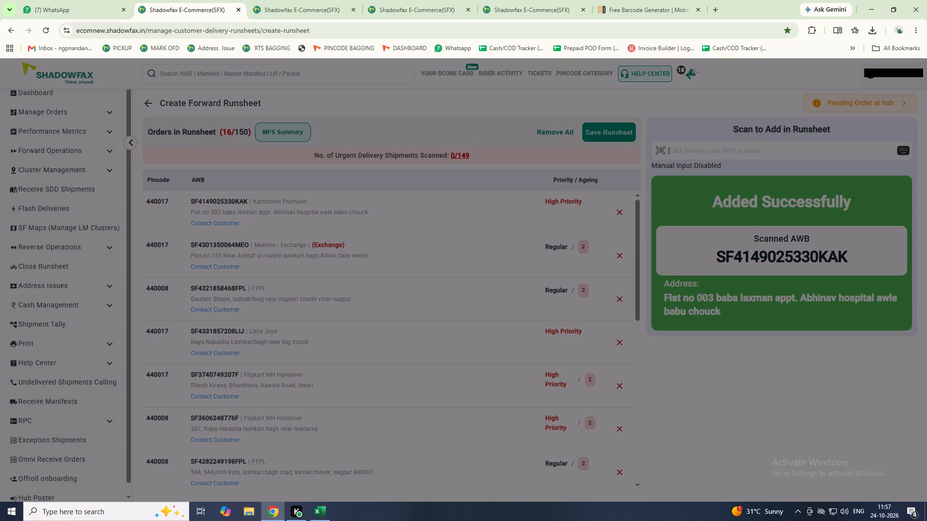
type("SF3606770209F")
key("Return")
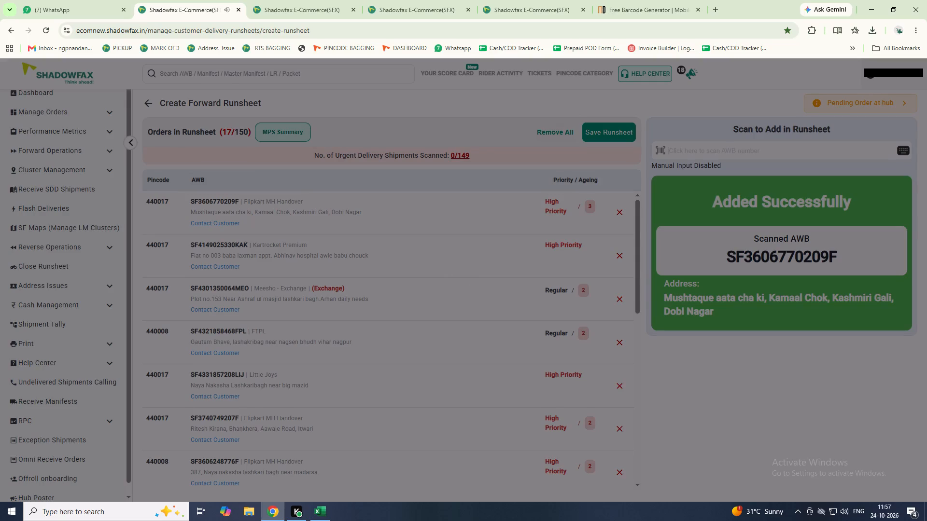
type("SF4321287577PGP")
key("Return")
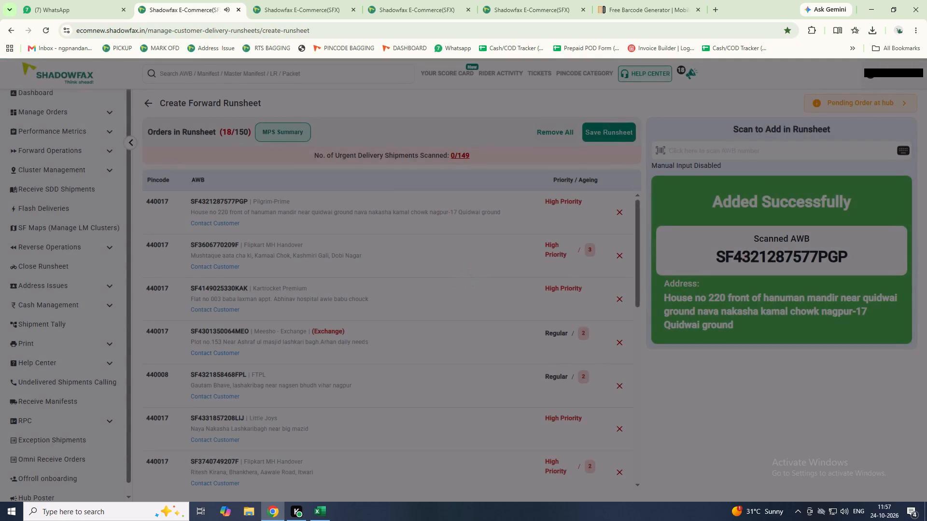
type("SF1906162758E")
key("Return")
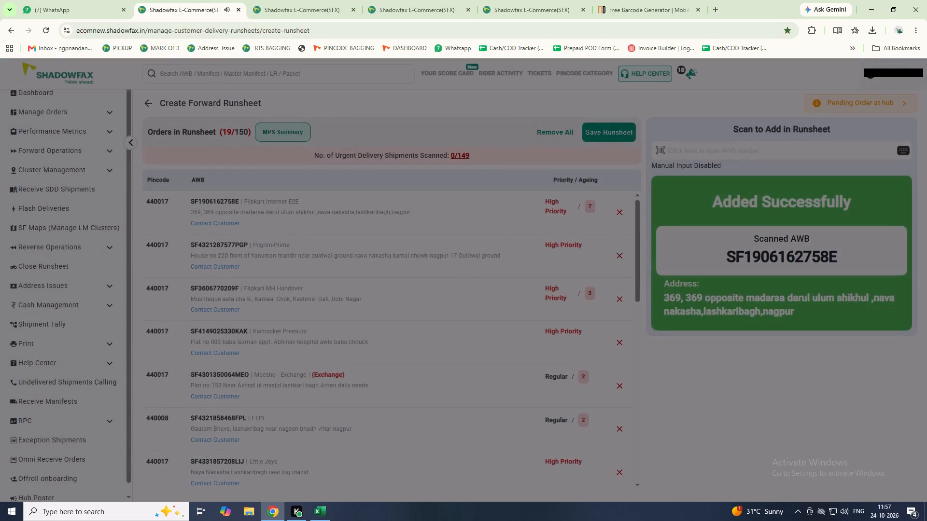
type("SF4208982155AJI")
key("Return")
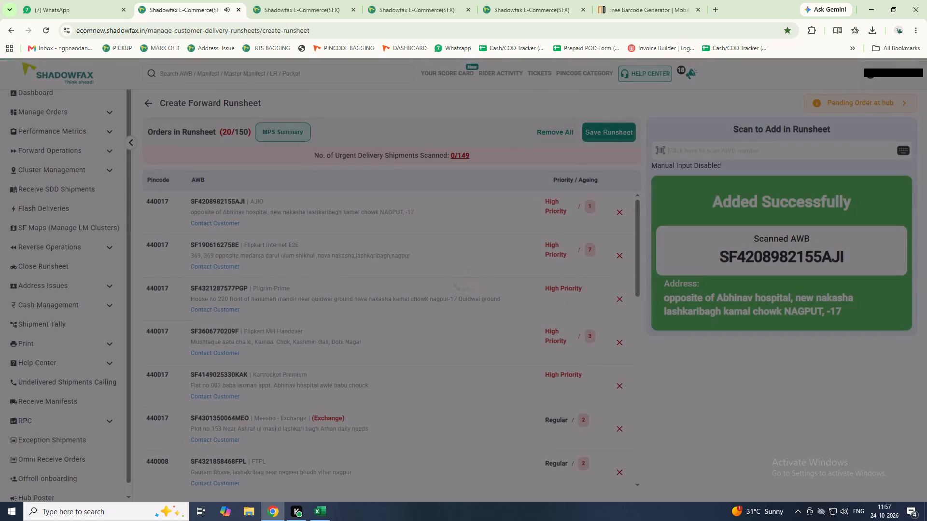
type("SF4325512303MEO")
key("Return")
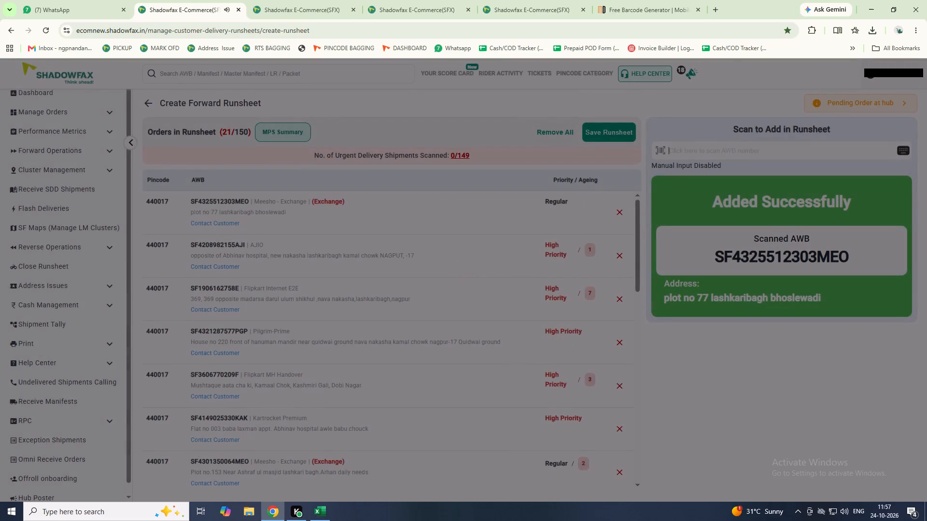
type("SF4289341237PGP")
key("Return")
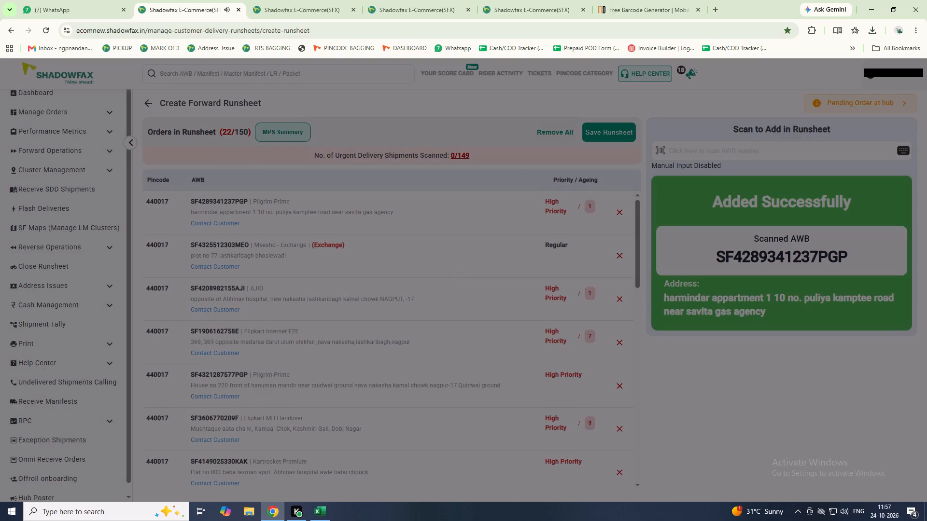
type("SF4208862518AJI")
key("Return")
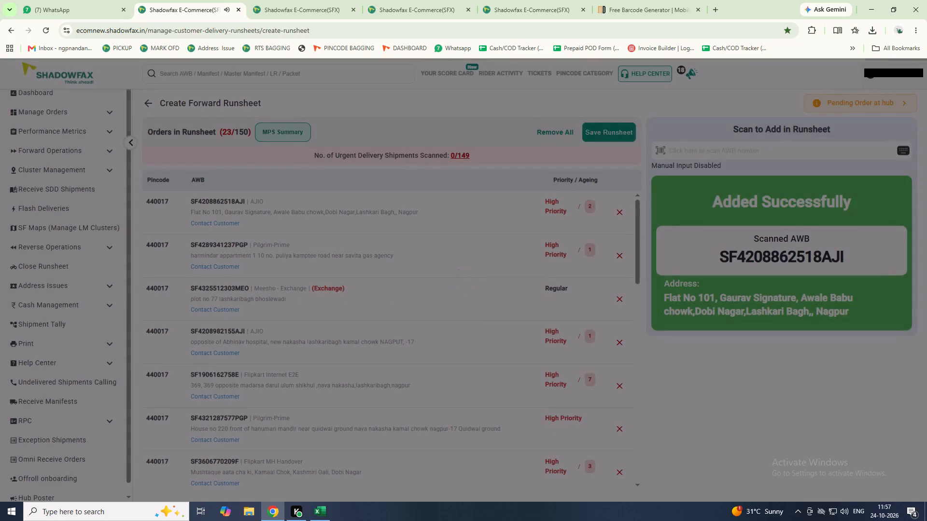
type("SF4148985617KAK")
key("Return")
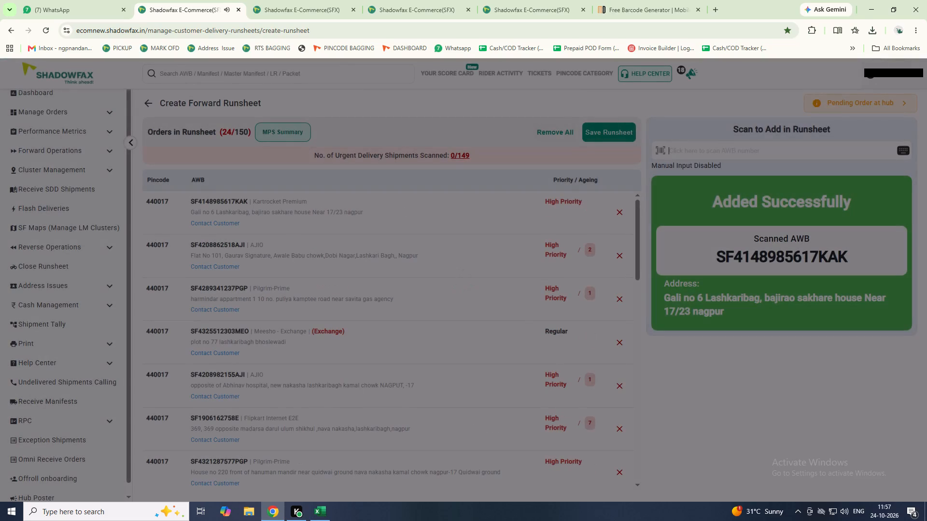
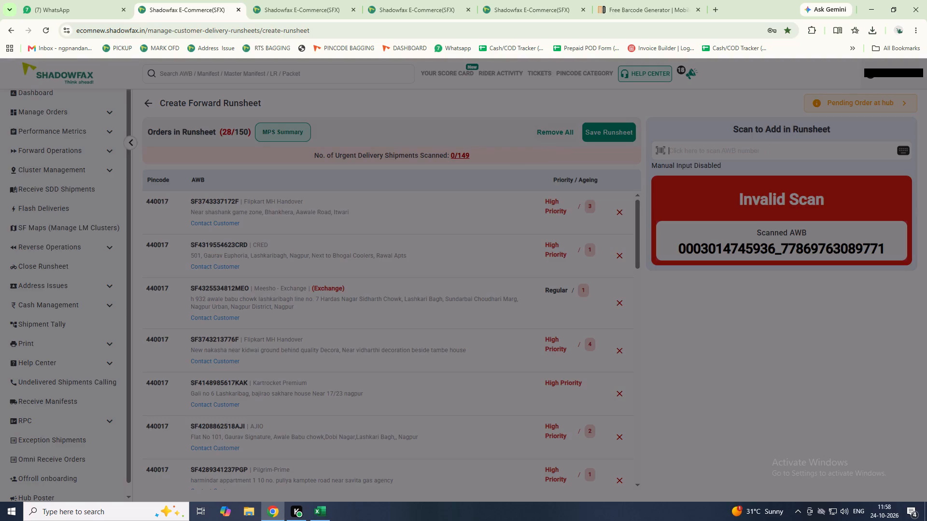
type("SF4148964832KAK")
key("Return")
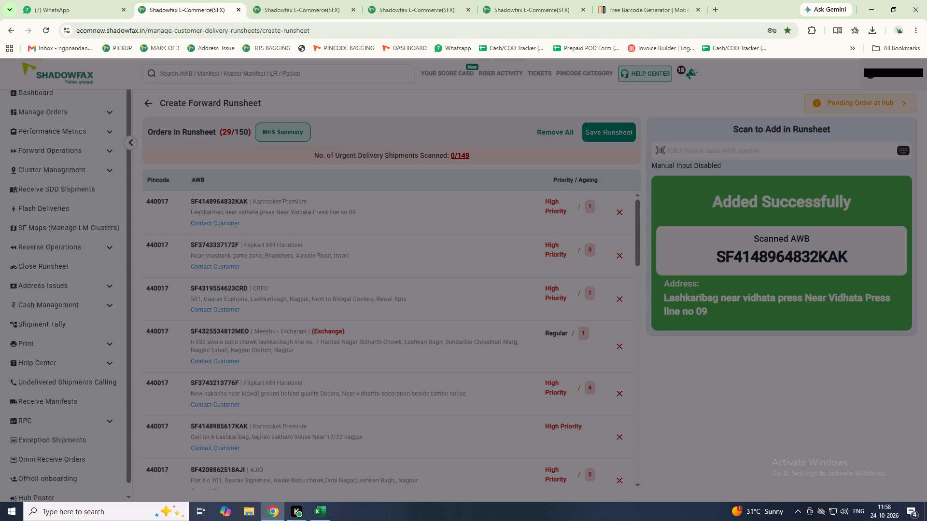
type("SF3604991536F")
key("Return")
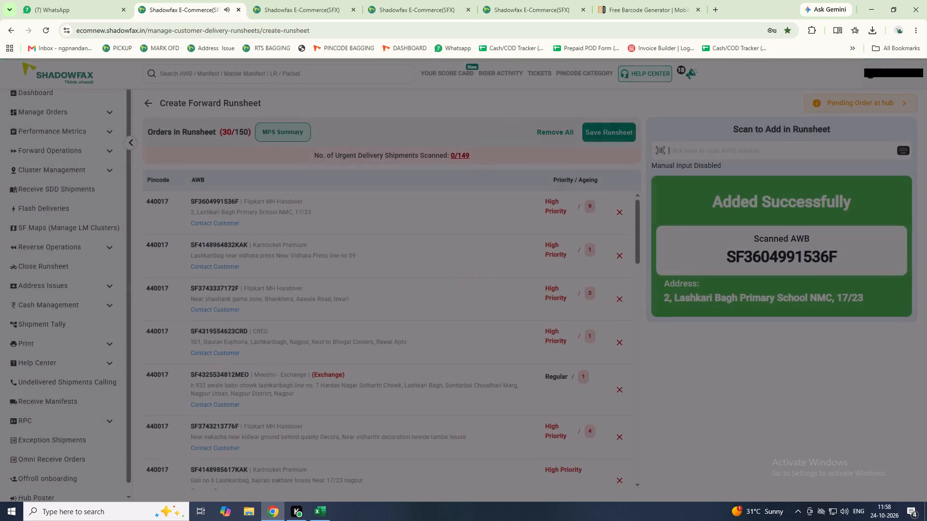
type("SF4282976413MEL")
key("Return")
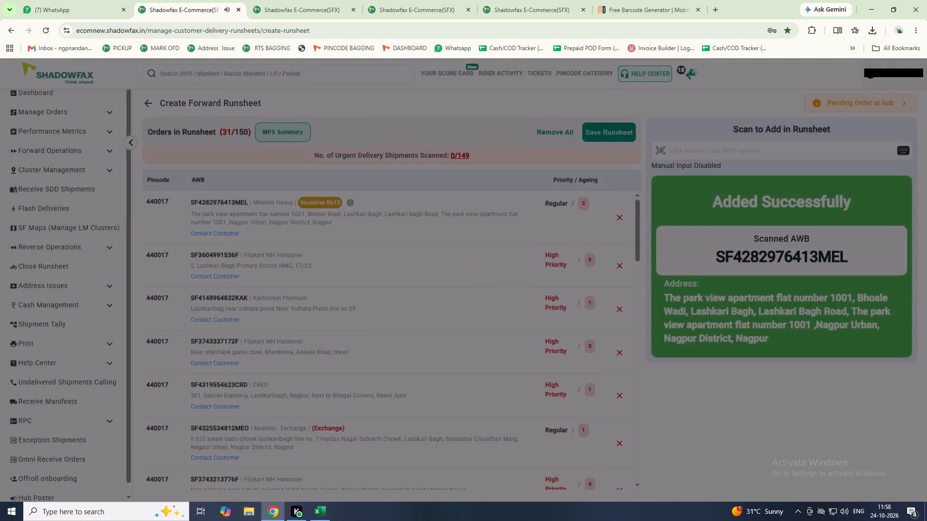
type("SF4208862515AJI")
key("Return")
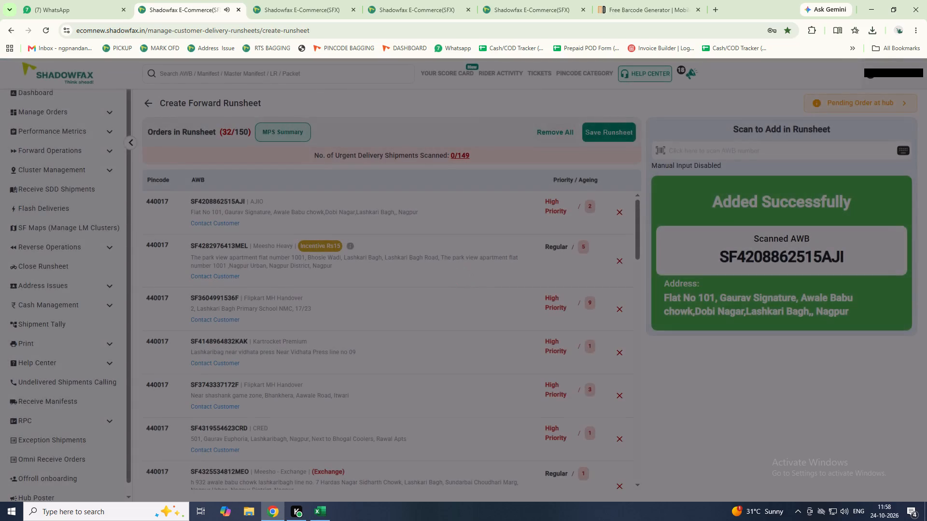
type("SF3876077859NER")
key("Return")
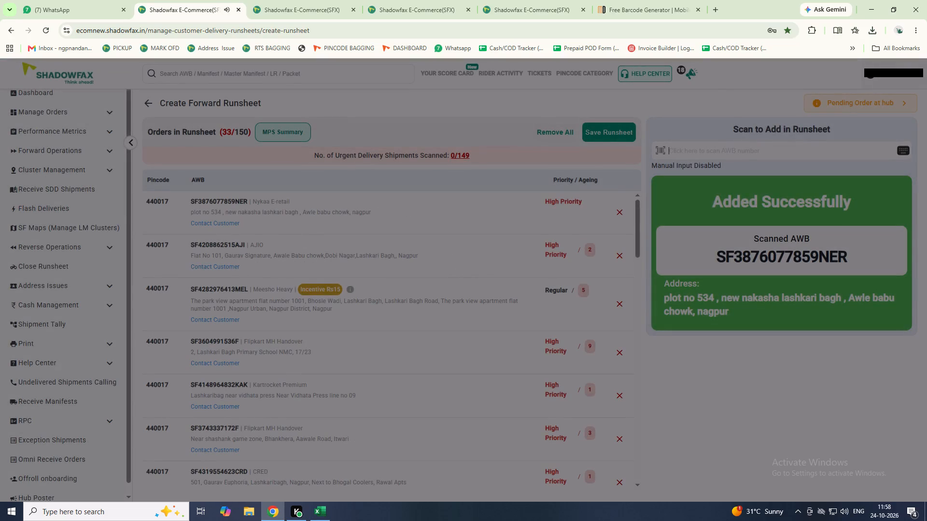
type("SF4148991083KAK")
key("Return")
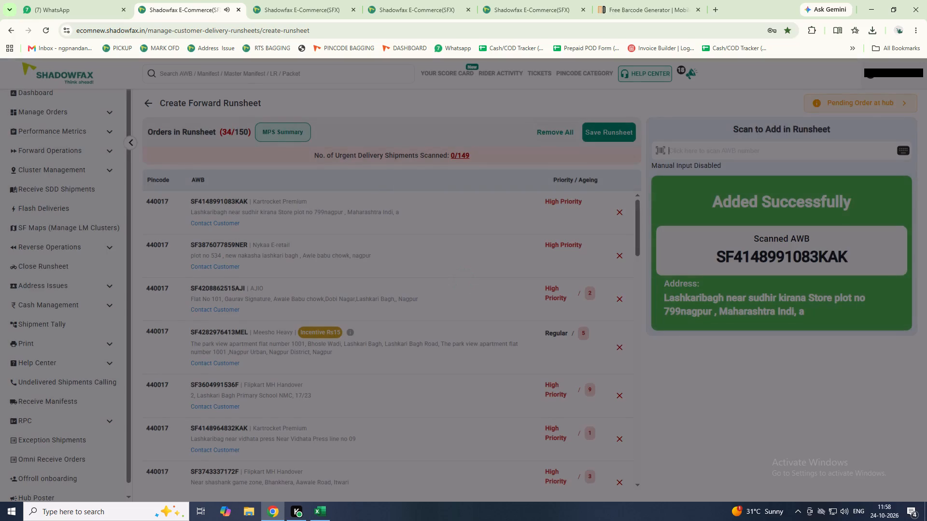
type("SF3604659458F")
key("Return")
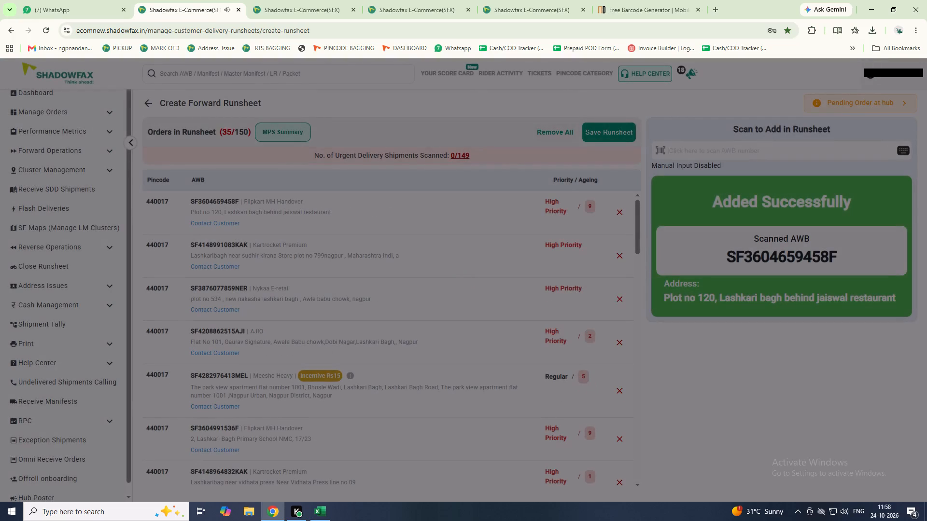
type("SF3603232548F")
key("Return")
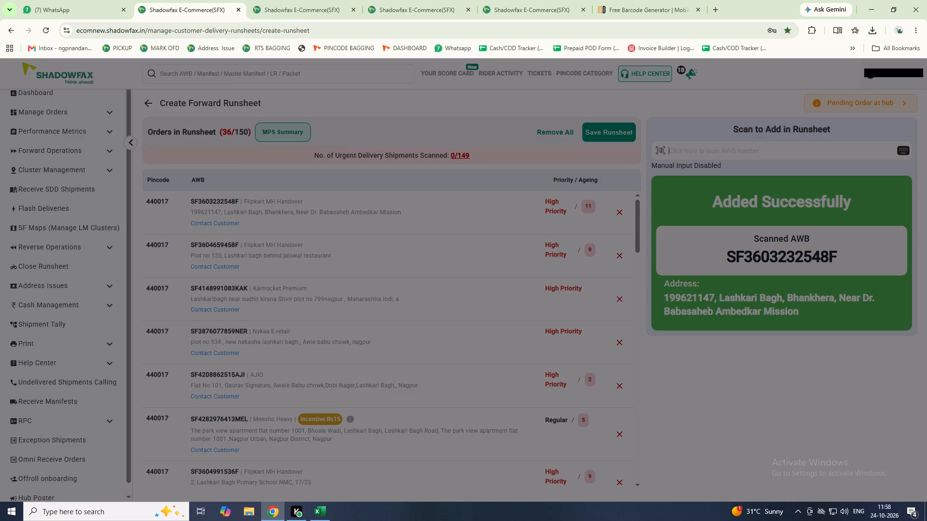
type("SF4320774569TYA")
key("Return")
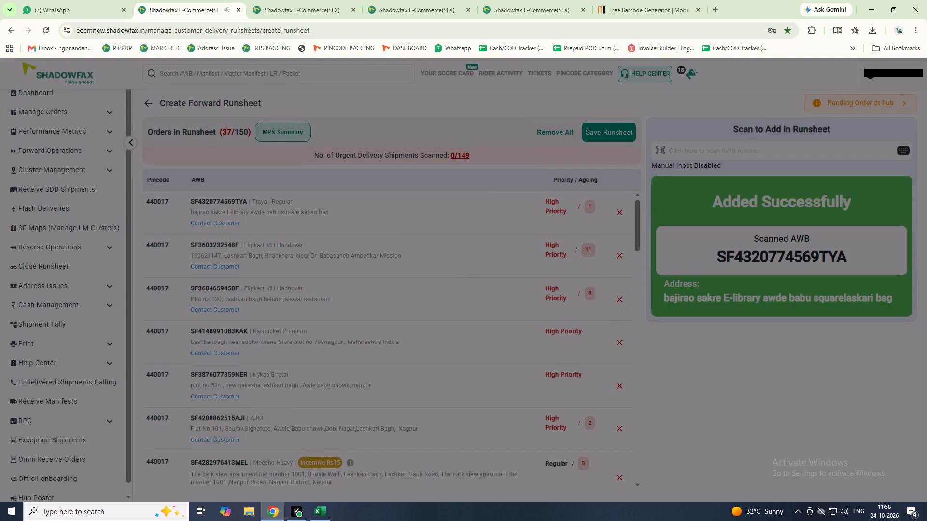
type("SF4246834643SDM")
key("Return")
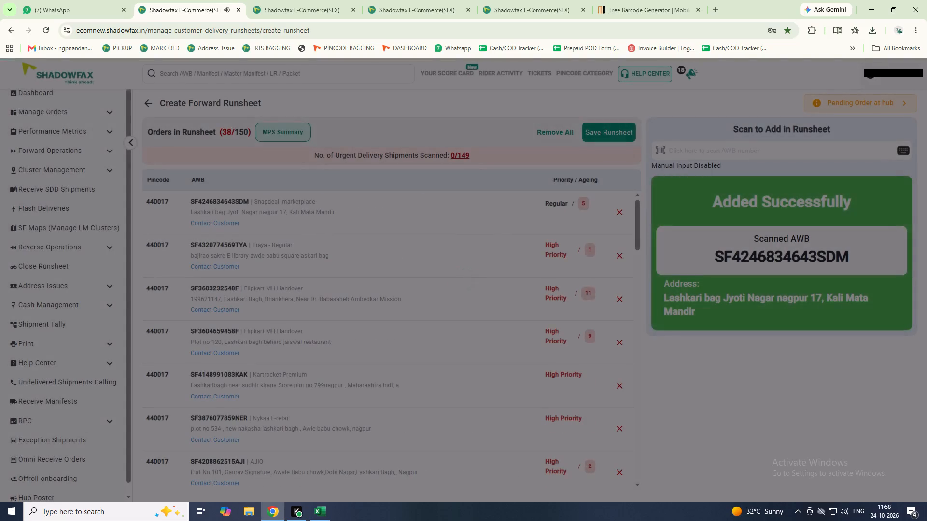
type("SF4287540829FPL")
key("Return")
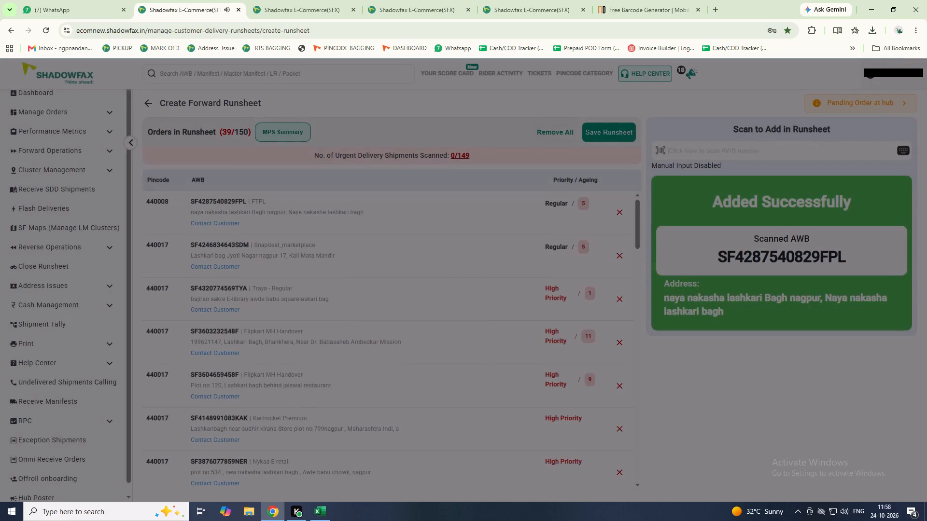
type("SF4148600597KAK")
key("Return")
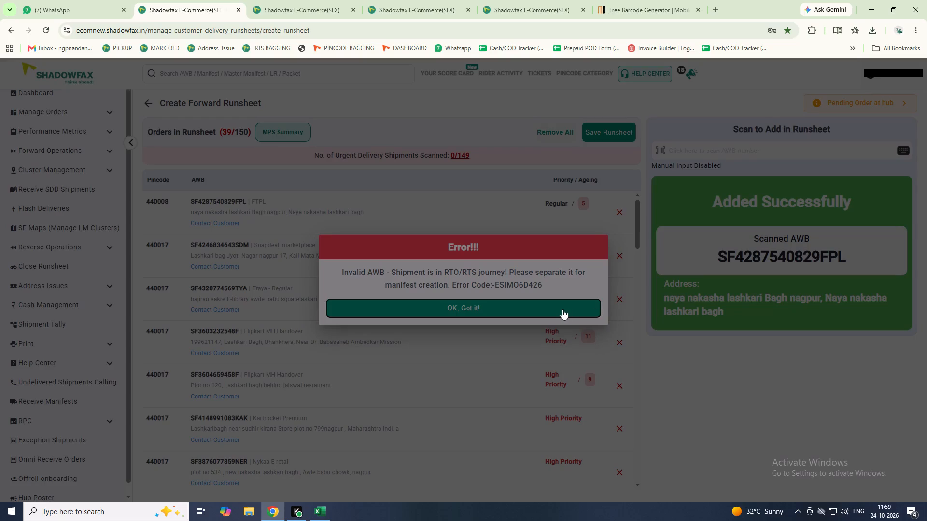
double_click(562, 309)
left_click(708, 141)
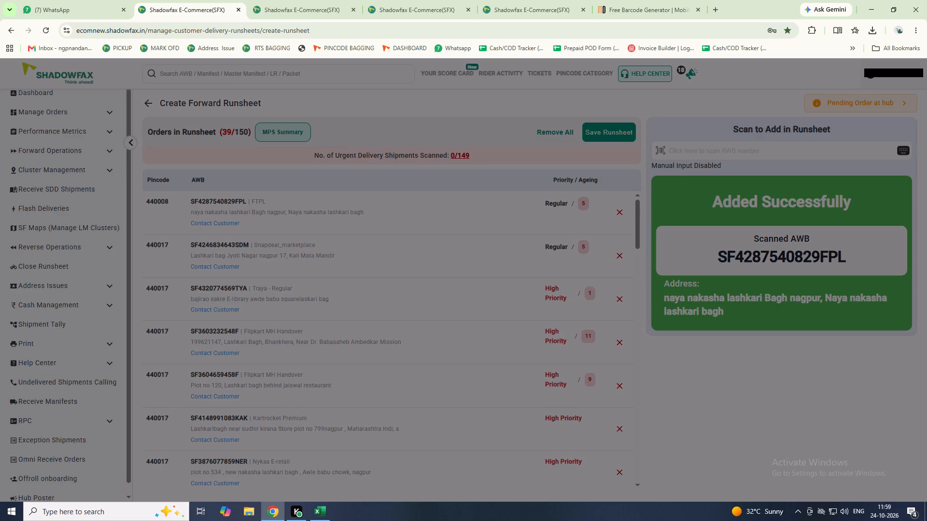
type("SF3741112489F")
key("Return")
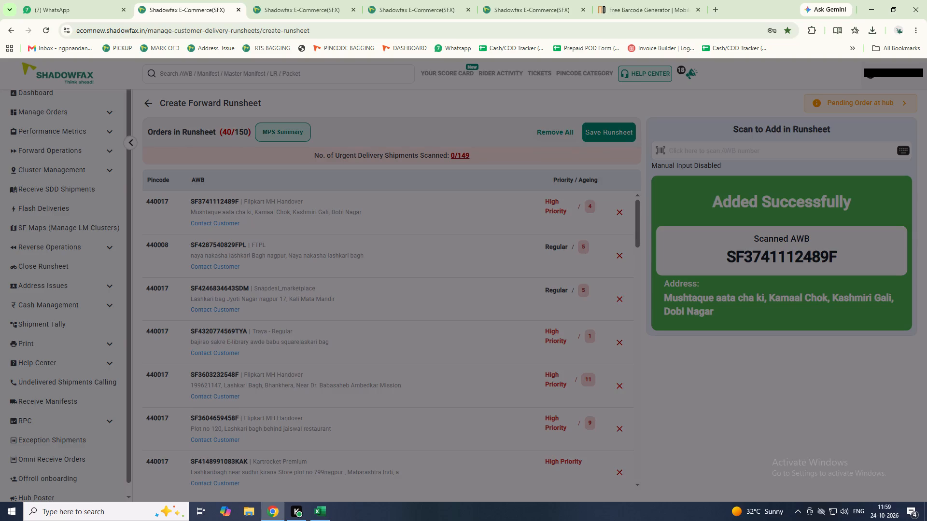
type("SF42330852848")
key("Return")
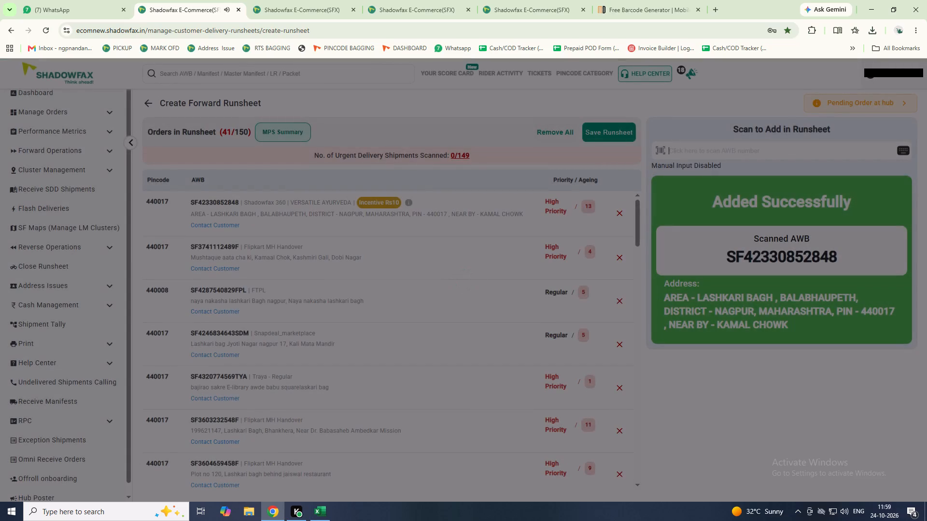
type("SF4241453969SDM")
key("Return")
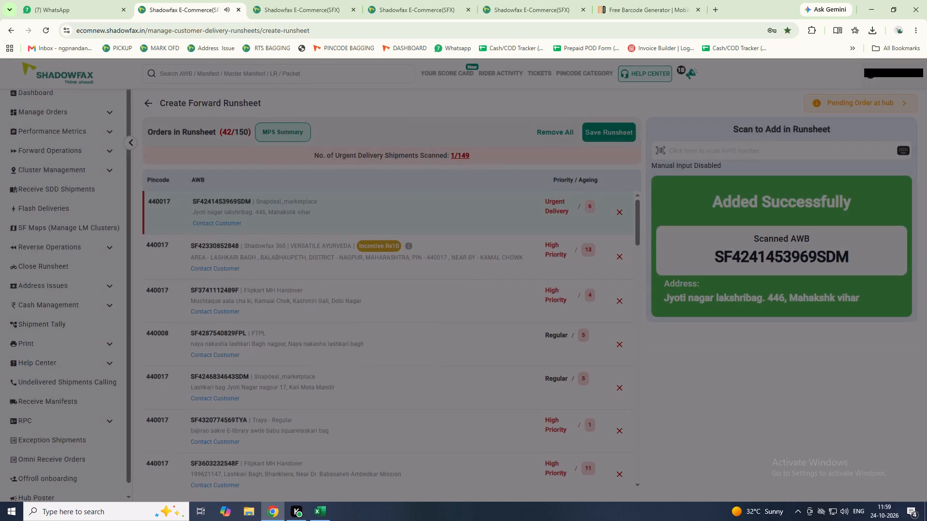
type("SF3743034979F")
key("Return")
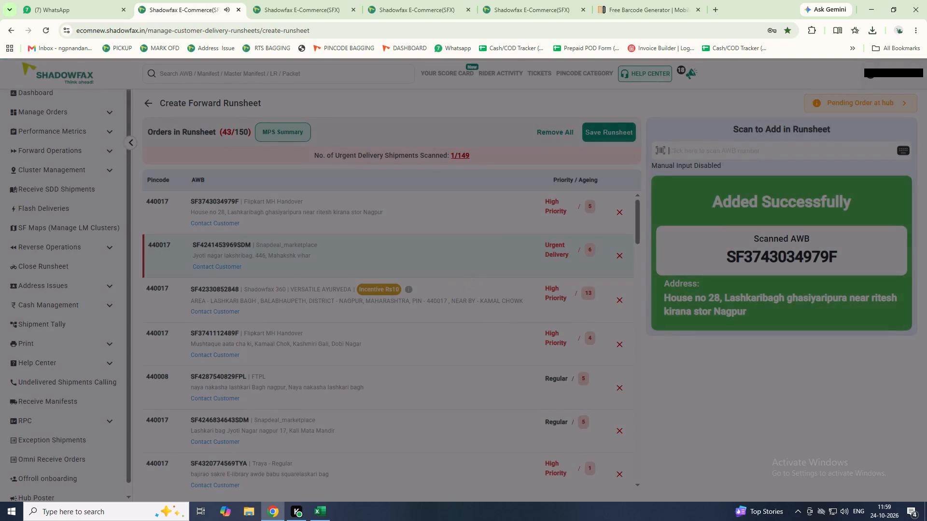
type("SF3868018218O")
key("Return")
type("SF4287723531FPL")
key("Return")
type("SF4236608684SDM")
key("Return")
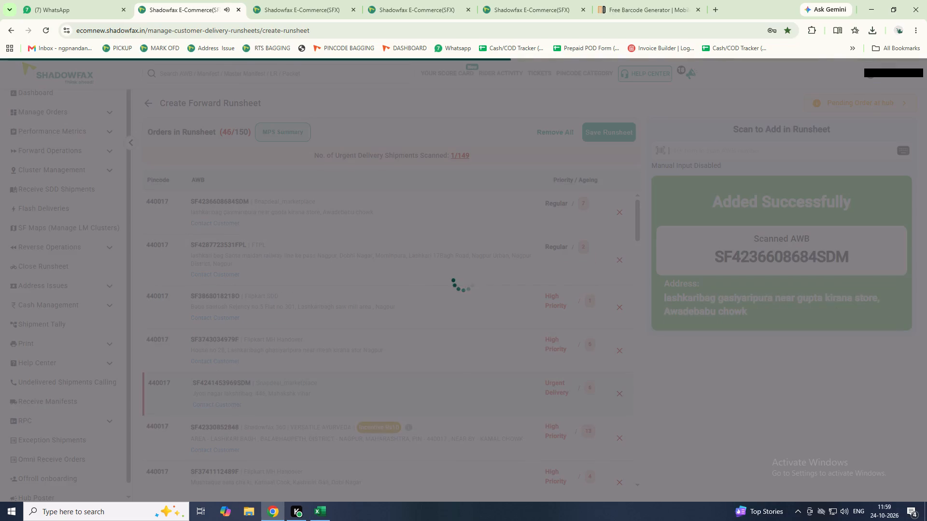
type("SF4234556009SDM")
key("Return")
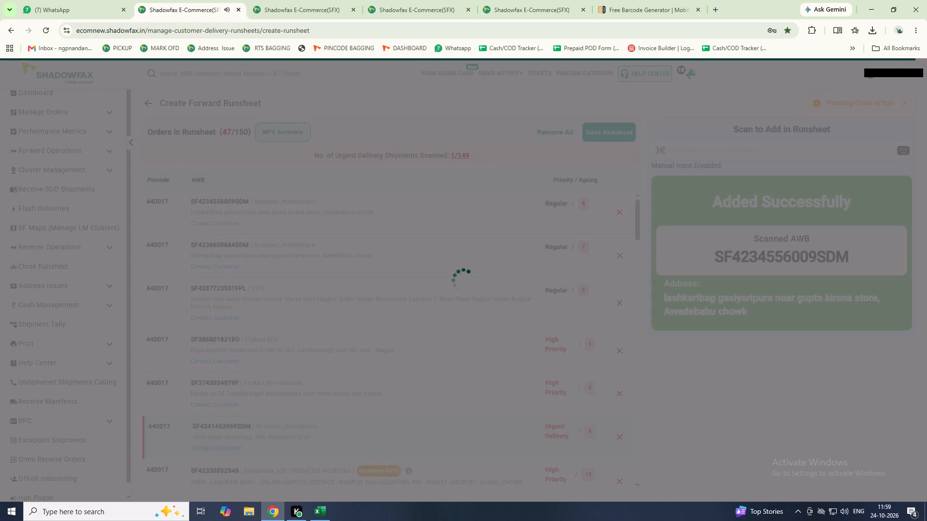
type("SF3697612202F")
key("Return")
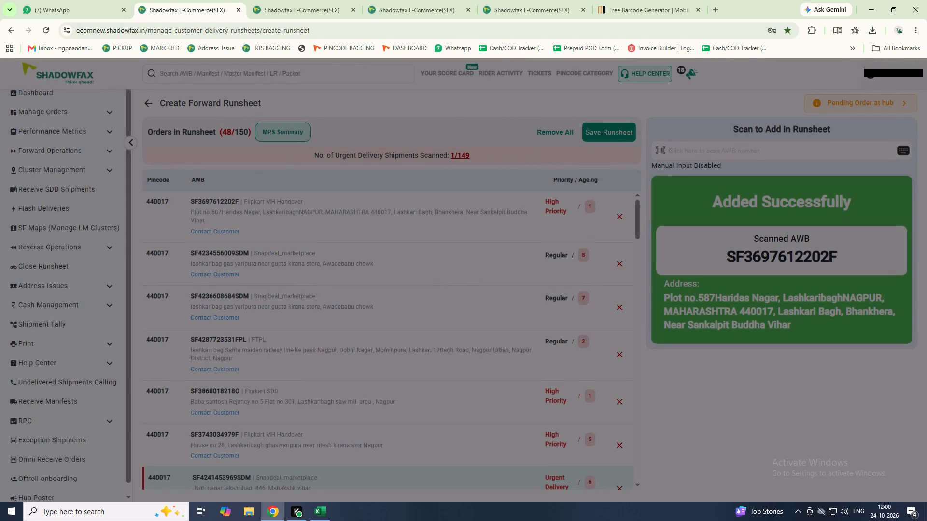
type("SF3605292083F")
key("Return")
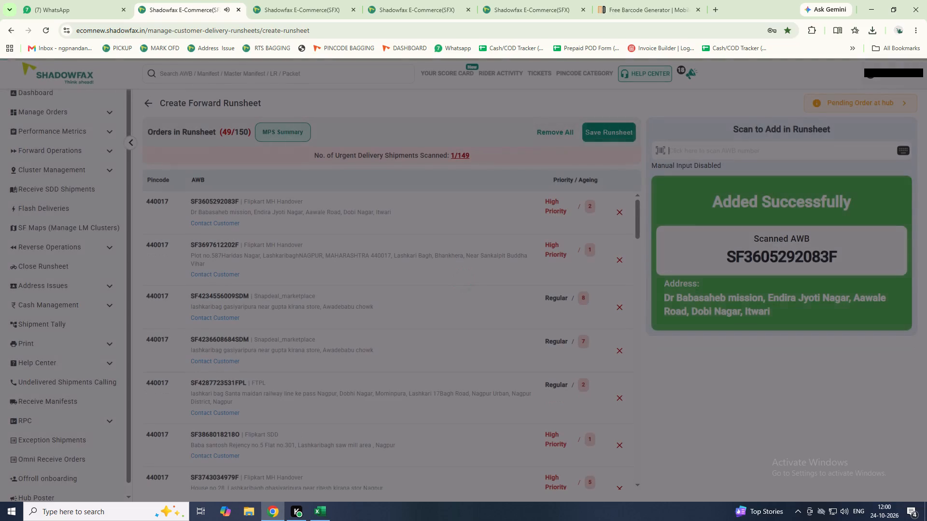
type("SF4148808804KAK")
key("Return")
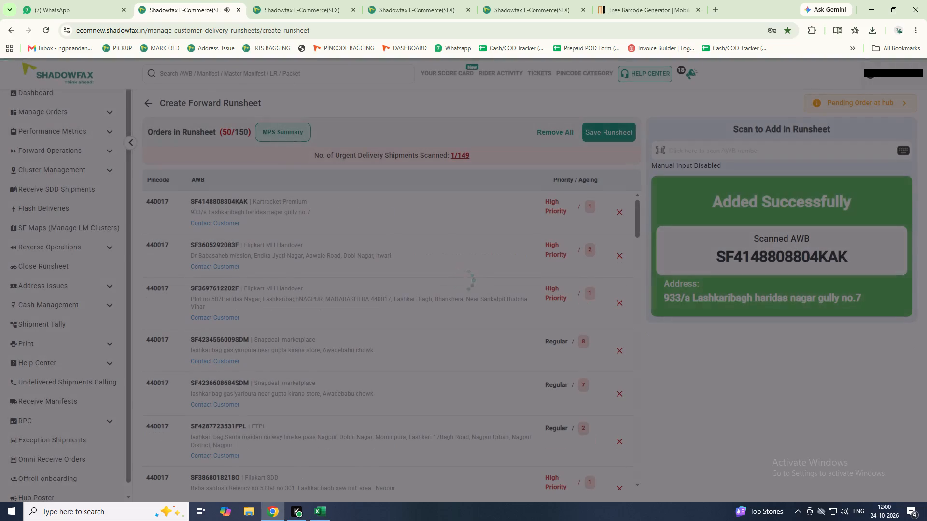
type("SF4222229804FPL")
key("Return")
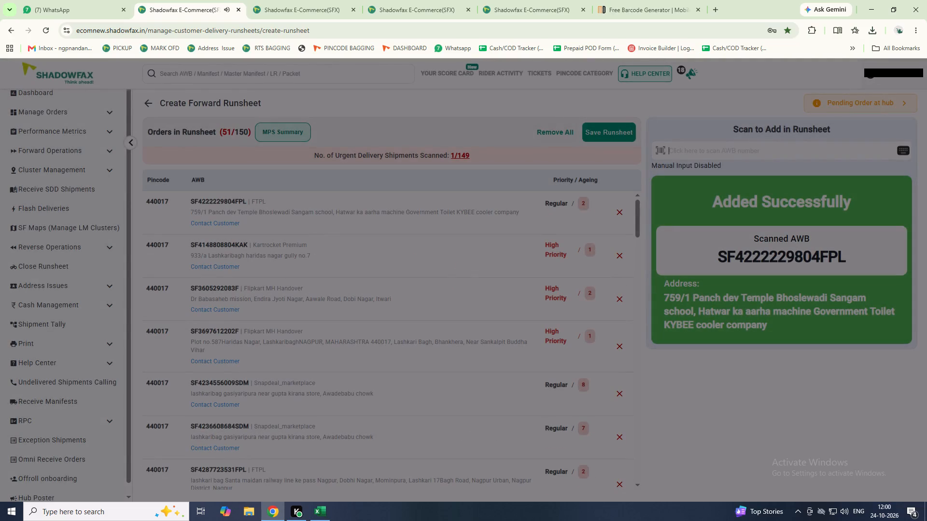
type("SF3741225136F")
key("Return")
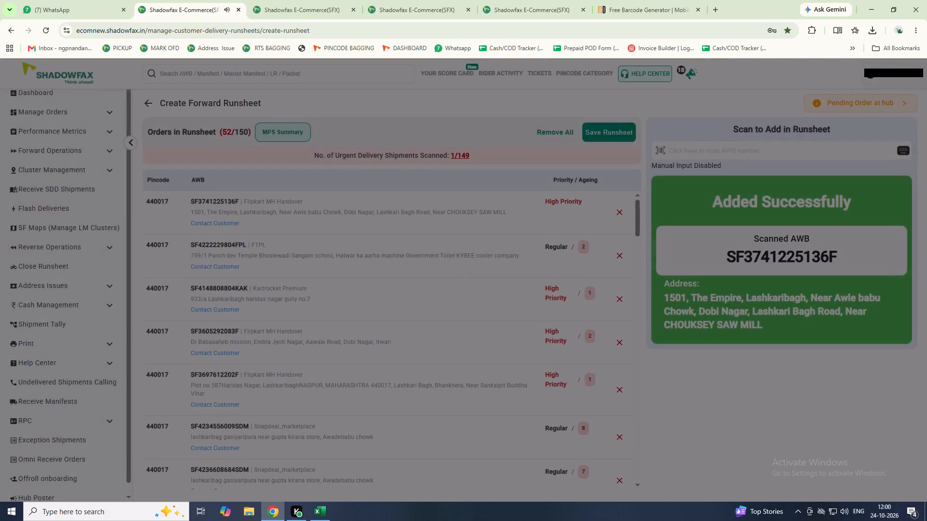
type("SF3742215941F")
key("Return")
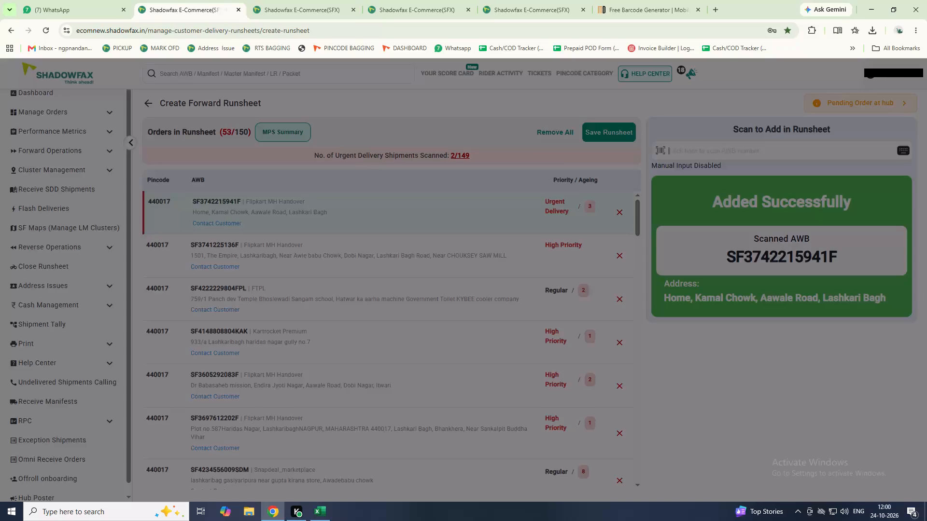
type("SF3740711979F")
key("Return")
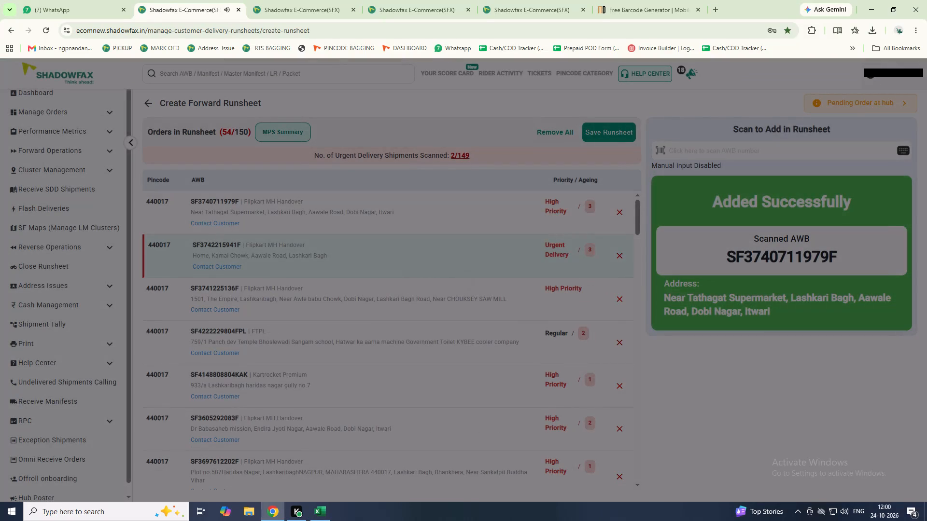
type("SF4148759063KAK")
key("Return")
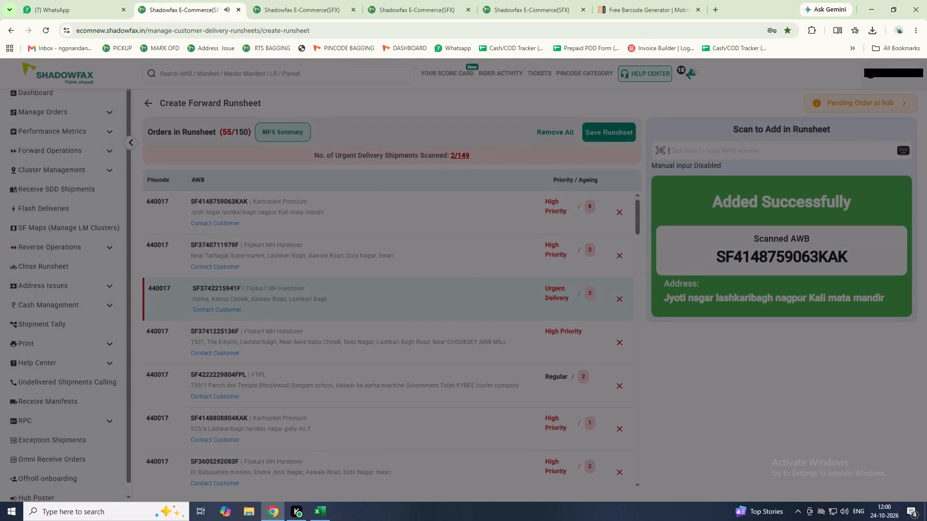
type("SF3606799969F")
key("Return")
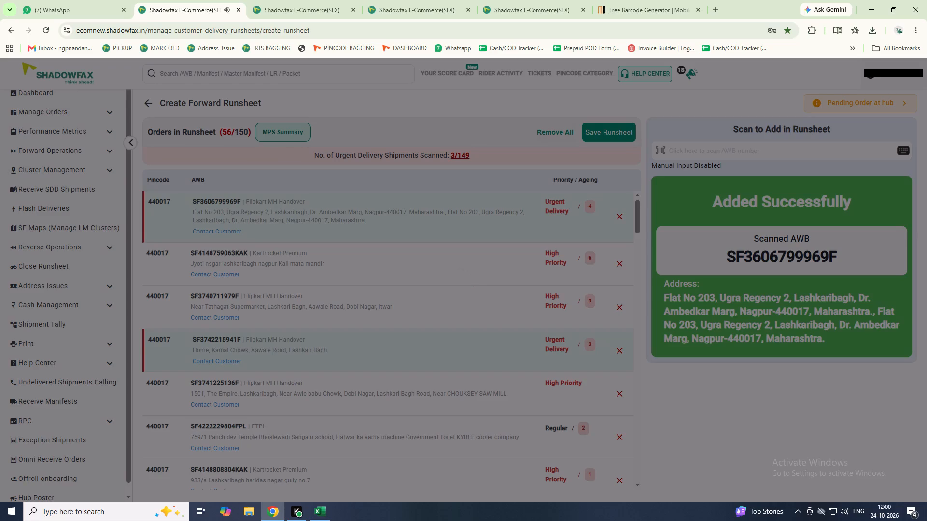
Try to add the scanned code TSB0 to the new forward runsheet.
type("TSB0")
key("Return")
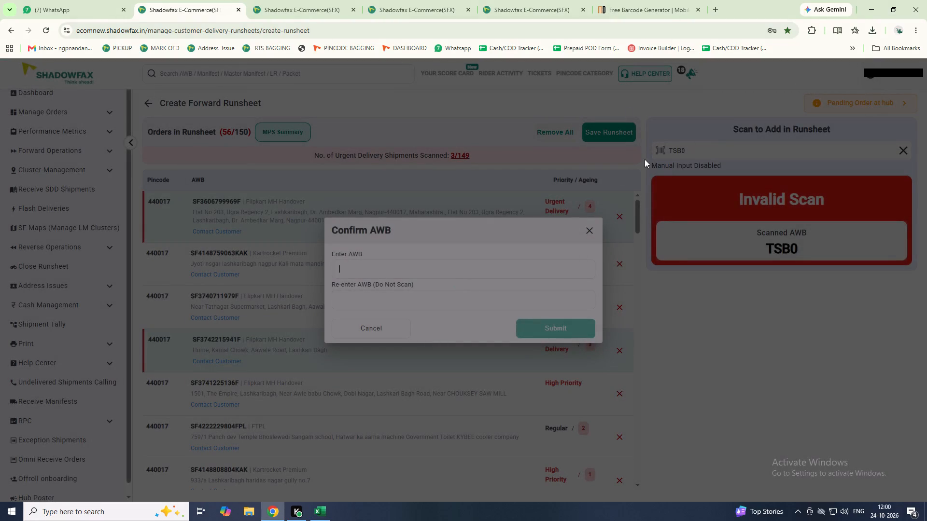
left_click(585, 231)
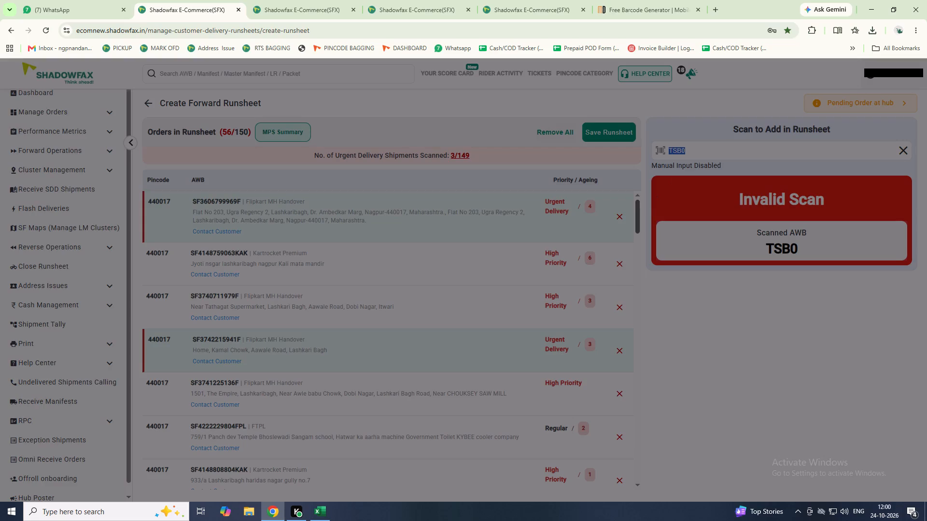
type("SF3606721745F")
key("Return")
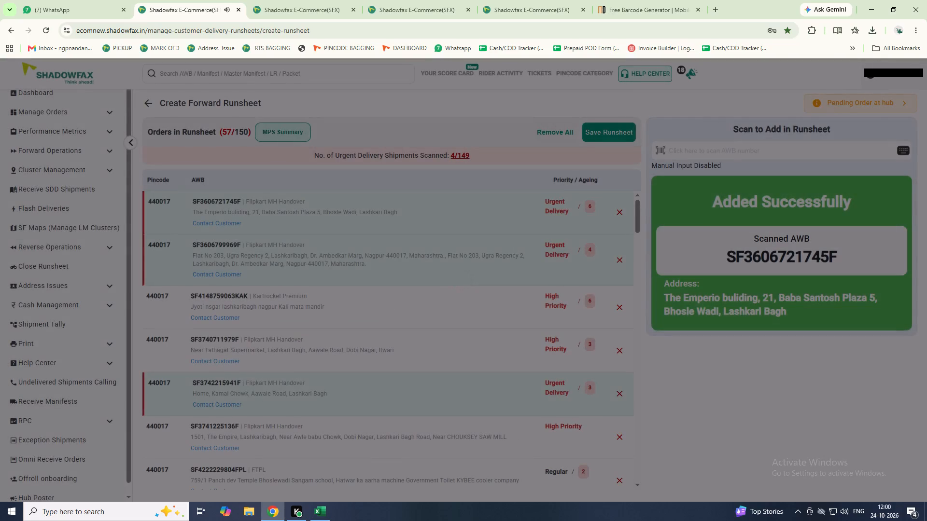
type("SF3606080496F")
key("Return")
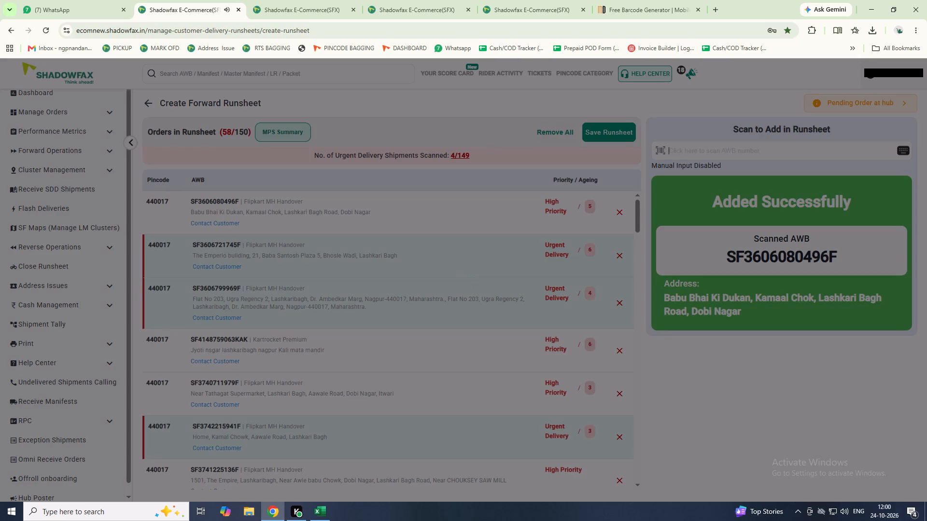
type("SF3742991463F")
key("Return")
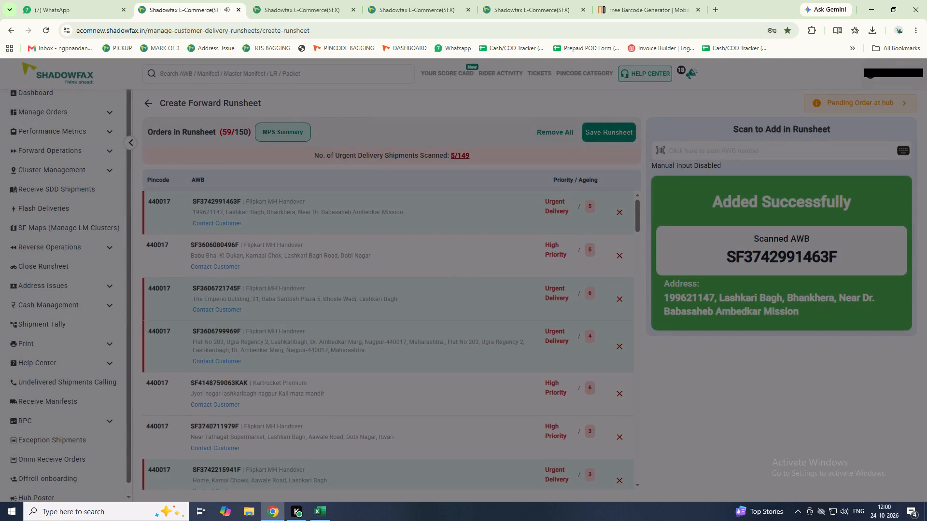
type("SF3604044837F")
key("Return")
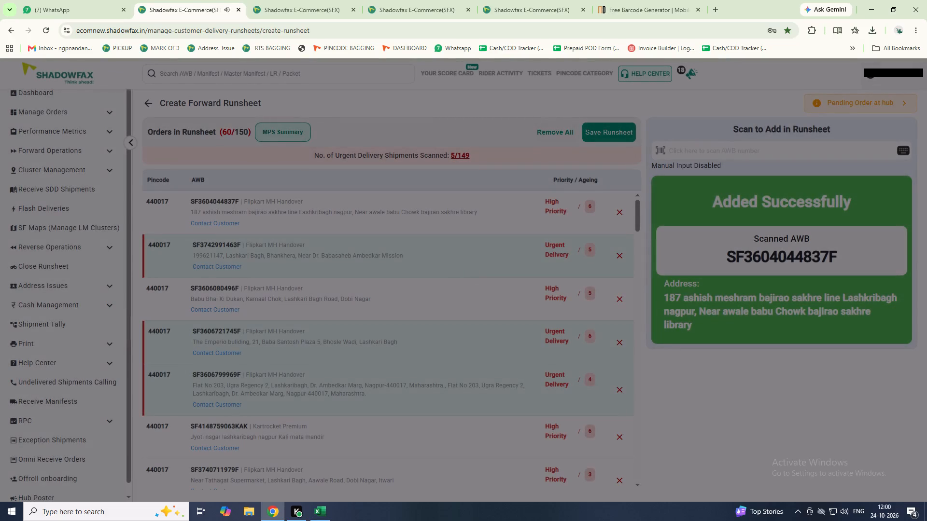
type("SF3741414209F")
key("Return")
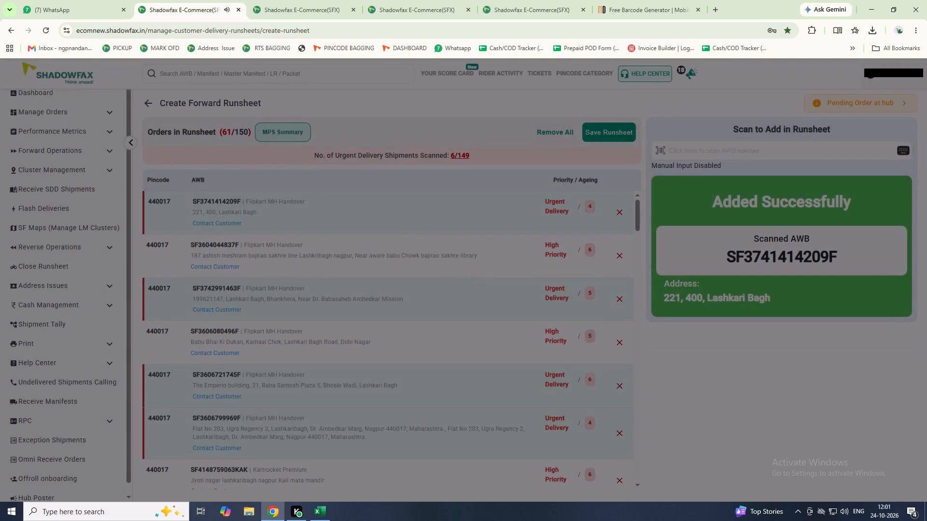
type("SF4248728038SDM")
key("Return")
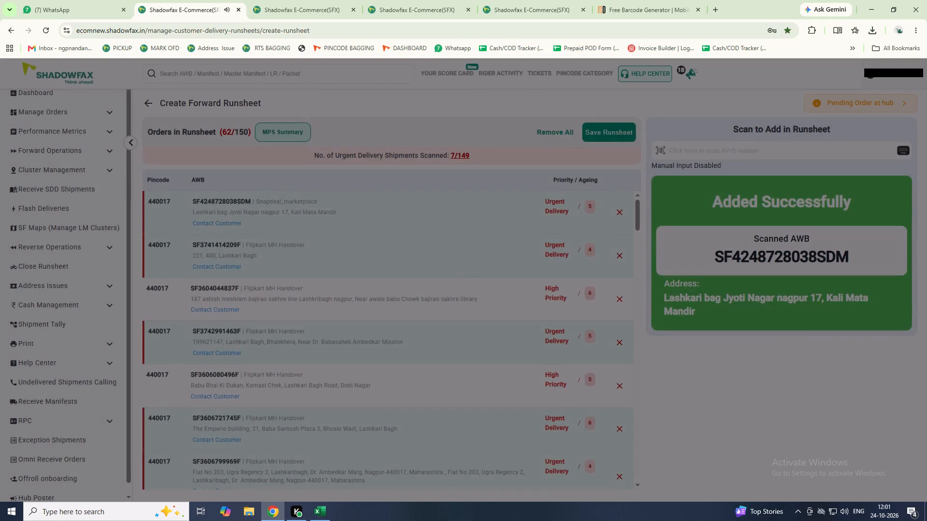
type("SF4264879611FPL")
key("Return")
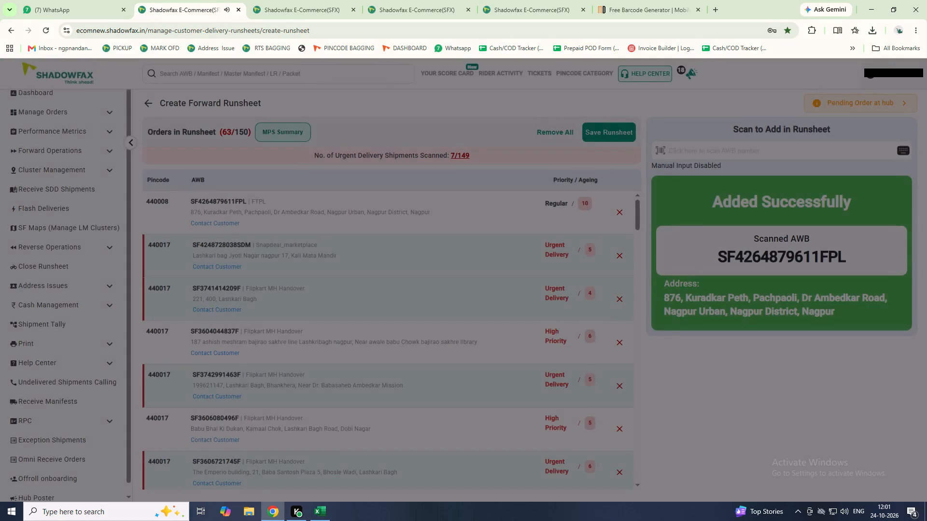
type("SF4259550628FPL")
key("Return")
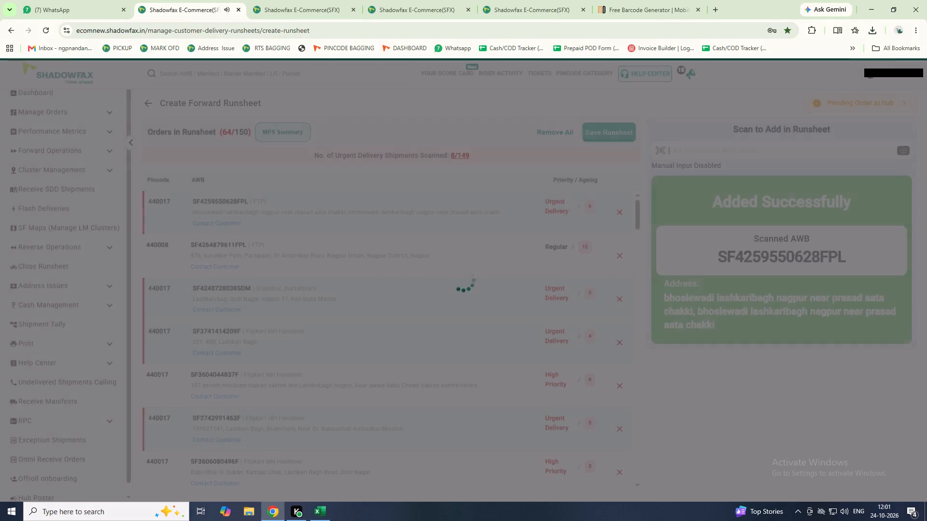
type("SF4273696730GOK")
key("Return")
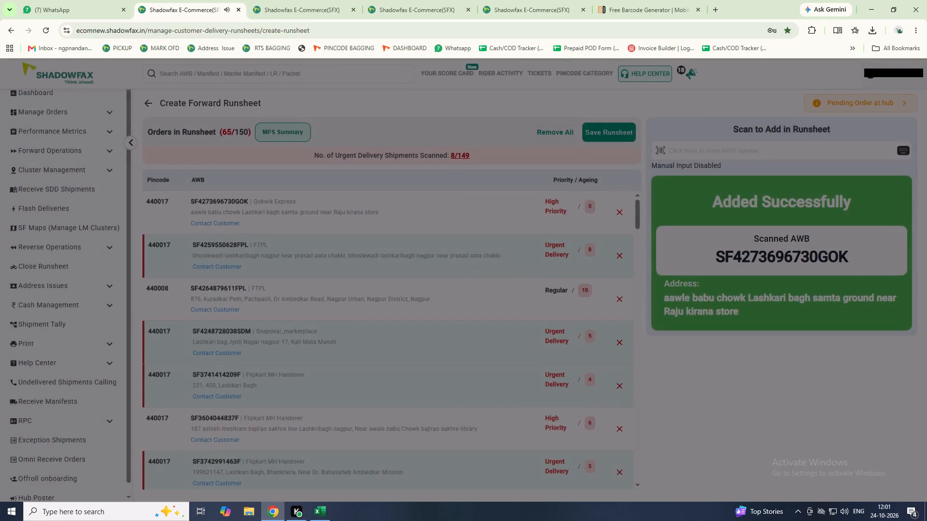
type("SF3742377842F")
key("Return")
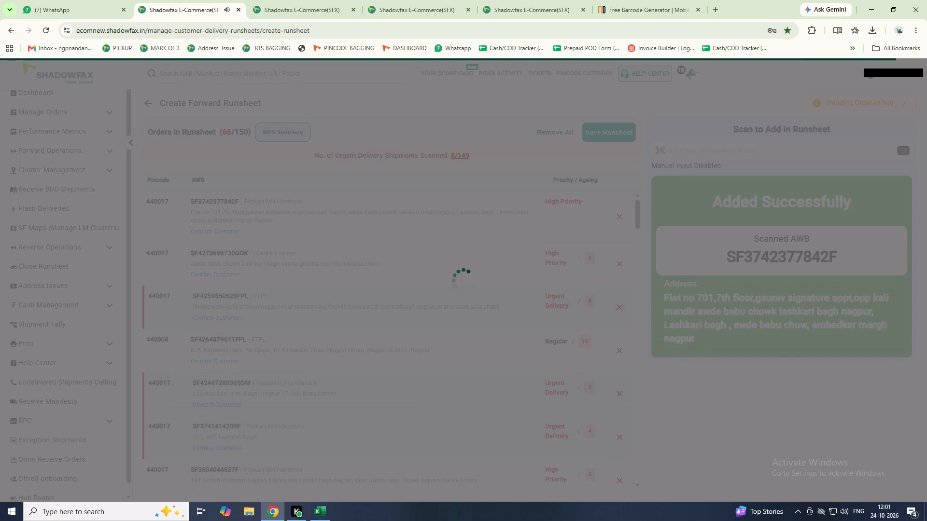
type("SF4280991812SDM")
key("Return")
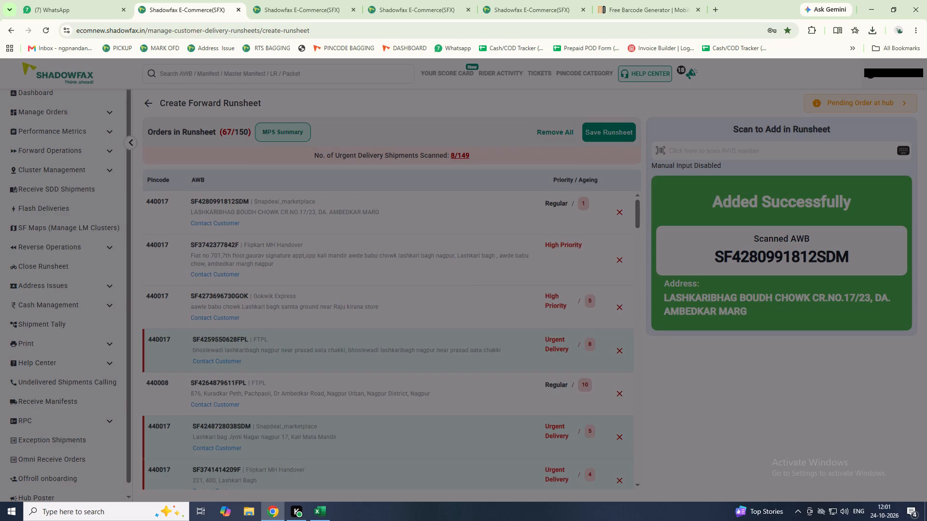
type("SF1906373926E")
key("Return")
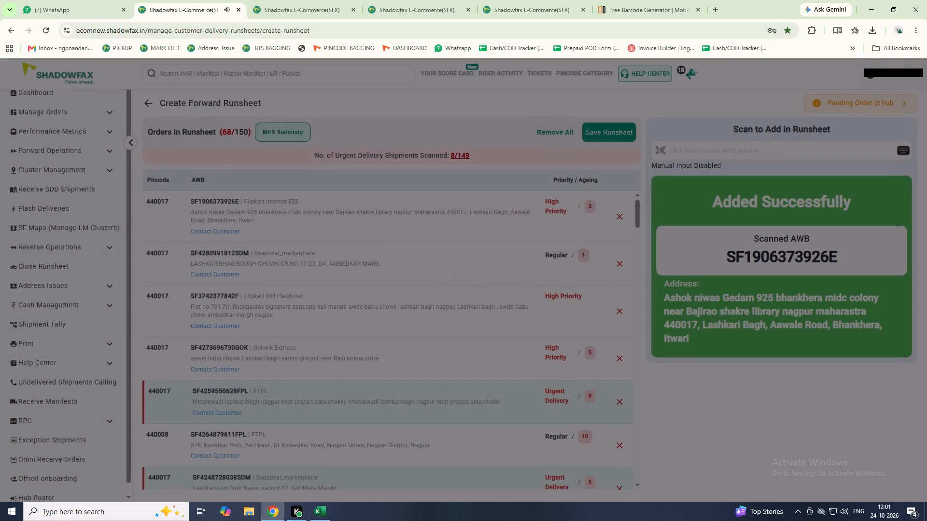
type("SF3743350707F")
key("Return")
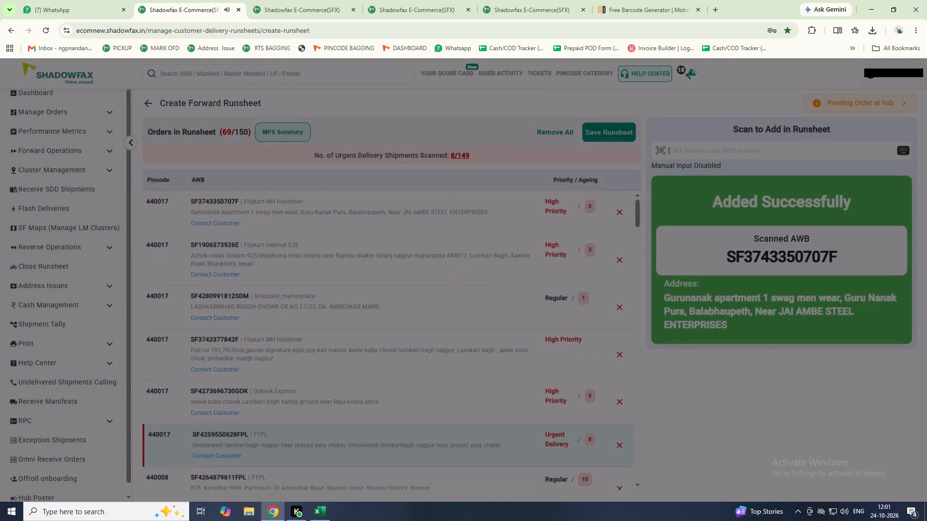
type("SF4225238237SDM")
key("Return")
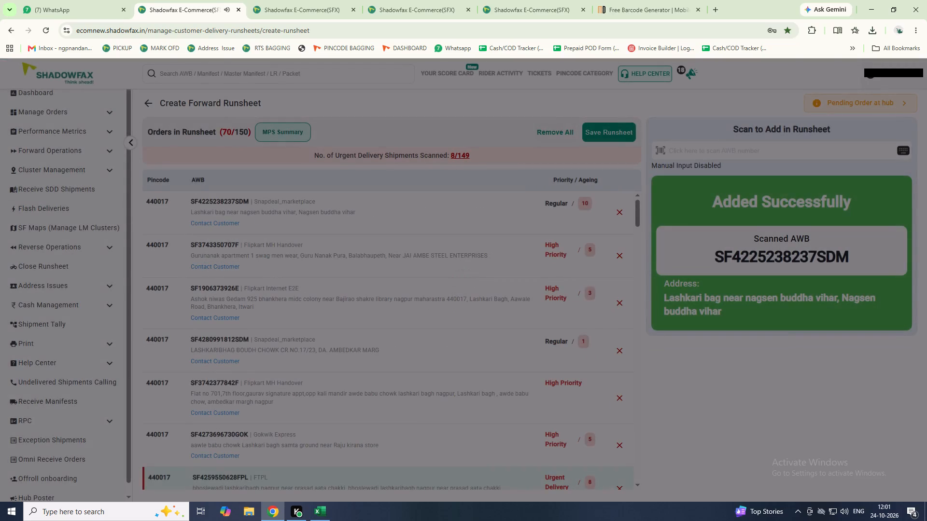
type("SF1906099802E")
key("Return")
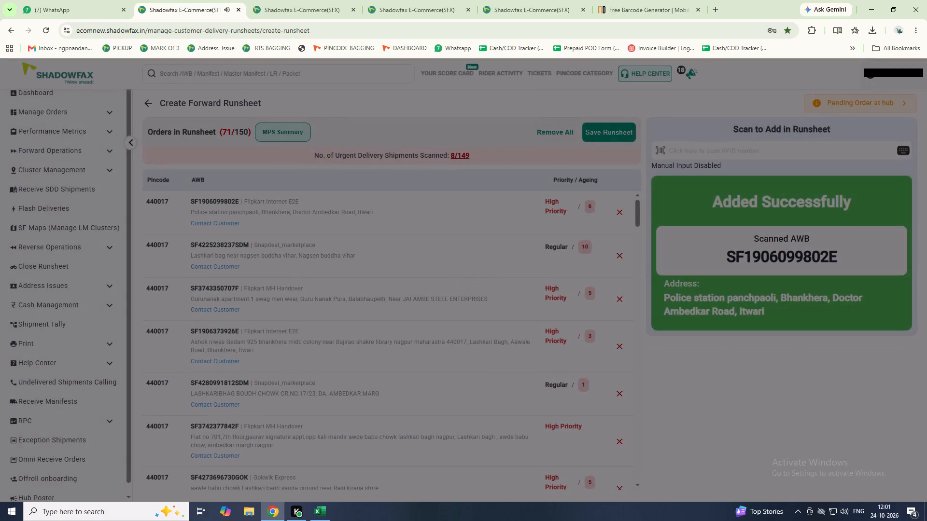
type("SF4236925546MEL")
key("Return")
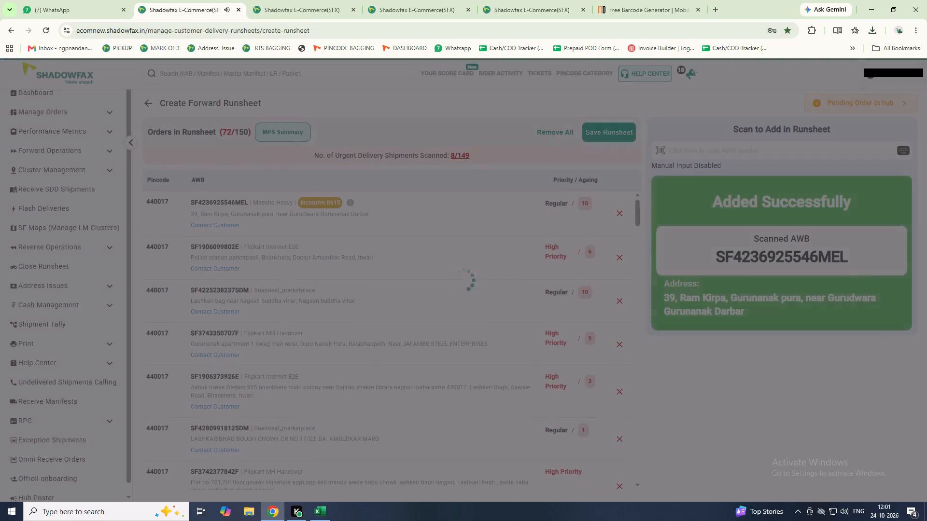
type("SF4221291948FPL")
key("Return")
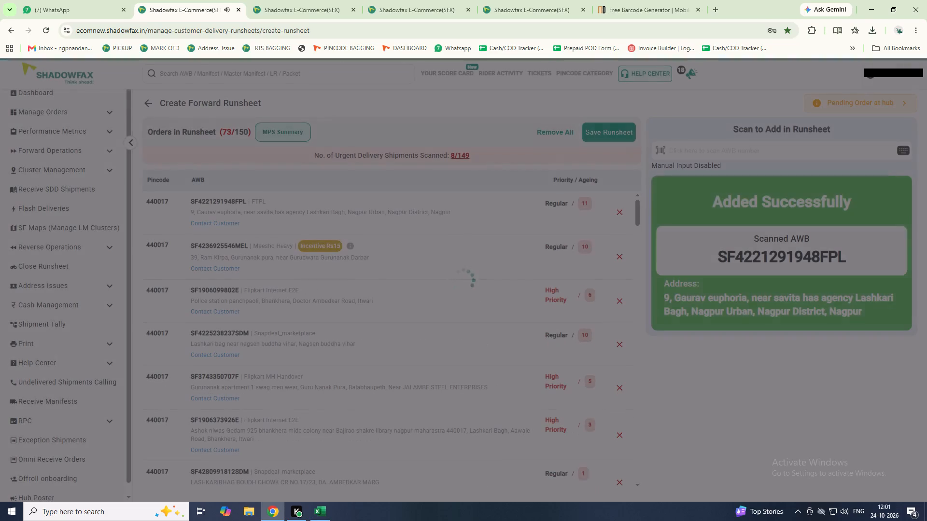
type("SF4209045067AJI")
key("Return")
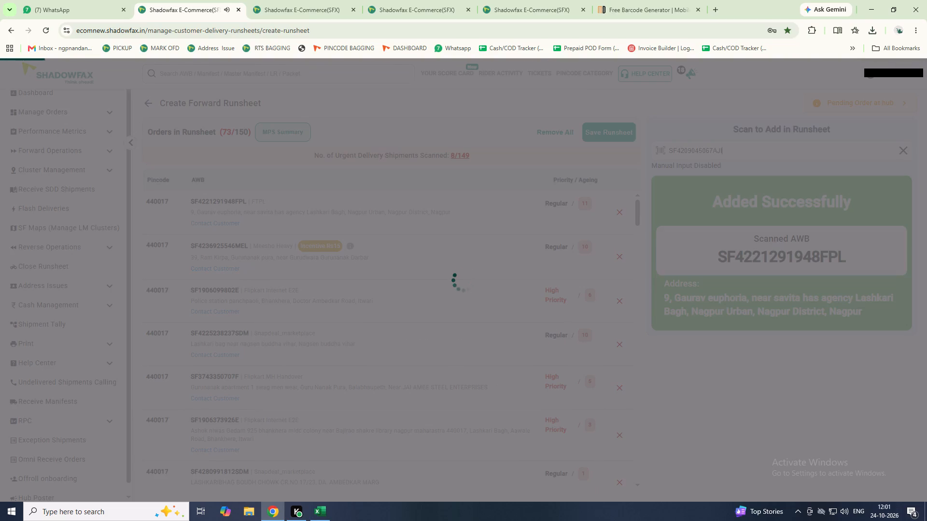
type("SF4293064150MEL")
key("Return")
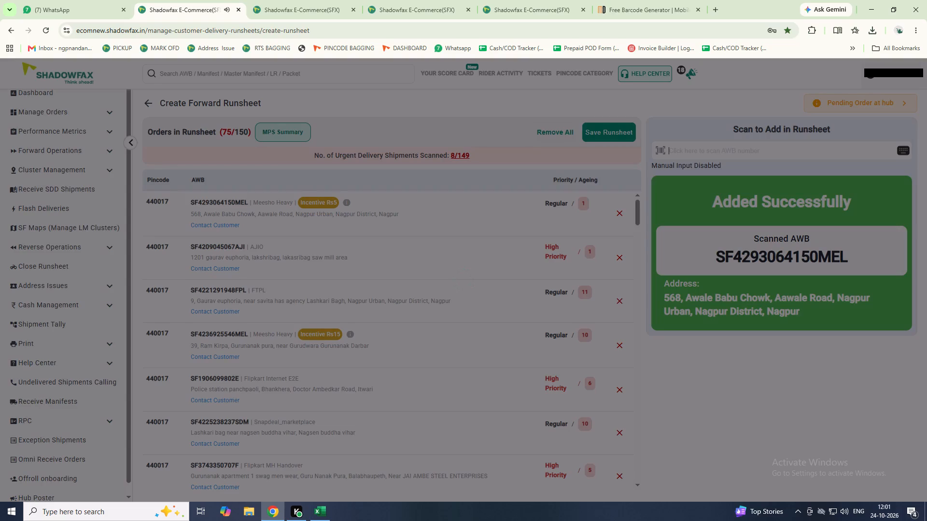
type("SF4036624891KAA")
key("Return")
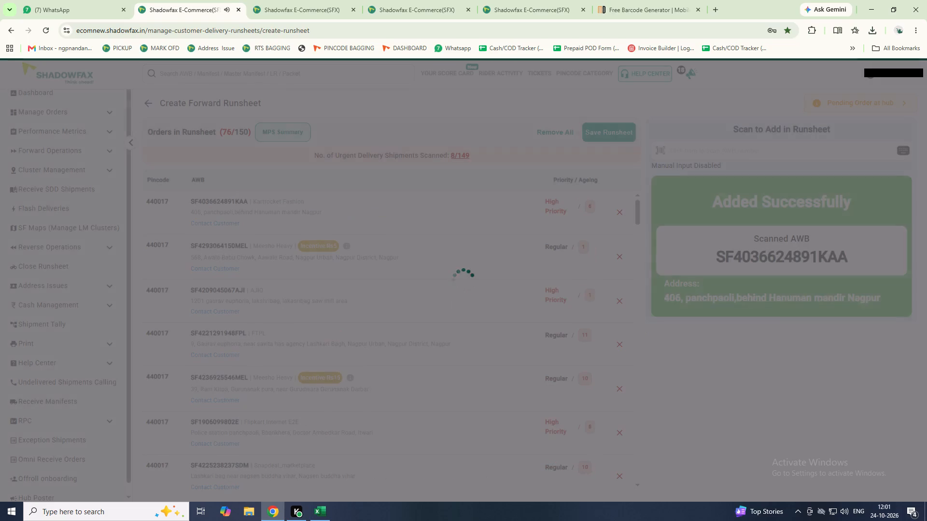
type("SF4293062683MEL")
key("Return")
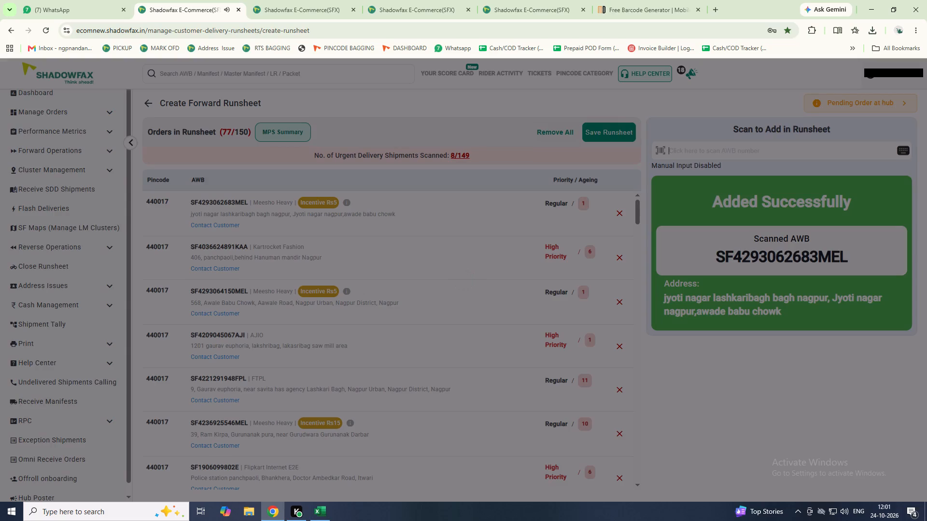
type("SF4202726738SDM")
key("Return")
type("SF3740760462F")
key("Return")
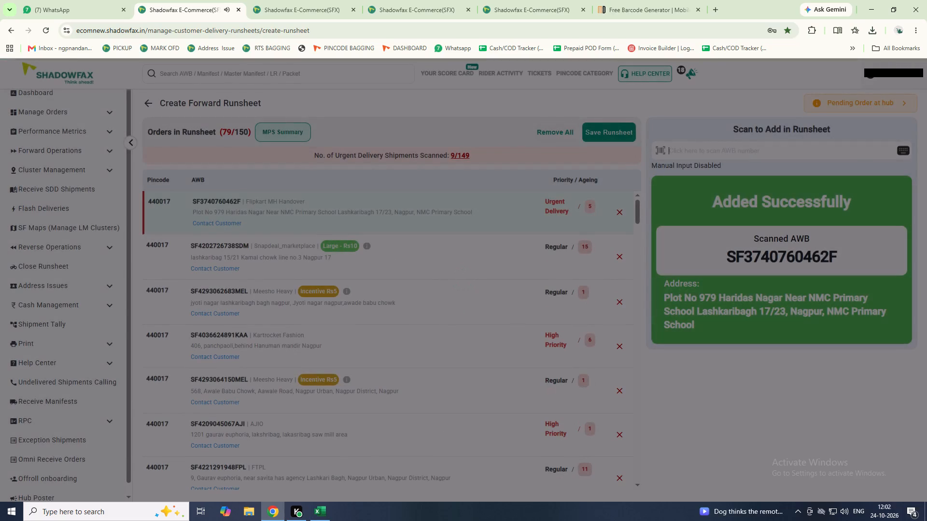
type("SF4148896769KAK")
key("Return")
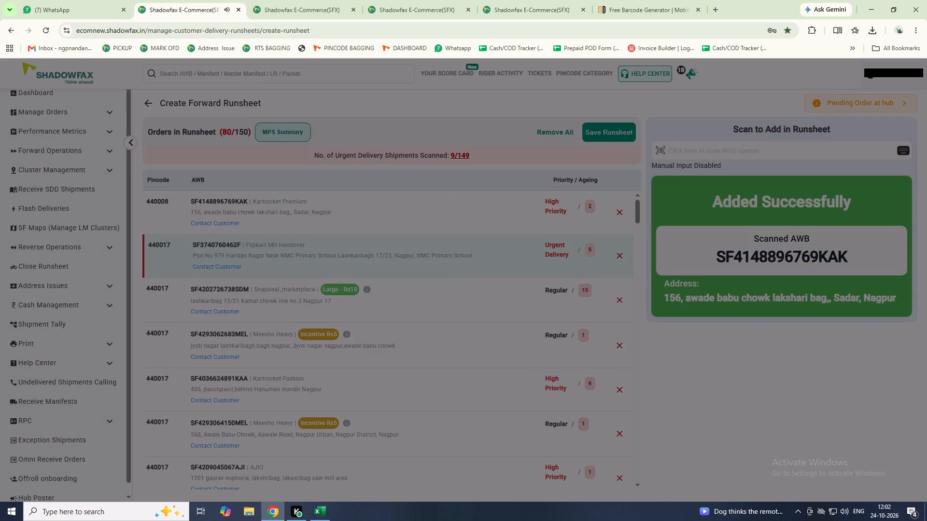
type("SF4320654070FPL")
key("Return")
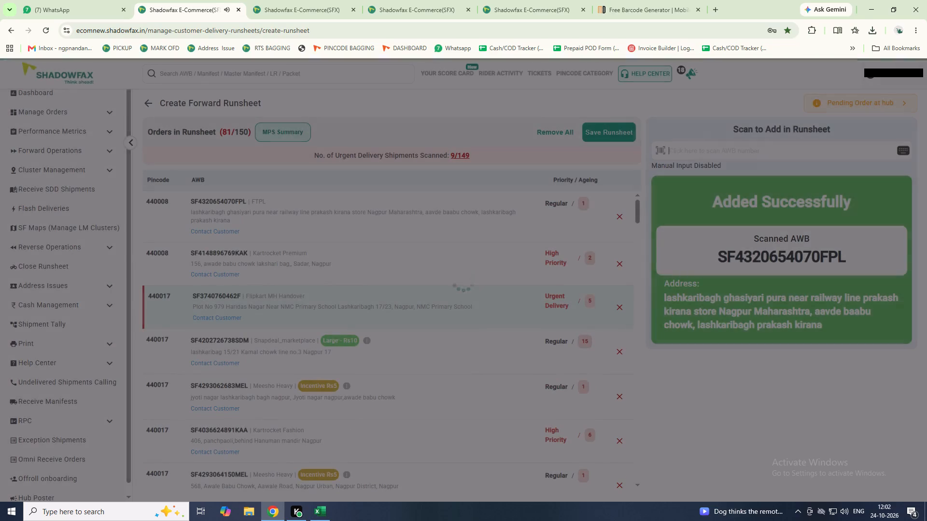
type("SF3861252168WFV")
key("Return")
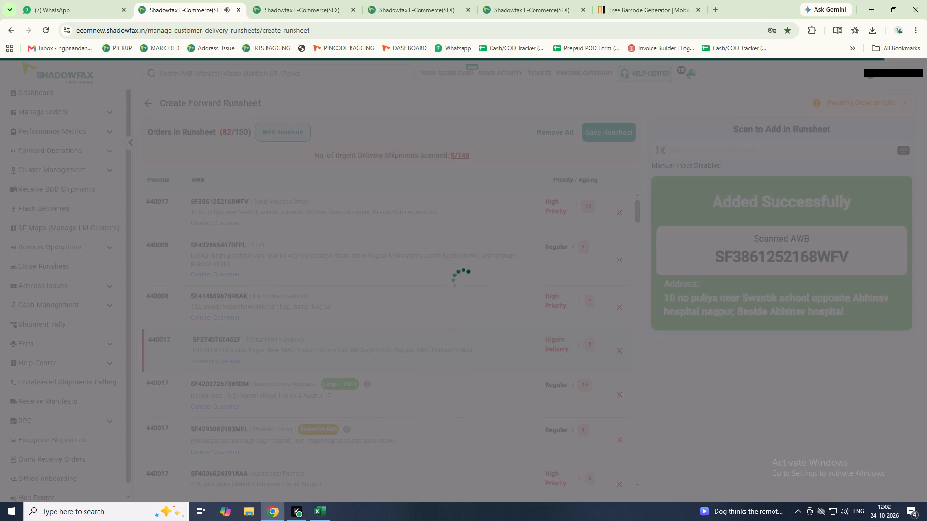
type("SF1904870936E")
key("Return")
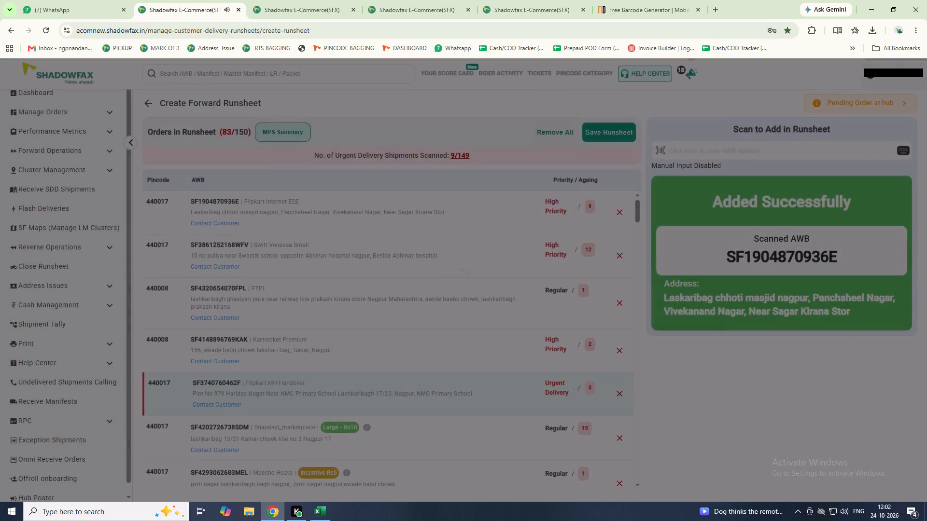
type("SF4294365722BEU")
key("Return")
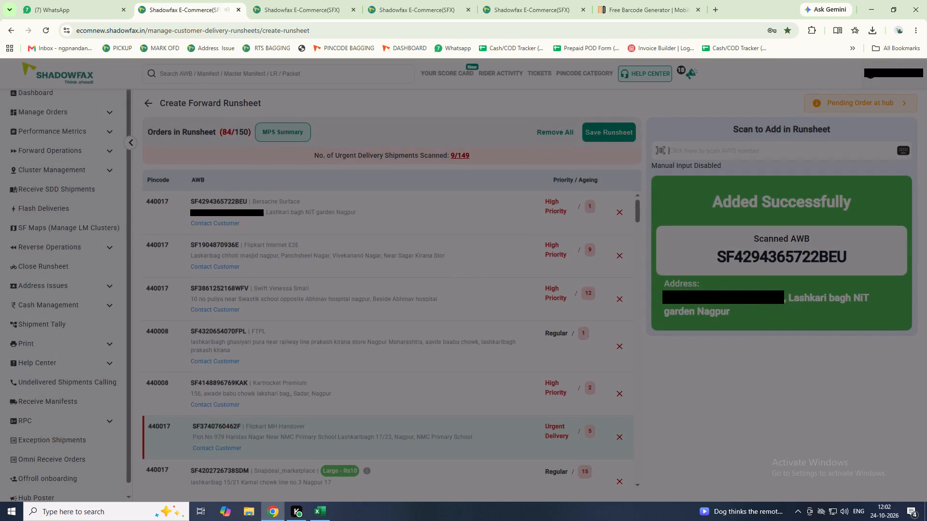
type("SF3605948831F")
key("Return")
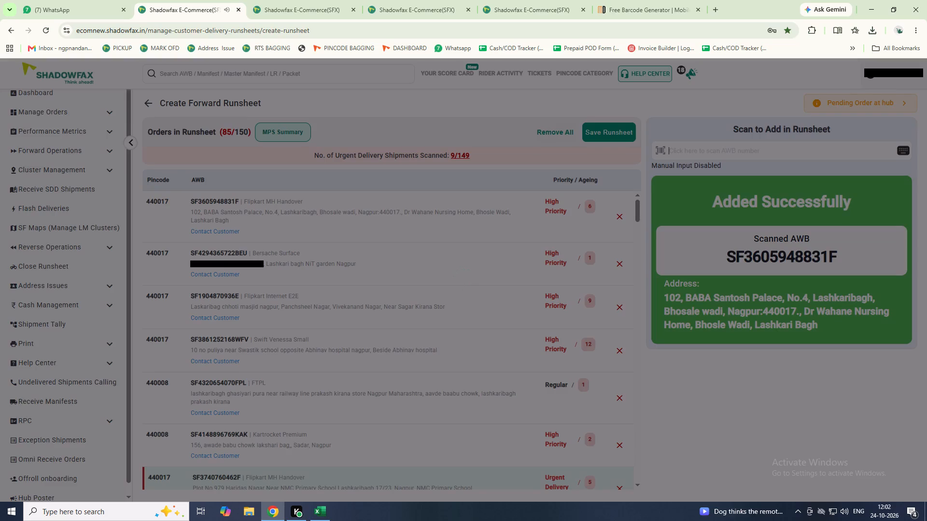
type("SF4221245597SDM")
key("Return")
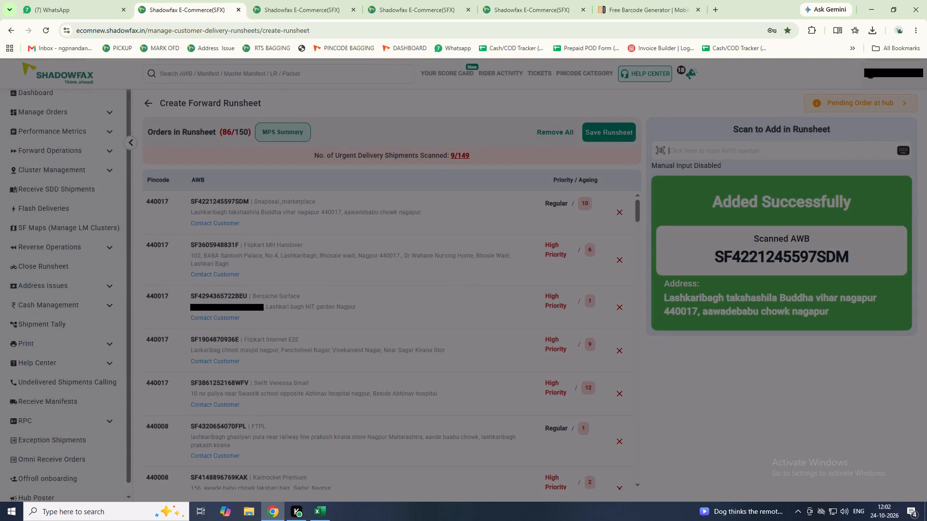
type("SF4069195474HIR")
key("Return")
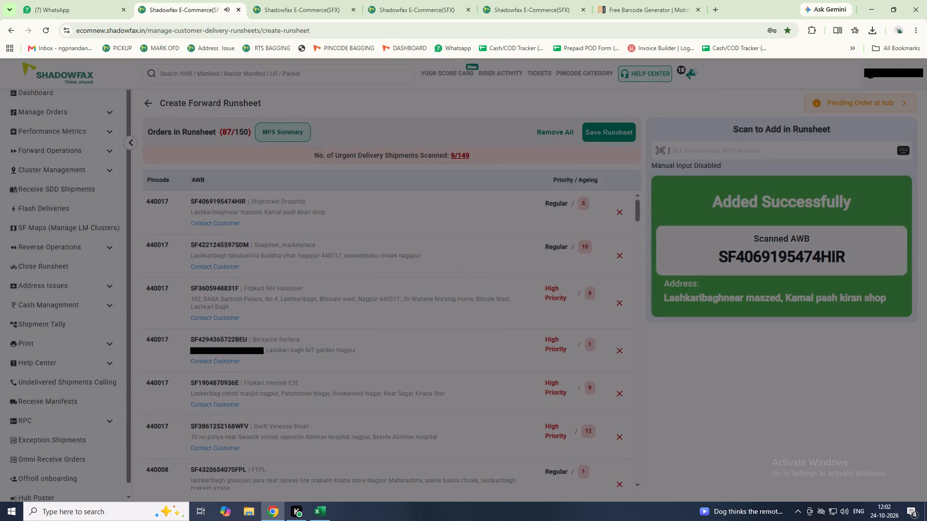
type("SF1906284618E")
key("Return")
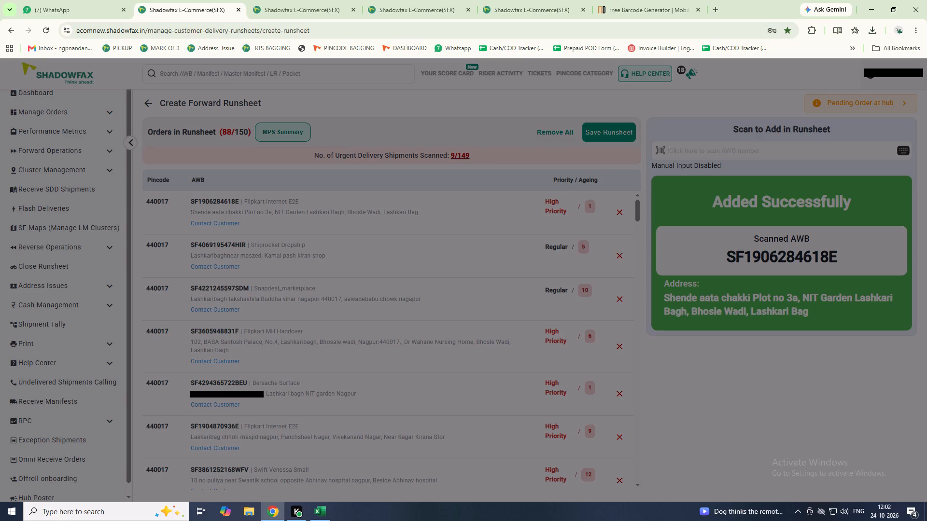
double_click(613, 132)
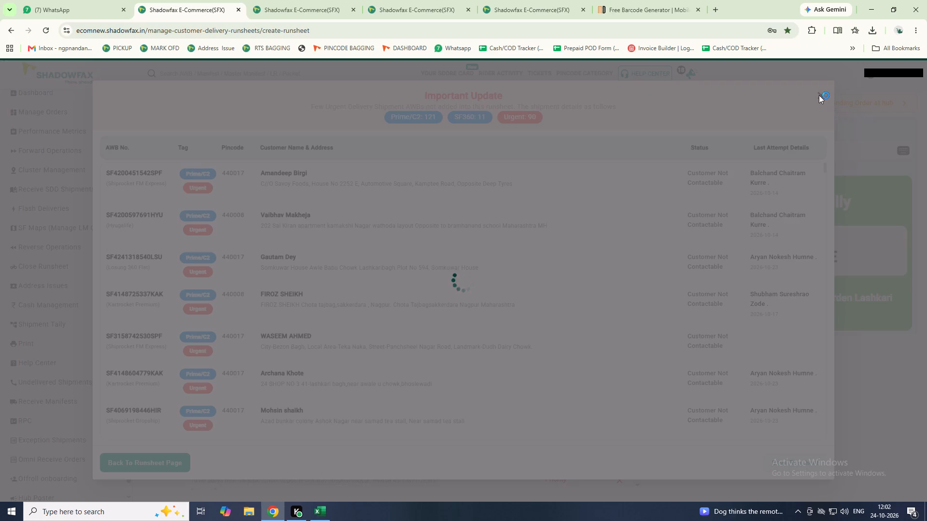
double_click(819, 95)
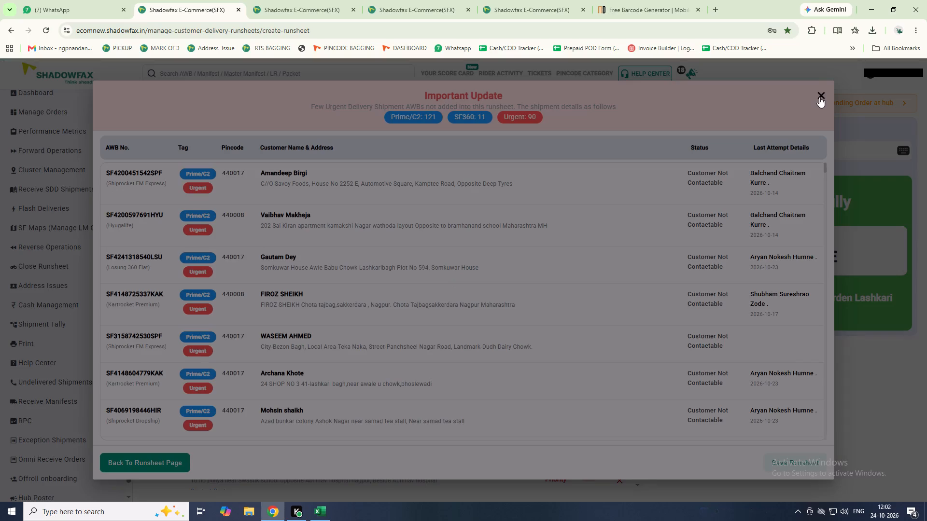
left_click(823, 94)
left_click(793, 152)
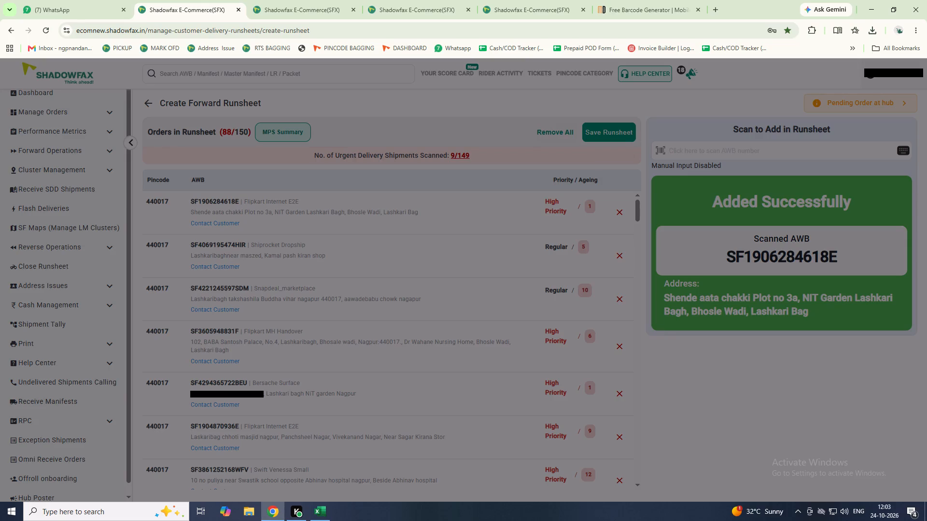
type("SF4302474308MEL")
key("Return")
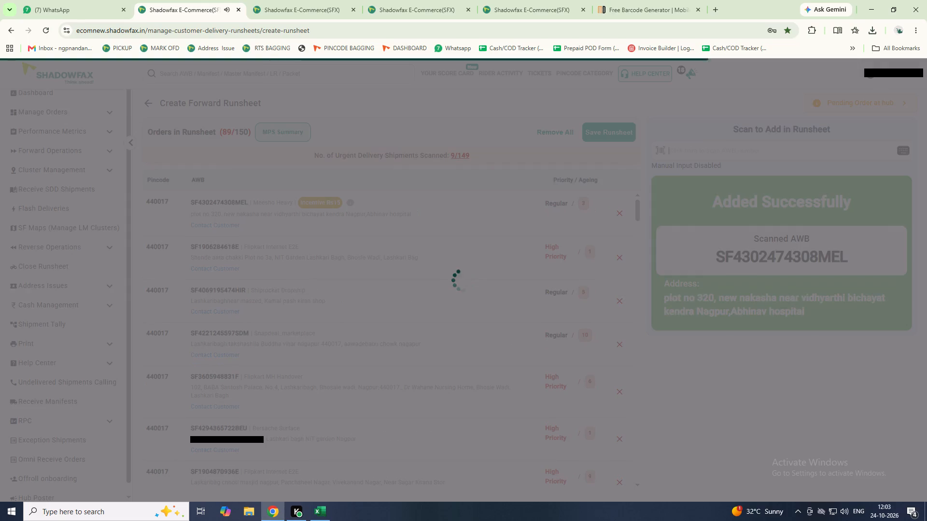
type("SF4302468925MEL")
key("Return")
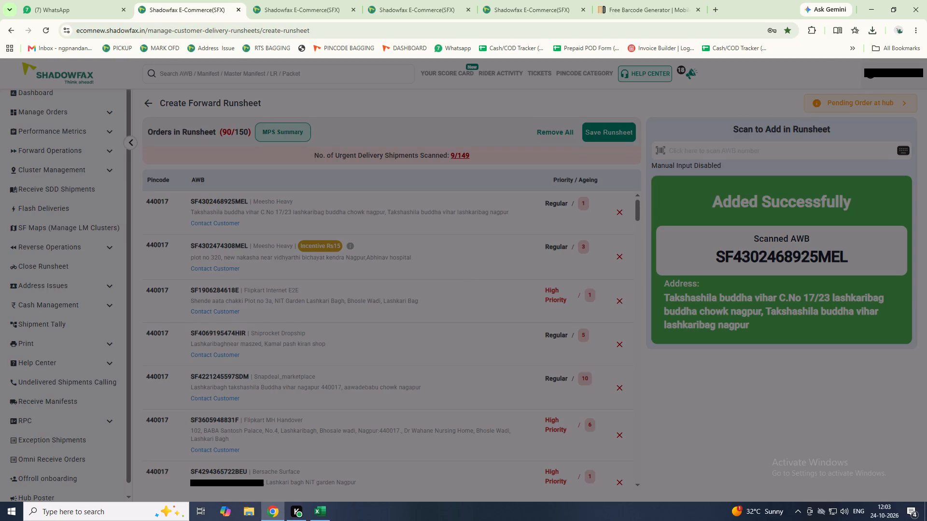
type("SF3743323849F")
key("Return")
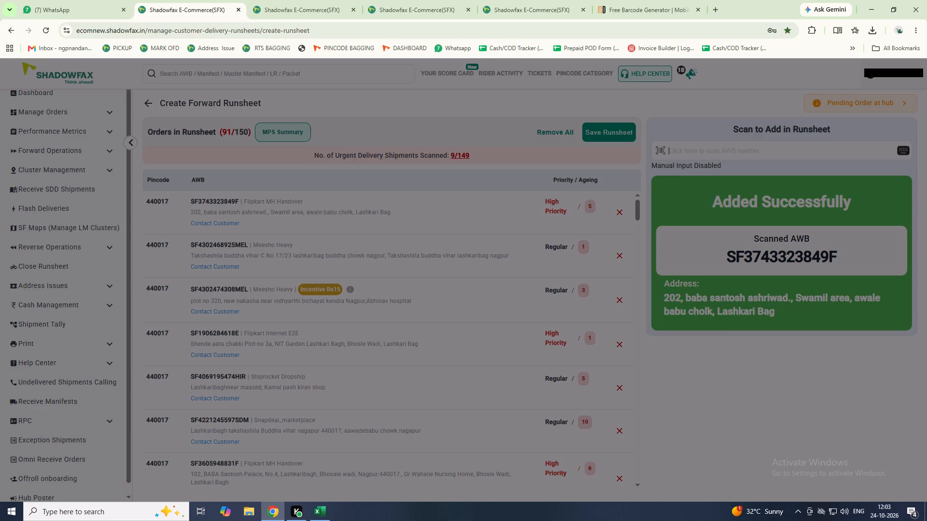
Save the new forward runsheet without adding the remaining urgent delivery shipments.
scroll(674, 387, "down", 1)
left_click(603, 132)
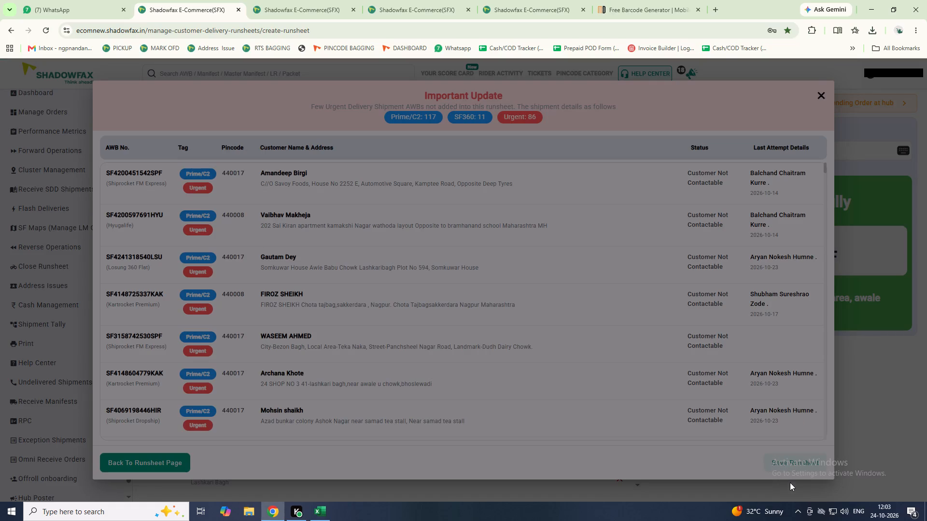
left_click(775, 464)
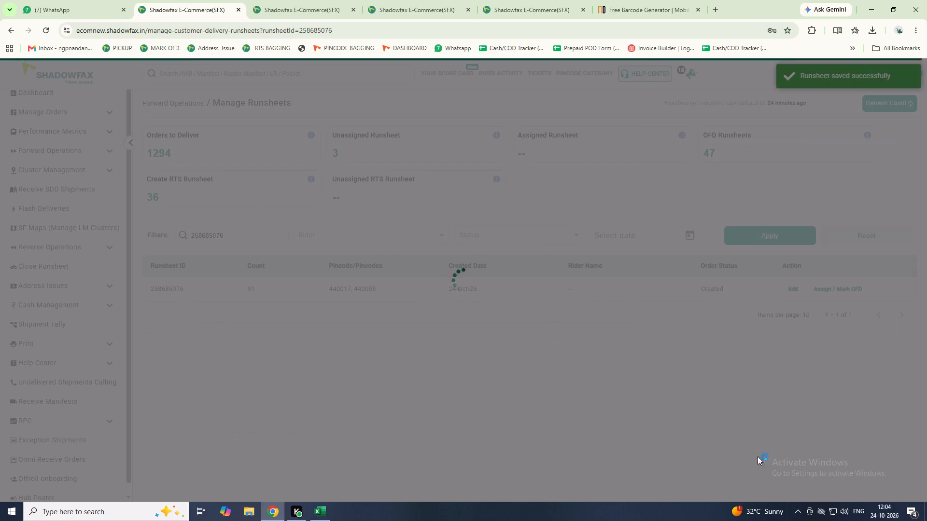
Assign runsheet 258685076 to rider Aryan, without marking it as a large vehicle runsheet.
left_click(829, 292)
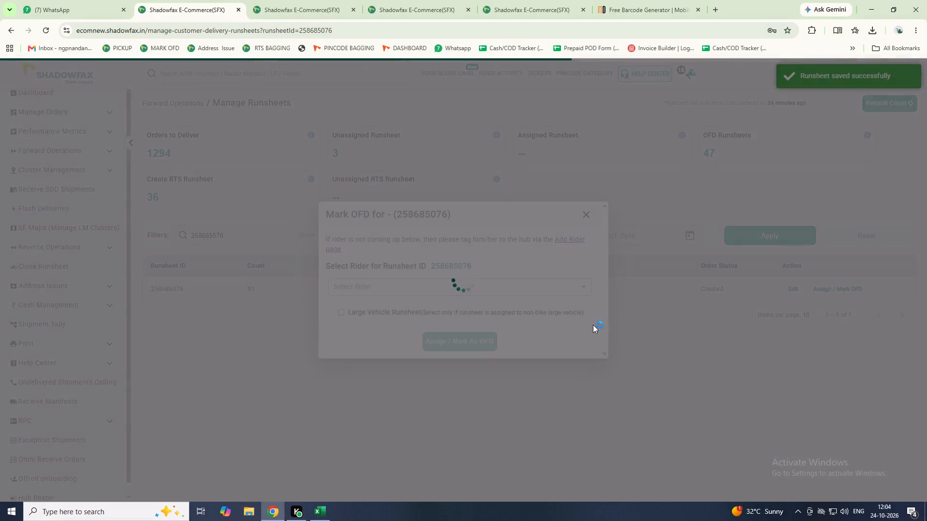
left_click(473, 289)
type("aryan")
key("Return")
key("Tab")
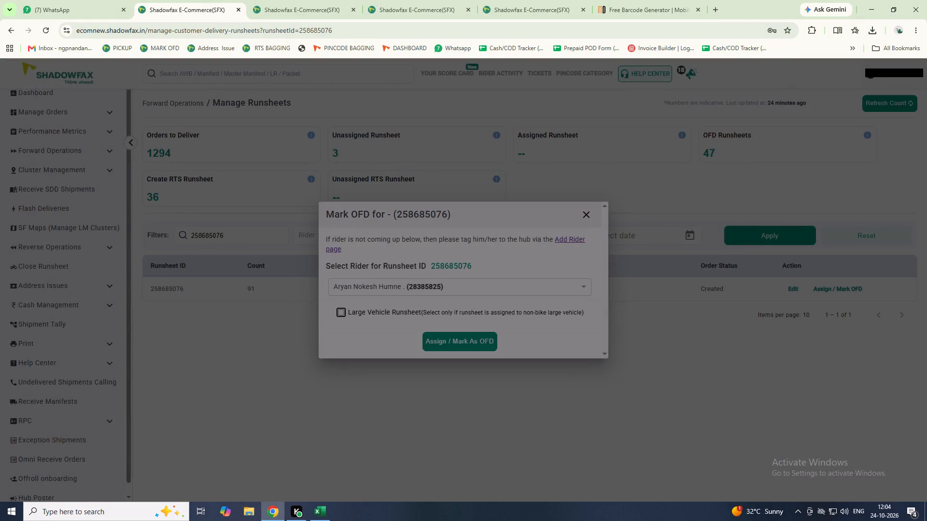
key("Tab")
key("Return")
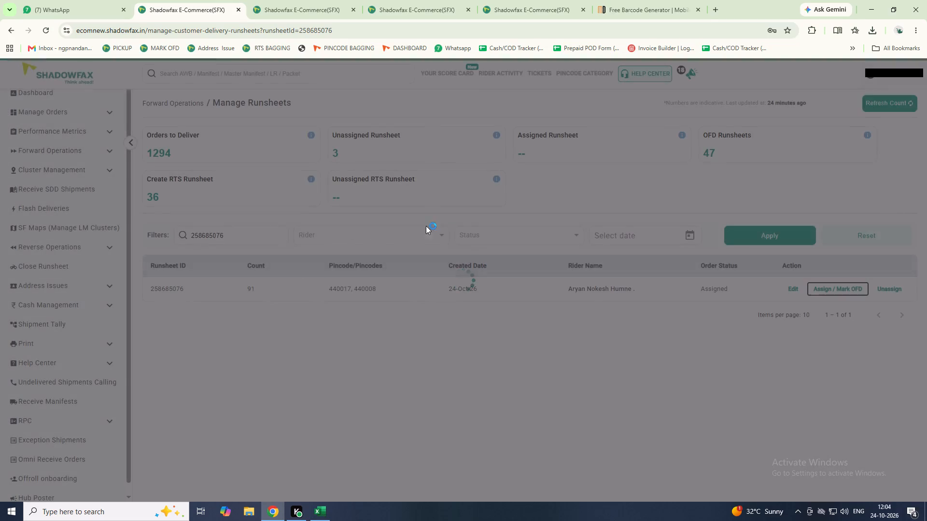
Refresh the runsheet counts, check the assigned and unassigned runsheets, and reopen runsheet management from the dashboard to list all unassigned runsheets.
triple_click(892, 105)
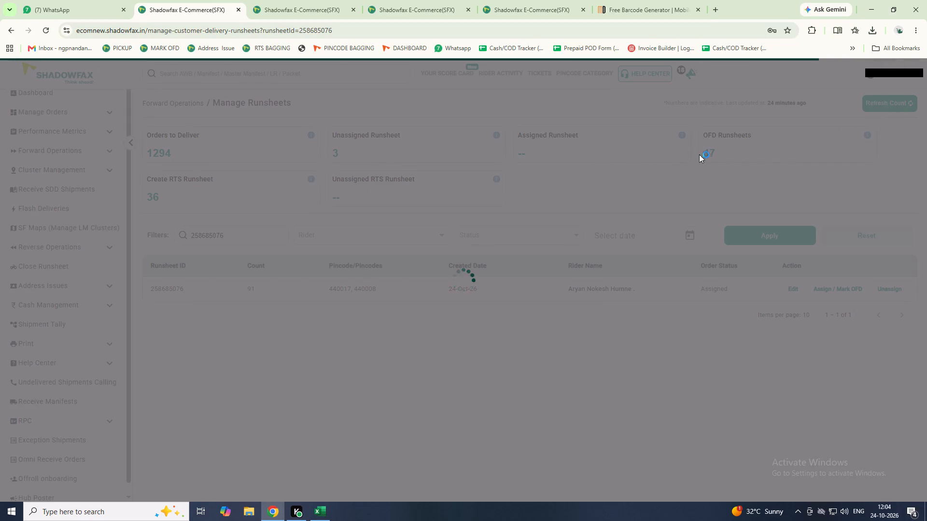
left_click(412, 146)
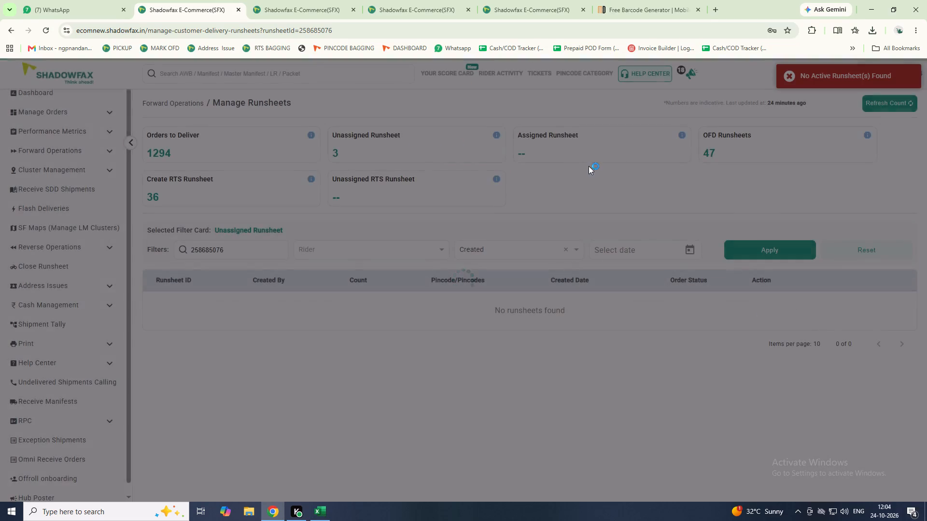
left_click(415, 137)
left_click(575, 143)
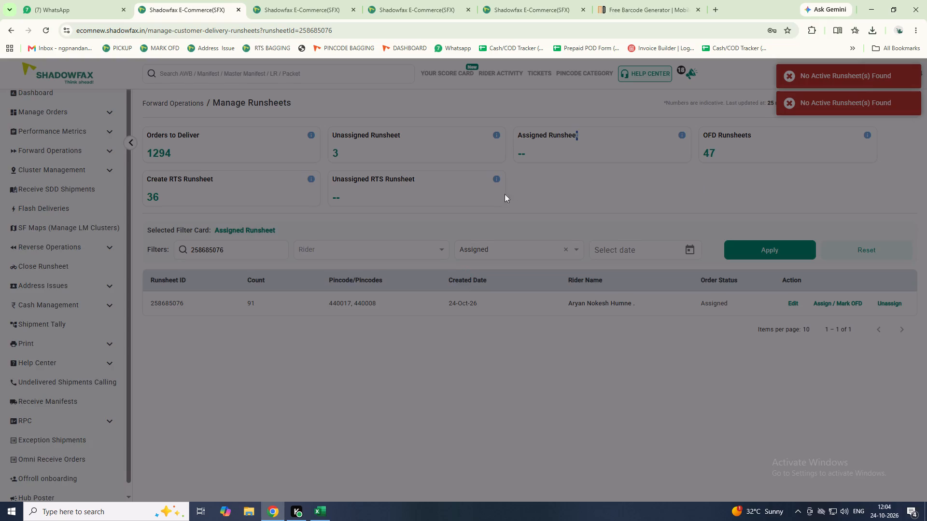
left_click(437, 138)
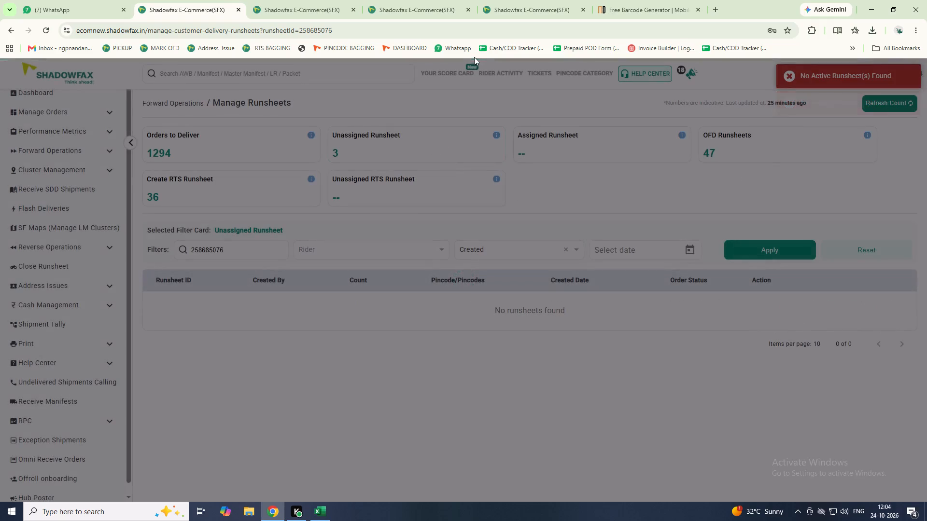
left_click(384, 154)
double_click(34, 89)
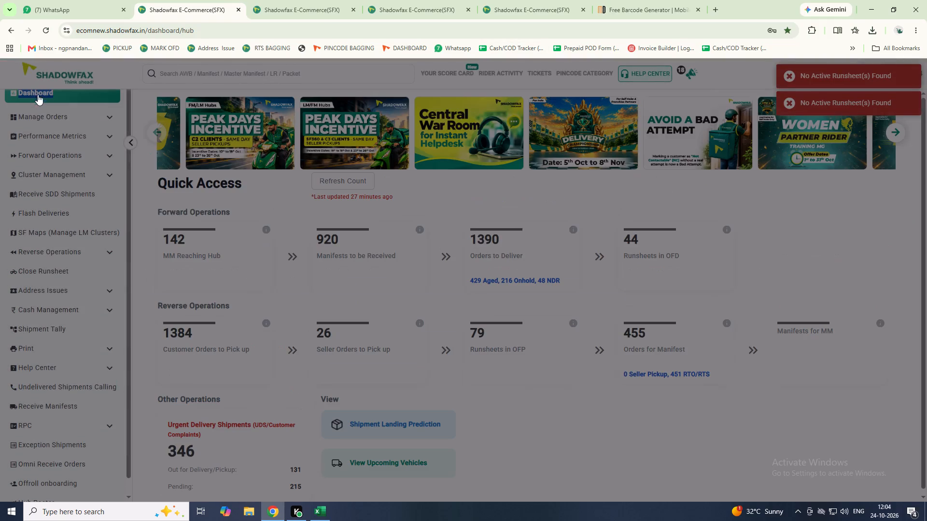
left_click(517, 254)
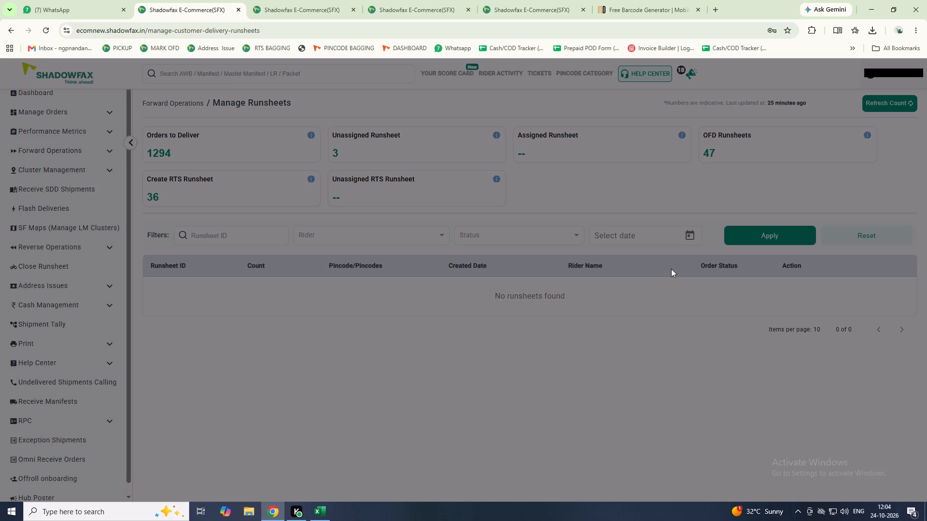
left_click(433, 150)
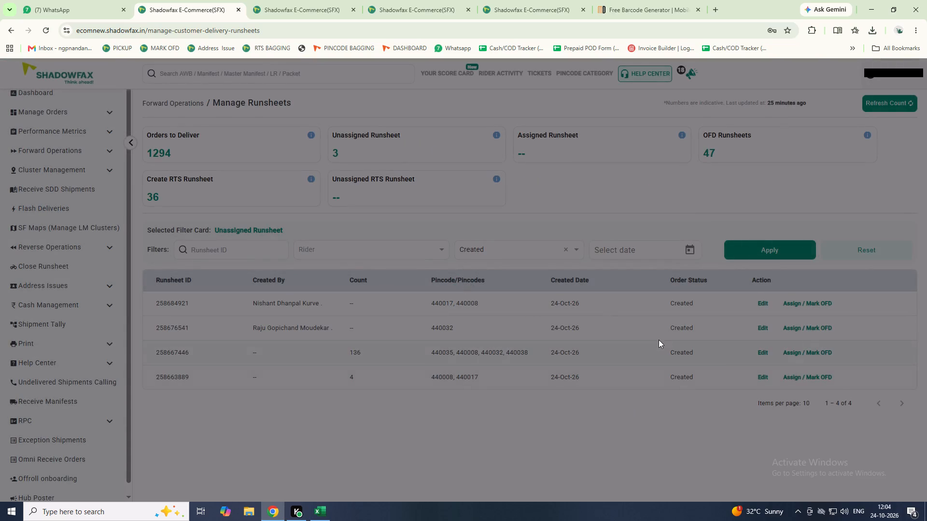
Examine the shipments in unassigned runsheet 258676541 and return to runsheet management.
left_click(761, 330)
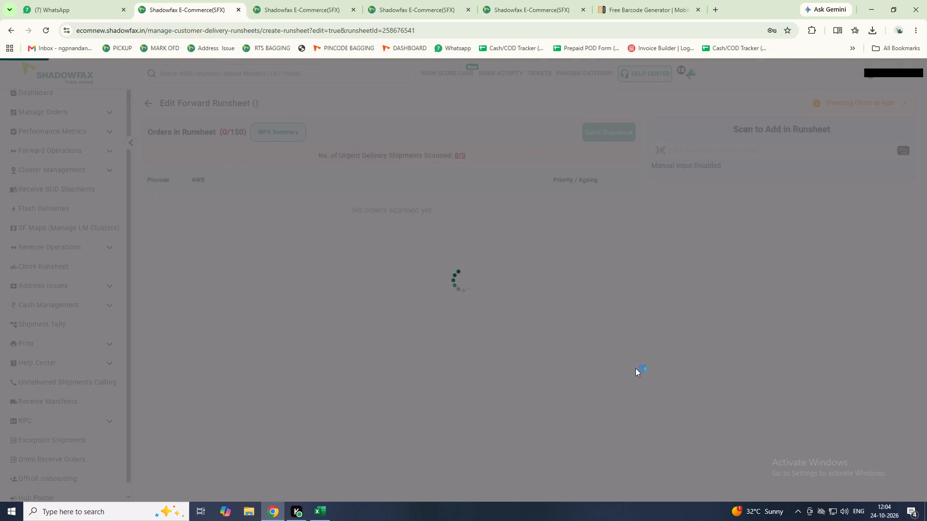
left_click(151, 101)
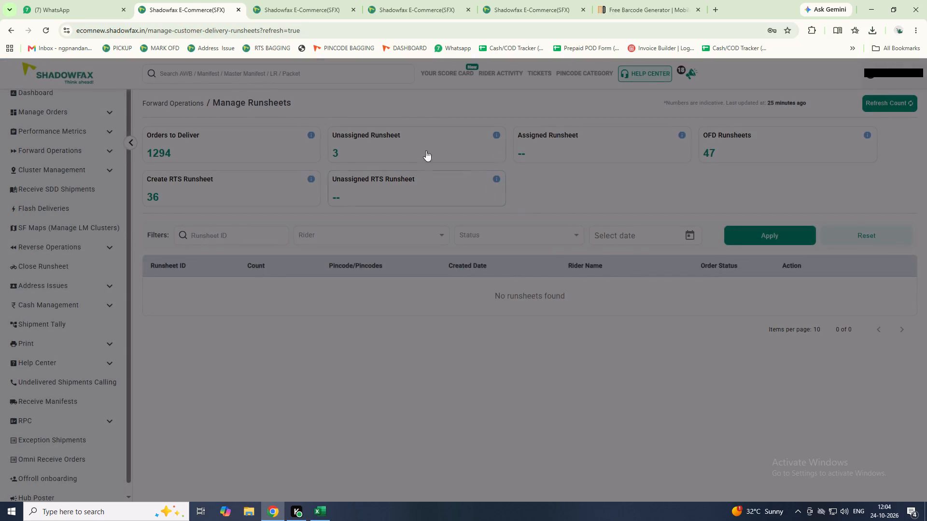
left_click(420, 138)
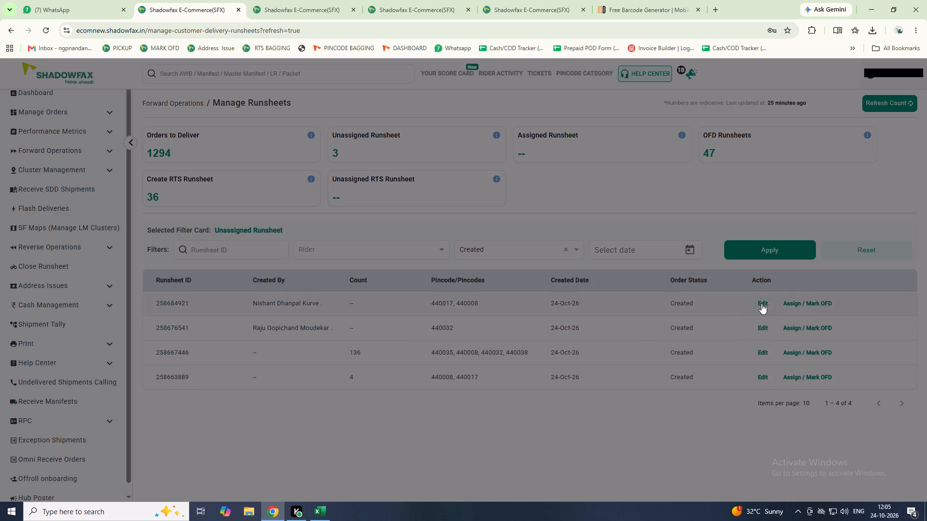
left_click(759, 328)
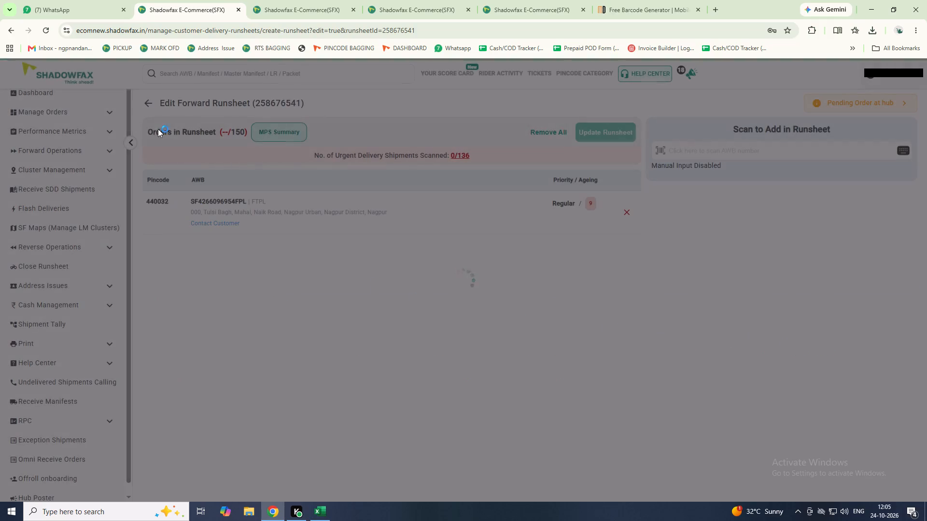
left_click(148, 102)
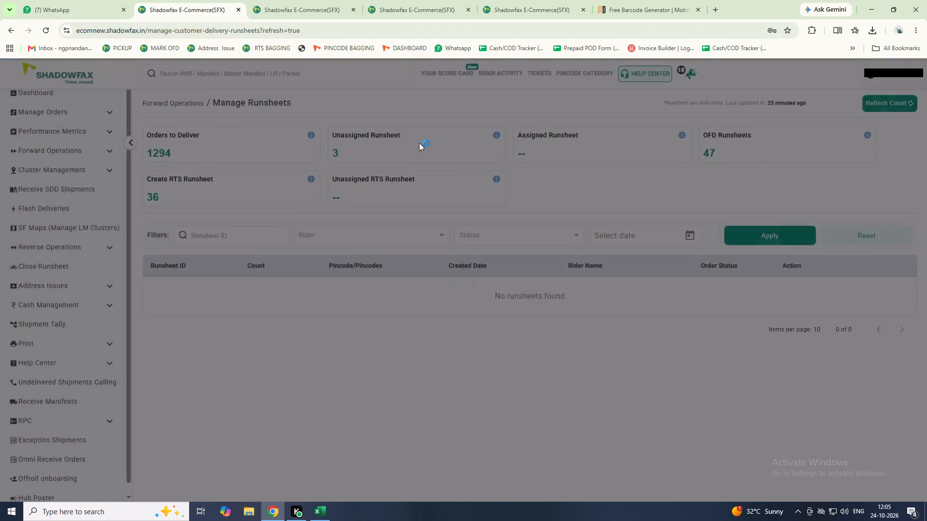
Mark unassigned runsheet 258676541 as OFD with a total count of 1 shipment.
left_click(421, 142)
left_click(806, 328)
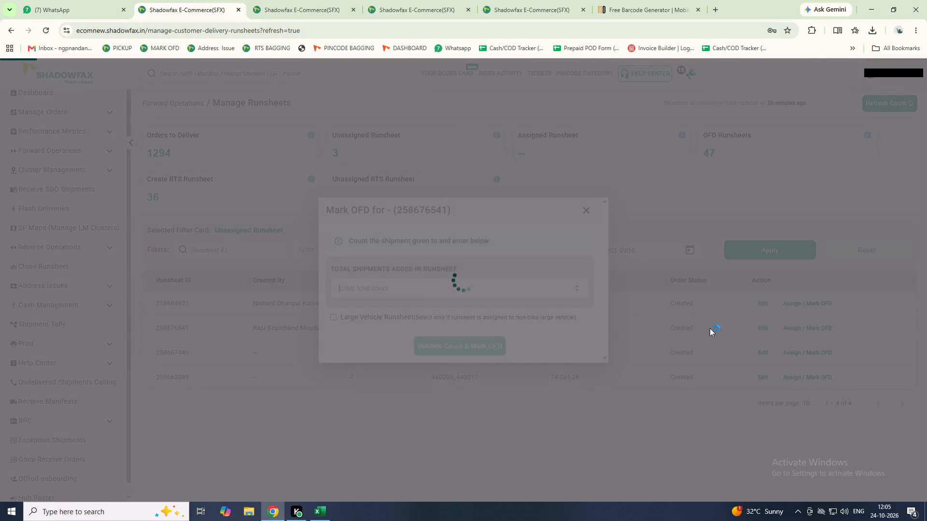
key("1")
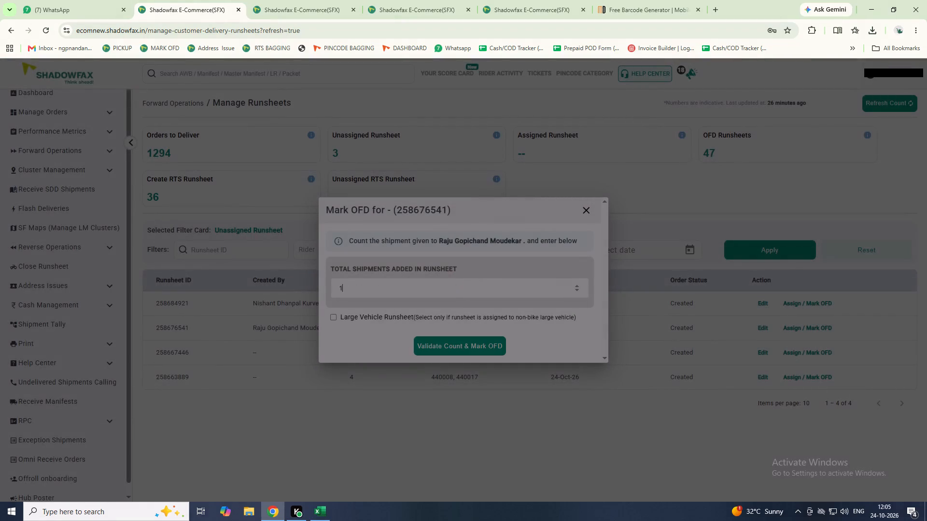
left_click(460, 350)
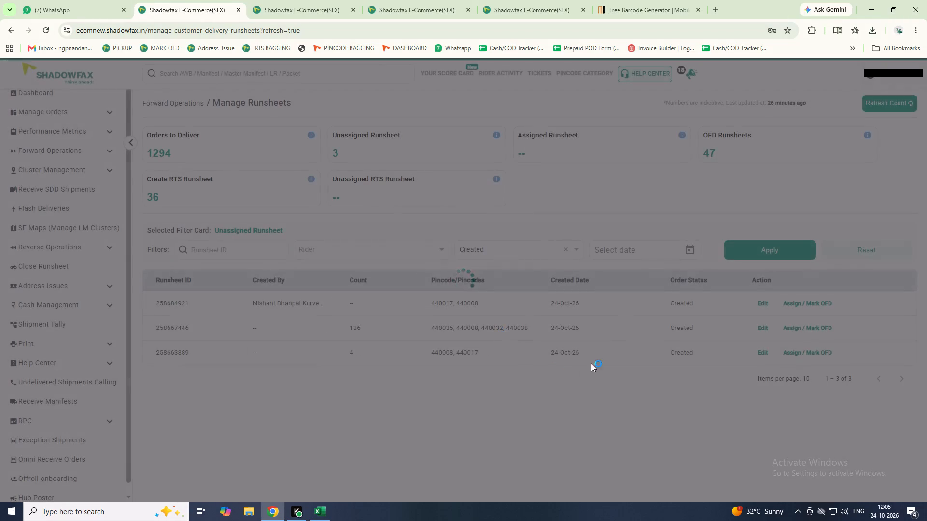
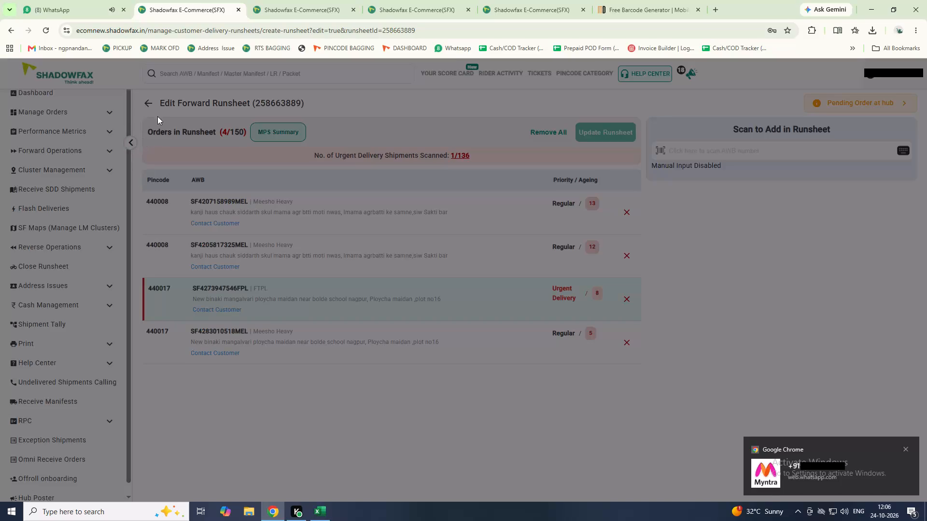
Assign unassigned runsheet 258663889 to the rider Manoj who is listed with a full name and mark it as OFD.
left_click(148, 102)
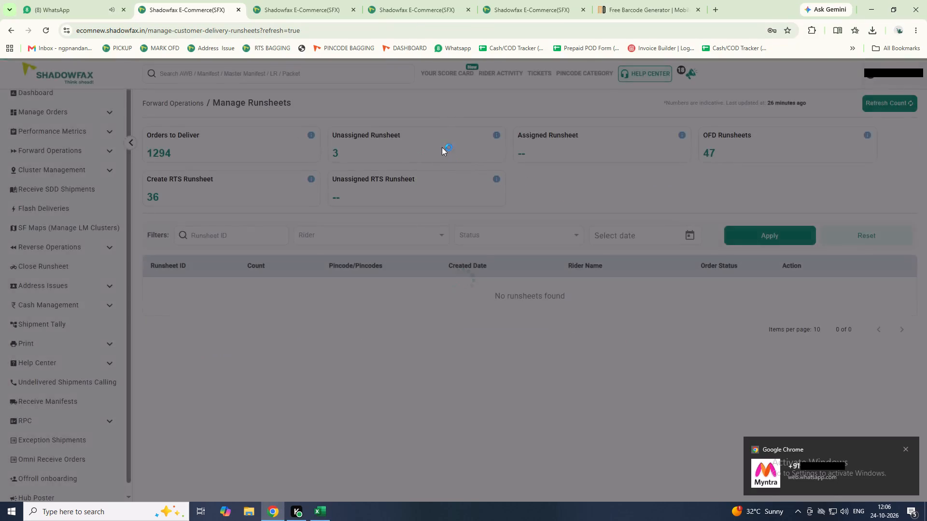
left_click(442, 146)
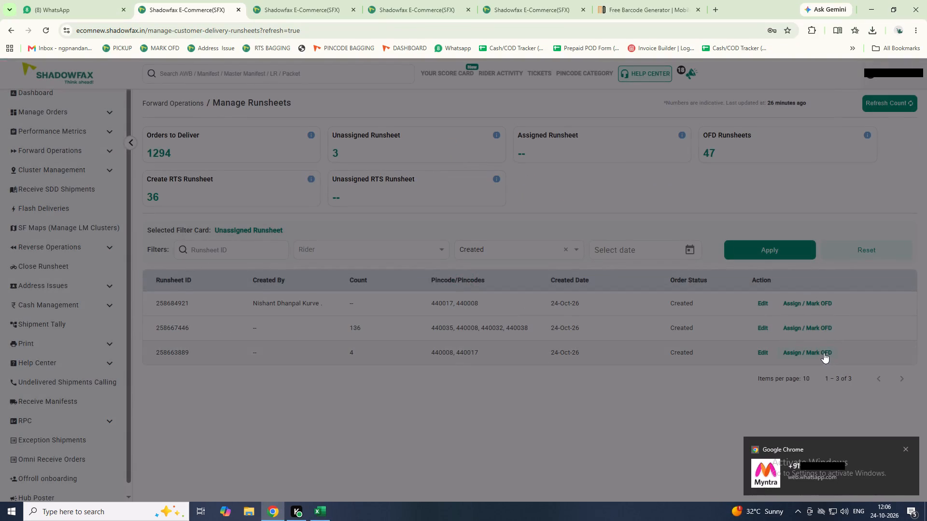
left_click(819, 352)
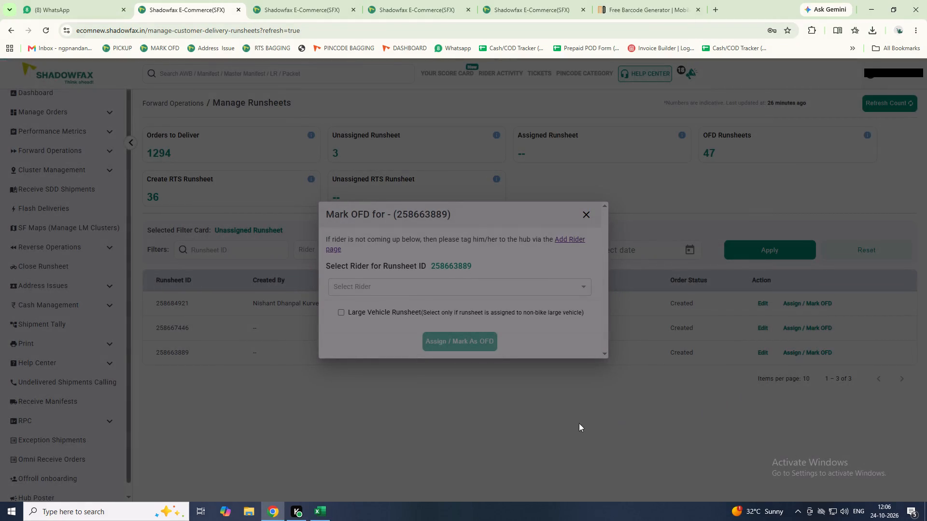
left_click(492, 290)
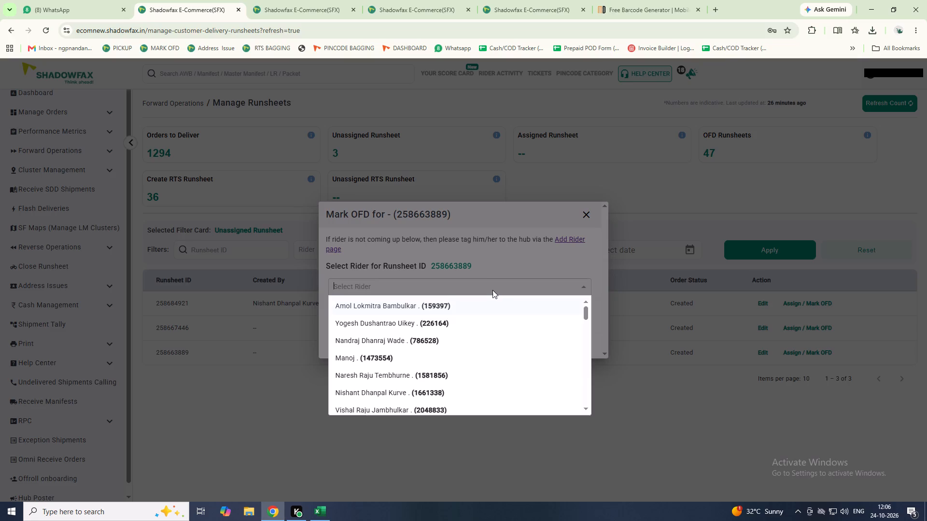
type("man")
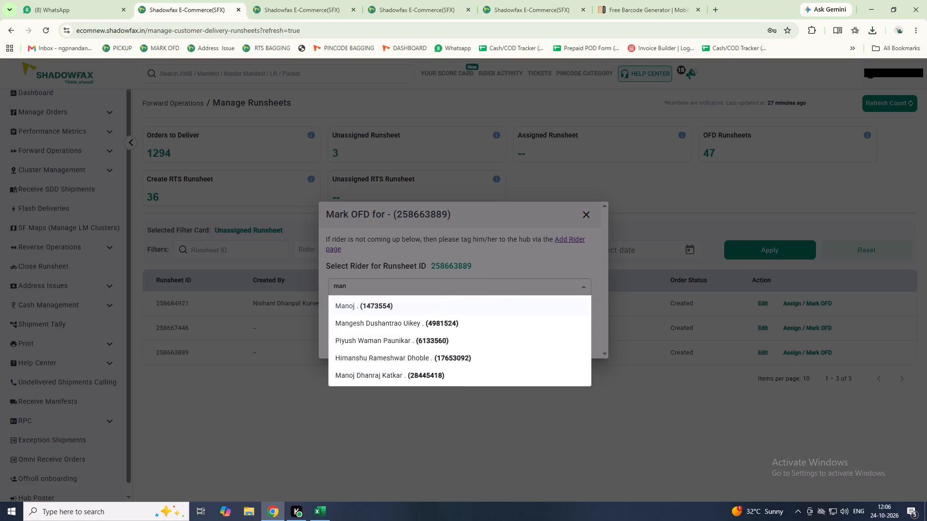
type("oj")
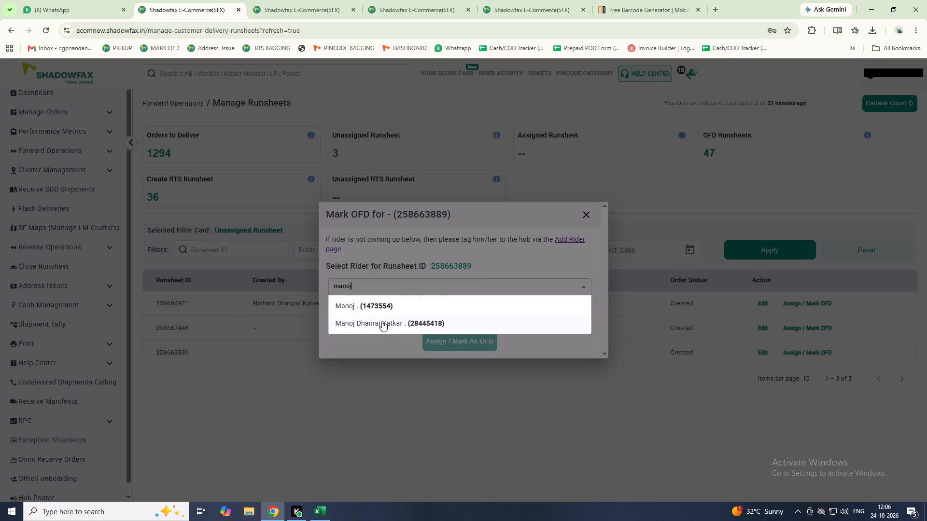
left_click(383, 321)
left_click(449, 338)
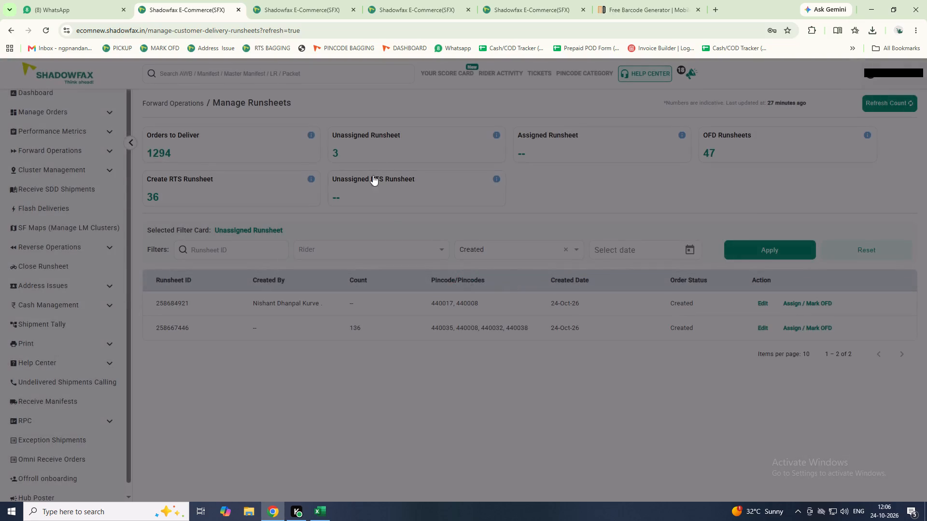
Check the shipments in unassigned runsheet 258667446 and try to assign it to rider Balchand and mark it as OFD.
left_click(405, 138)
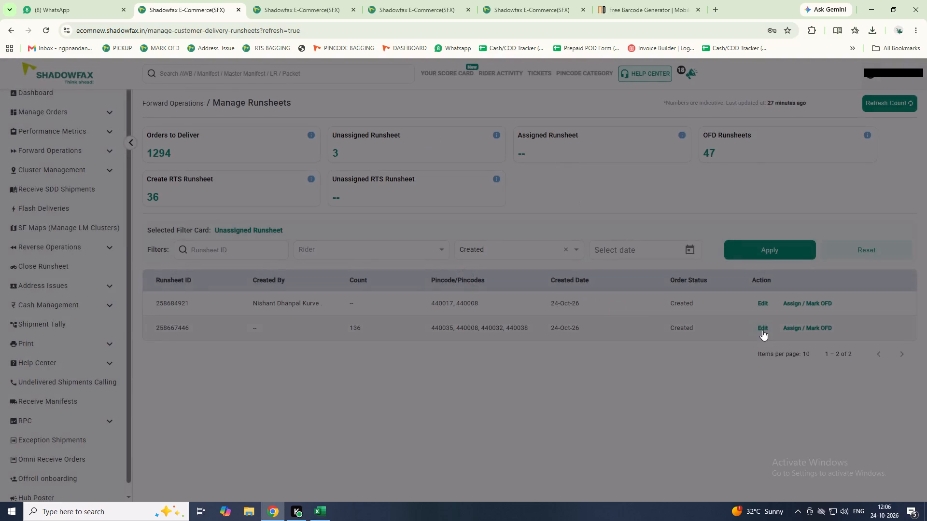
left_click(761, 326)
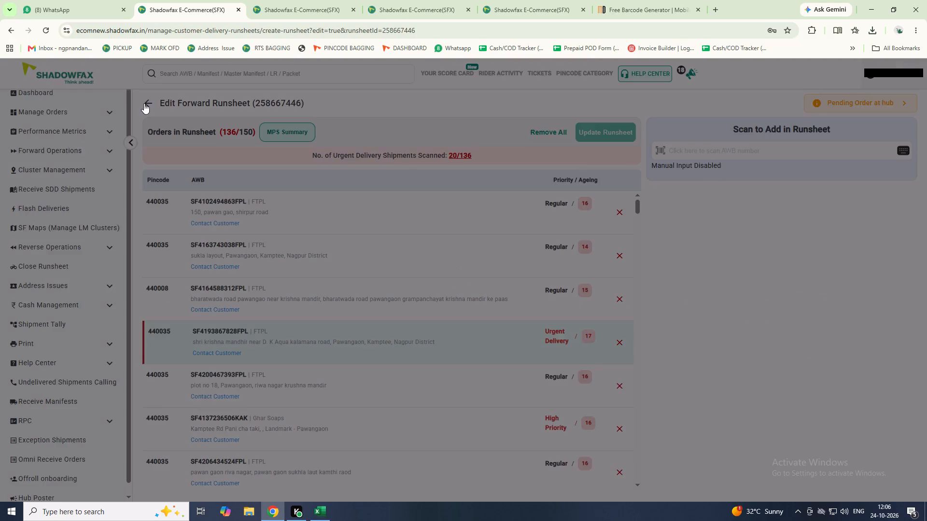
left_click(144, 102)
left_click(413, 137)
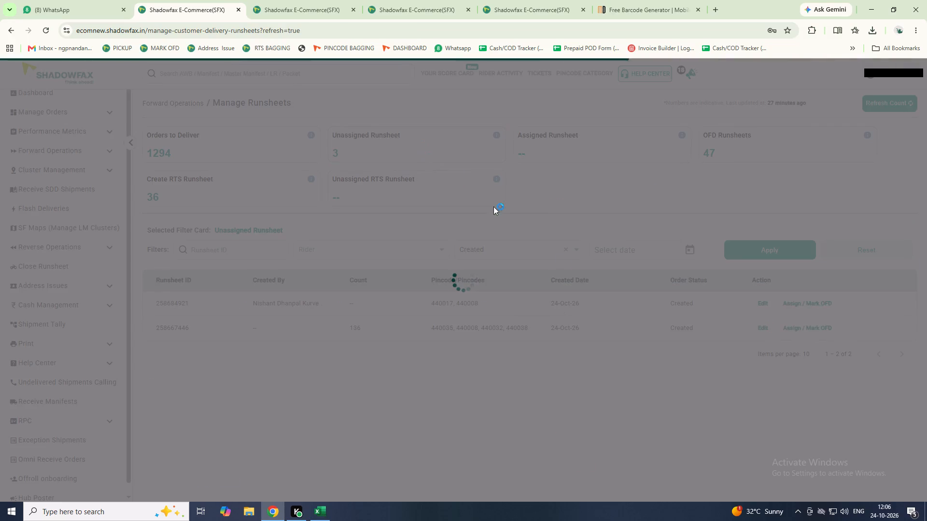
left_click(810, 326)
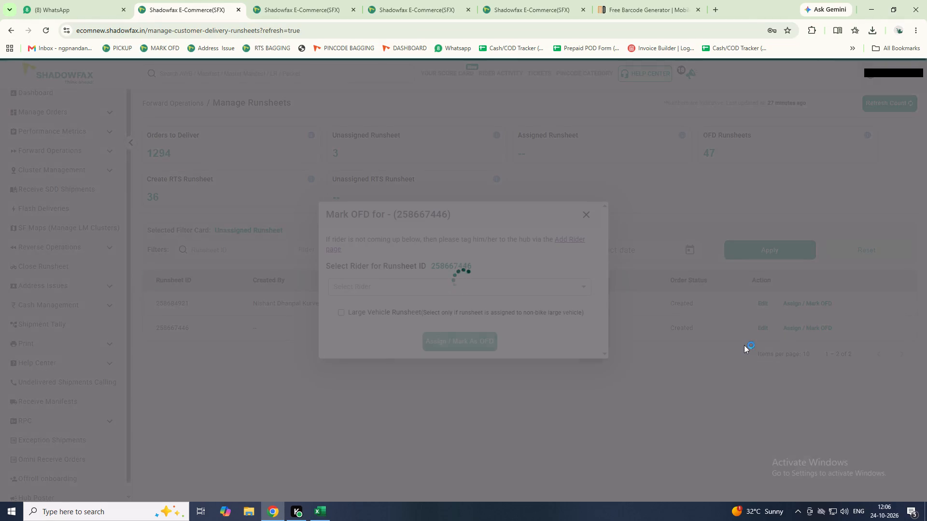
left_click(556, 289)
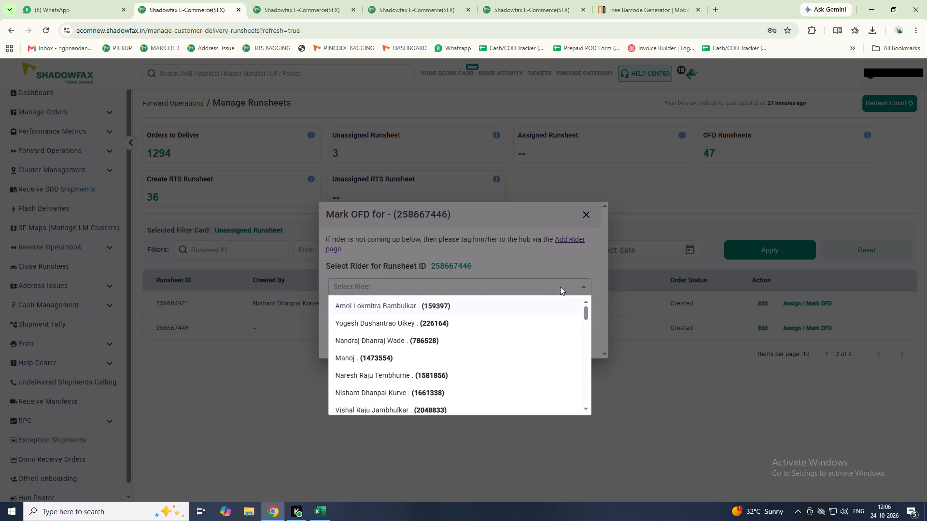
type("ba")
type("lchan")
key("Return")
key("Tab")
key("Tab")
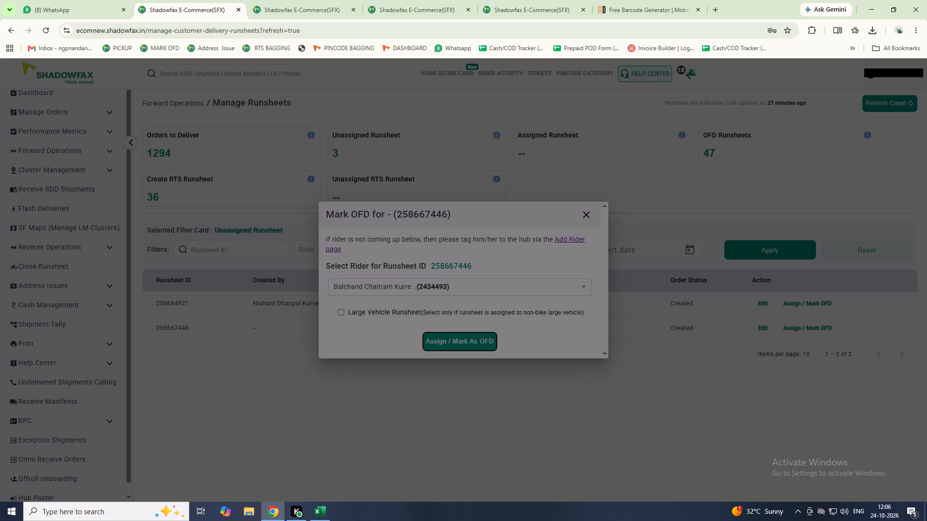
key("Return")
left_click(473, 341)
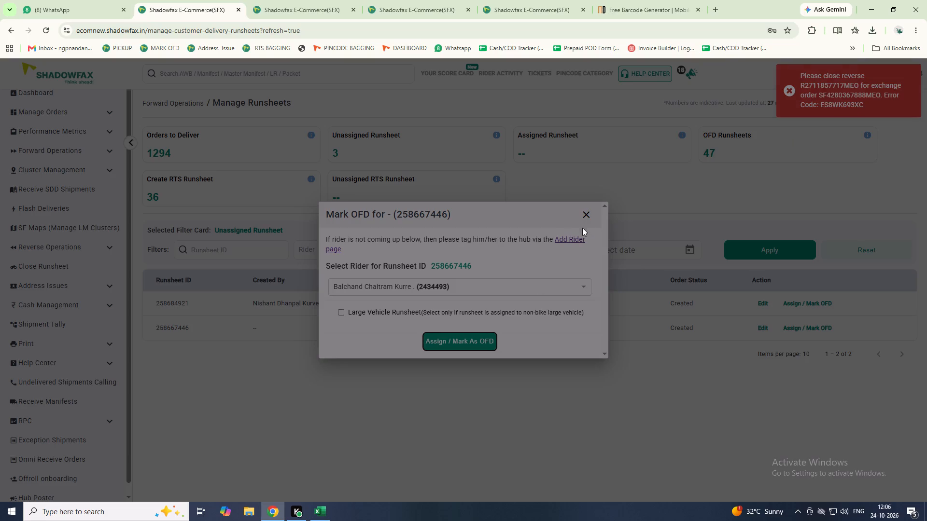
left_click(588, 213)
left_click(757, 327)
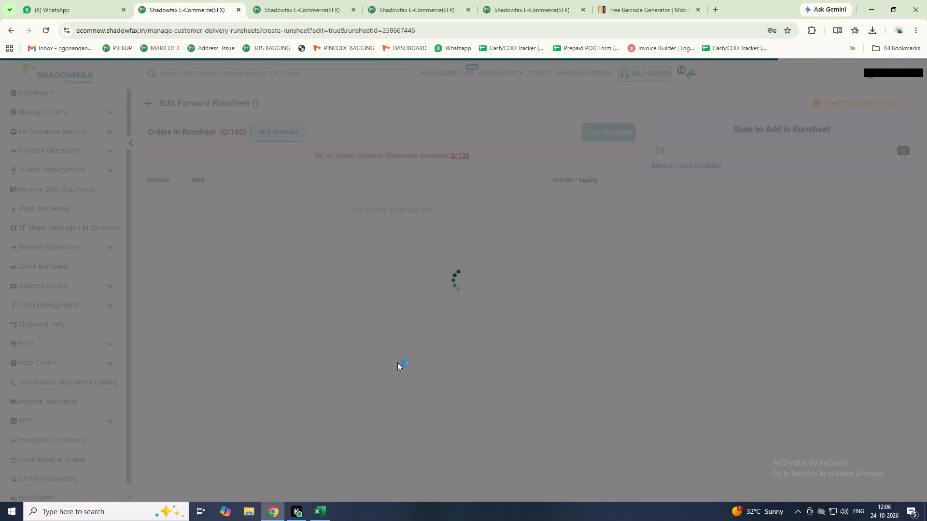
key("ctrl+f")
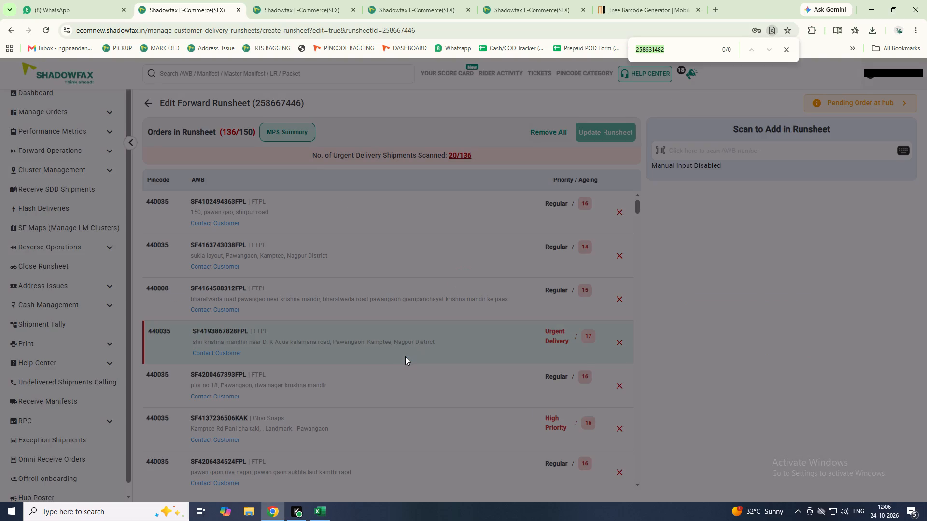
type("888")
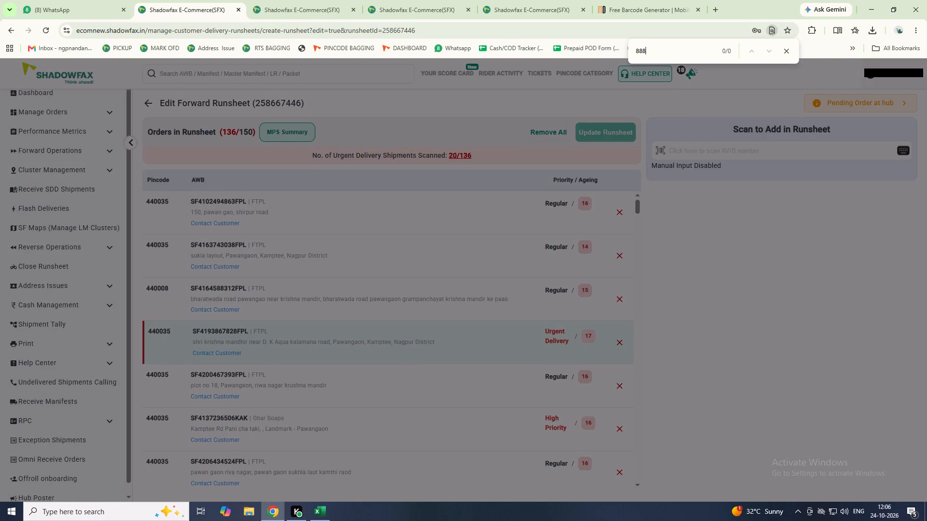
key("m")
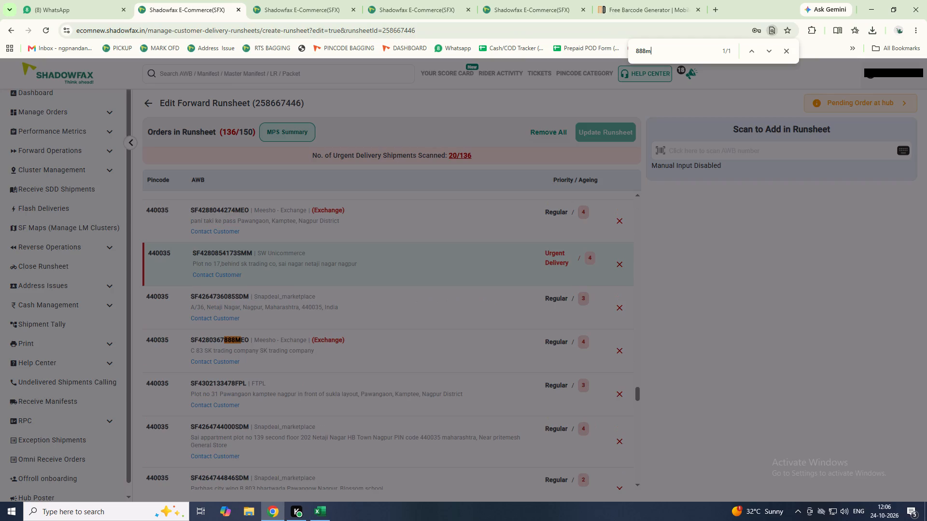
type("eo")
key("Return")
left_click(618, 349)
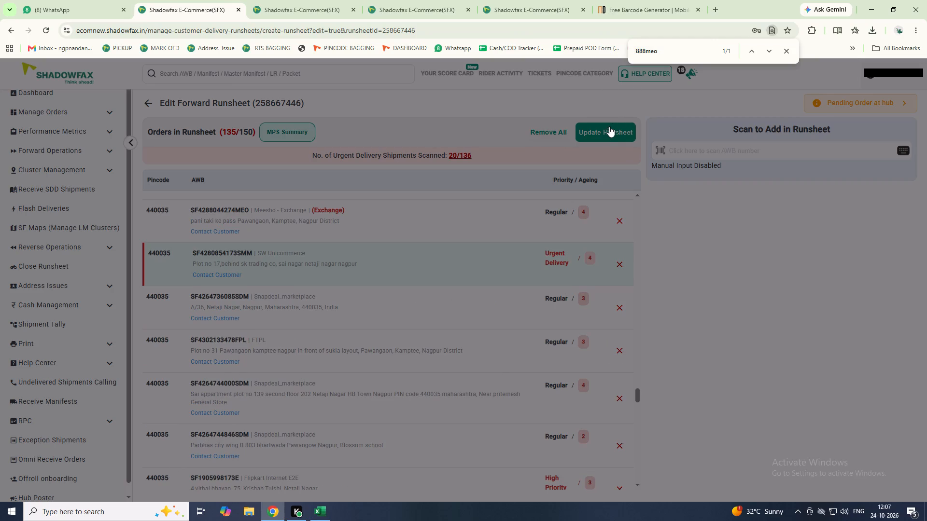
left_click(607, 128)
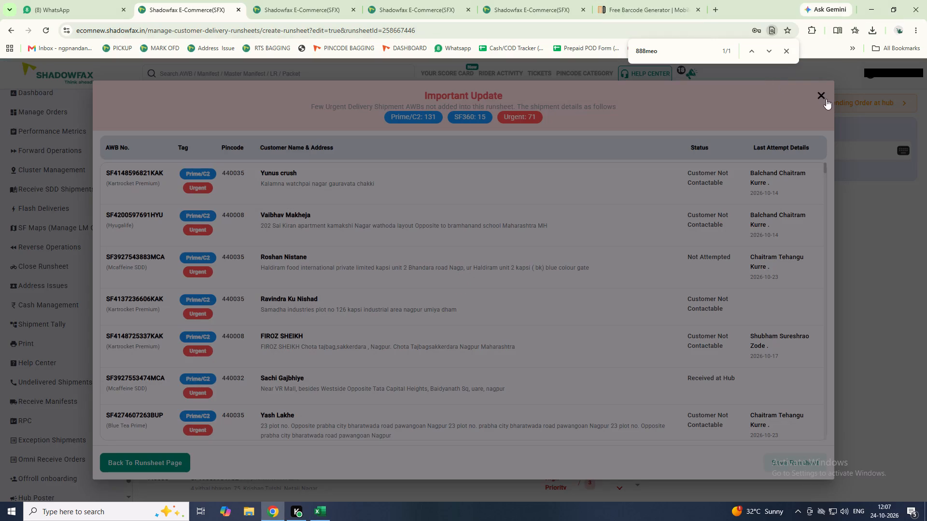
left_click(789, 464)
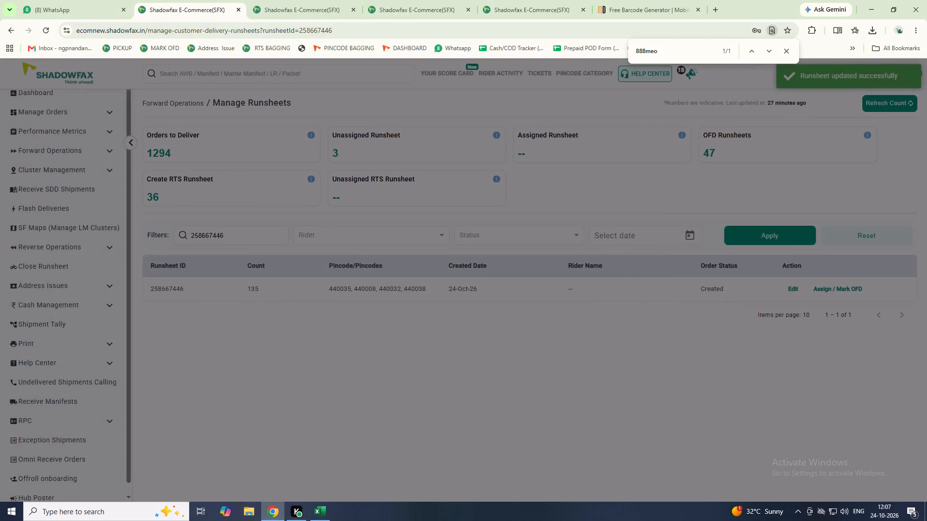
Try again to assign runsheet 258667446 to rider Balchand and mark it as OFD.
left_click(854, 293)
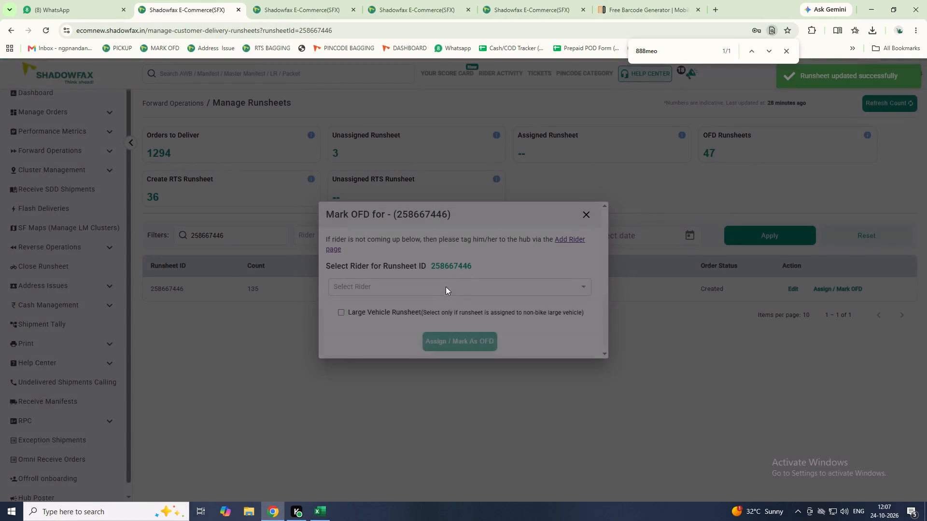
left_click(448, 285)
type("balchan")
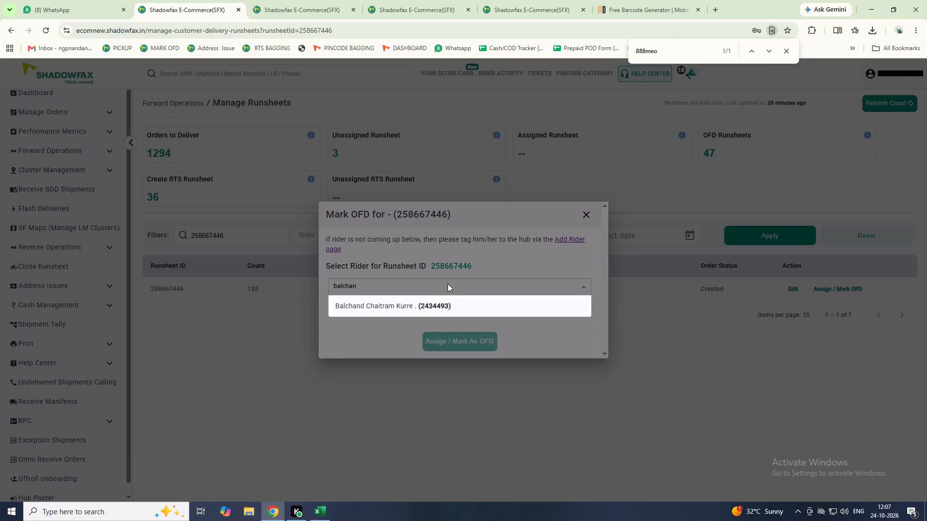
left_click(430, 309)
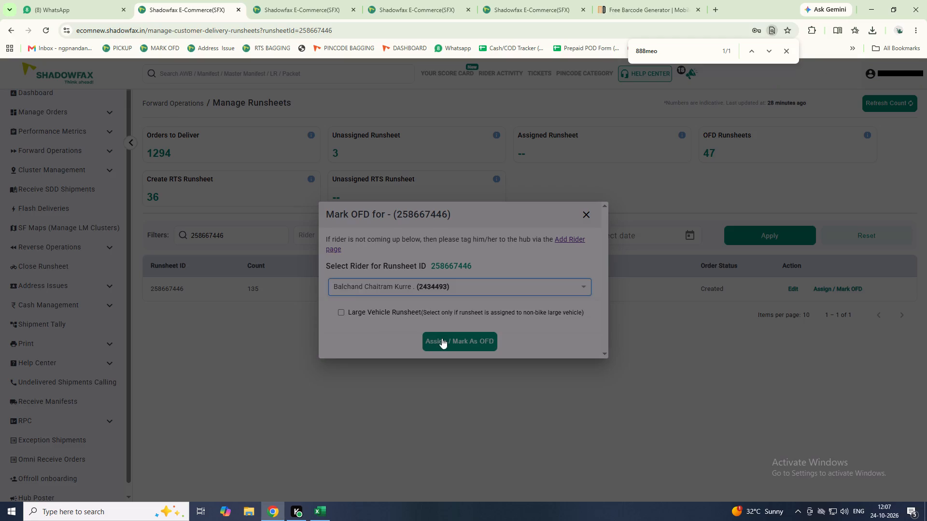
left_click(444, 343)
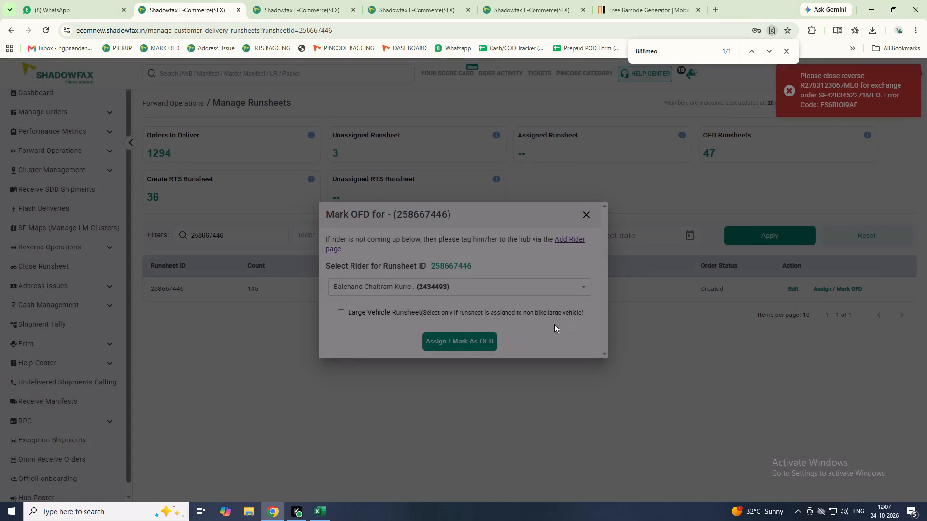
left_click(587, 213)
left_click(790, 287)
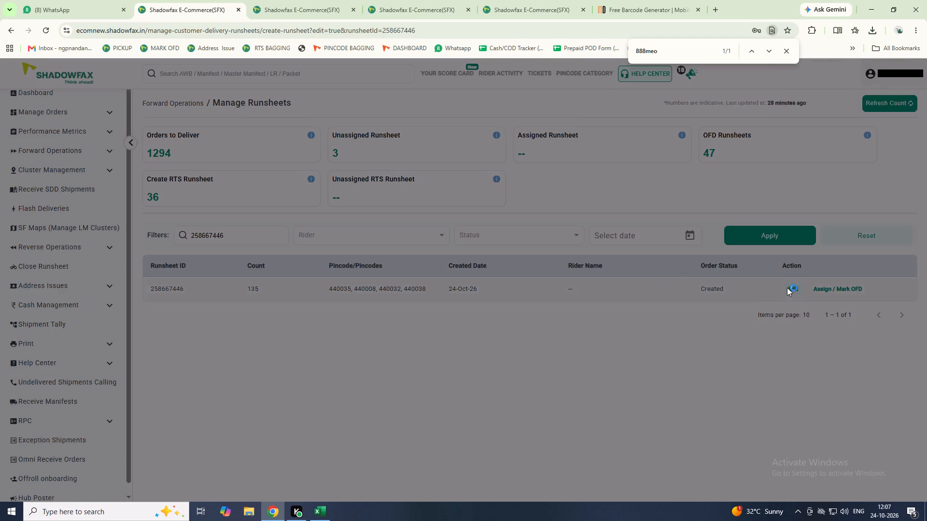
key("ctrl+f")
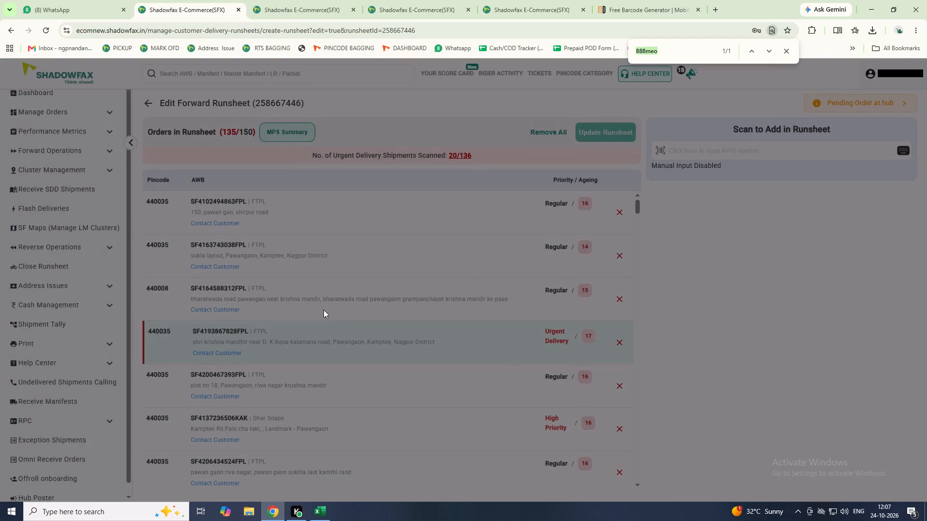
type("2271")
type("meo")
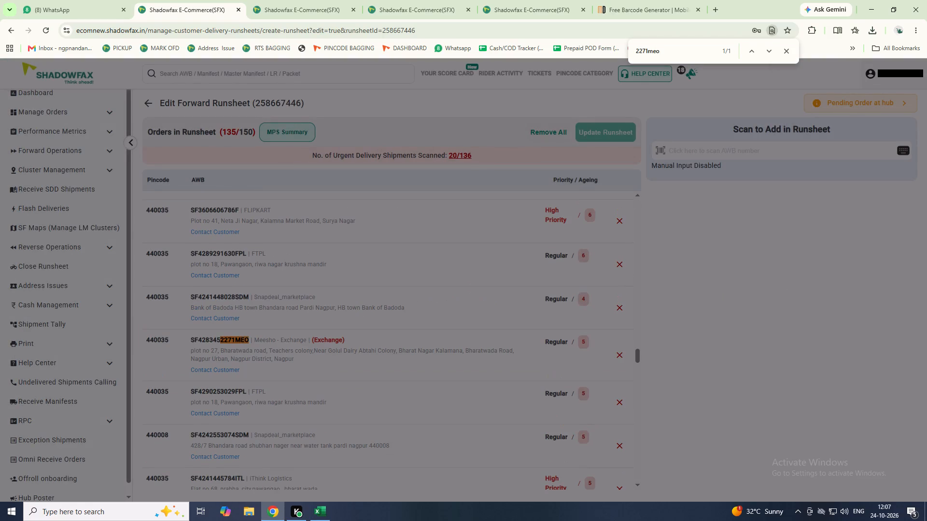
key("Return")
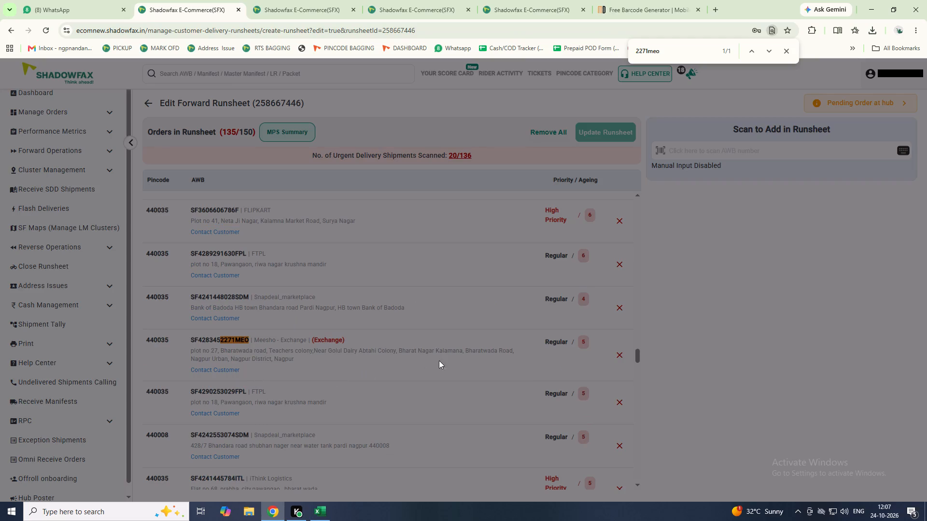
left_click(620, 354)
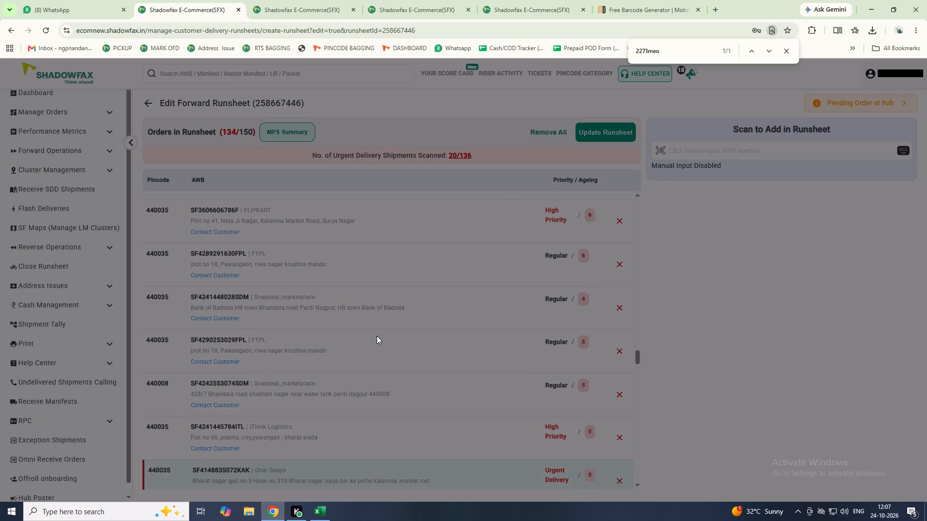
left_click(609, 132)
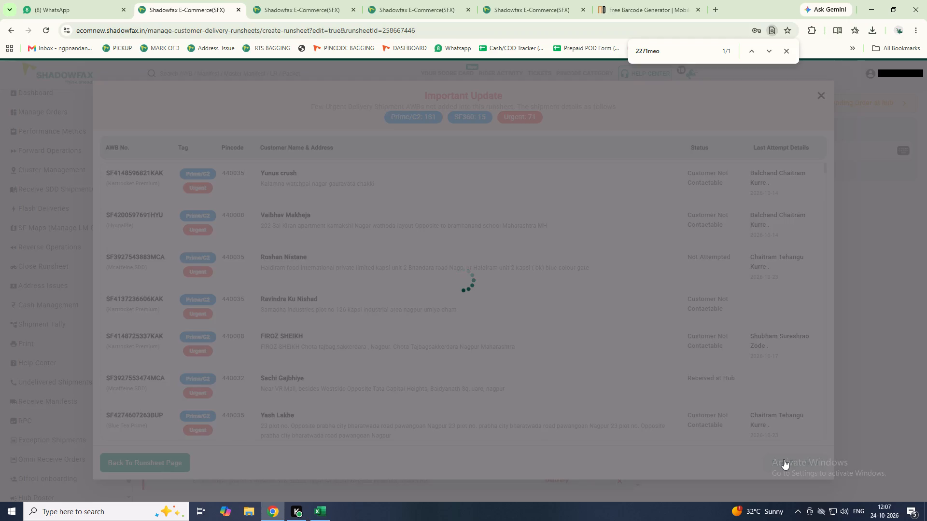
left_click(784, 459)
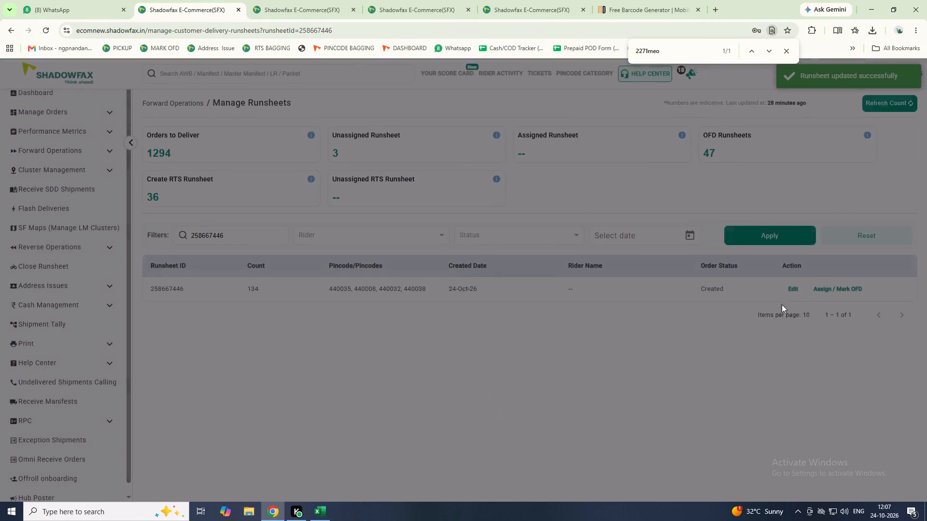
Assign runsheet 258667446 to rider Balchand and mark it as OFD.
left_click(828, 291)
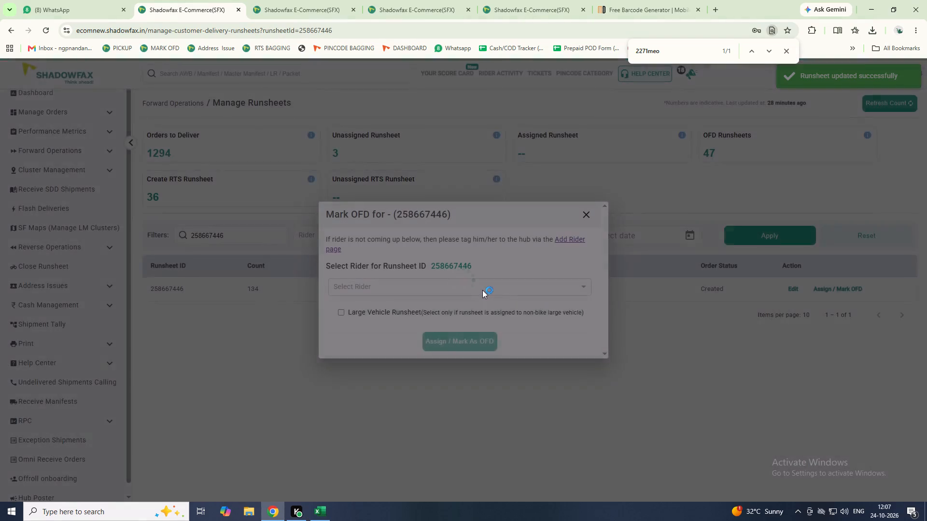
left_click(483, 289)
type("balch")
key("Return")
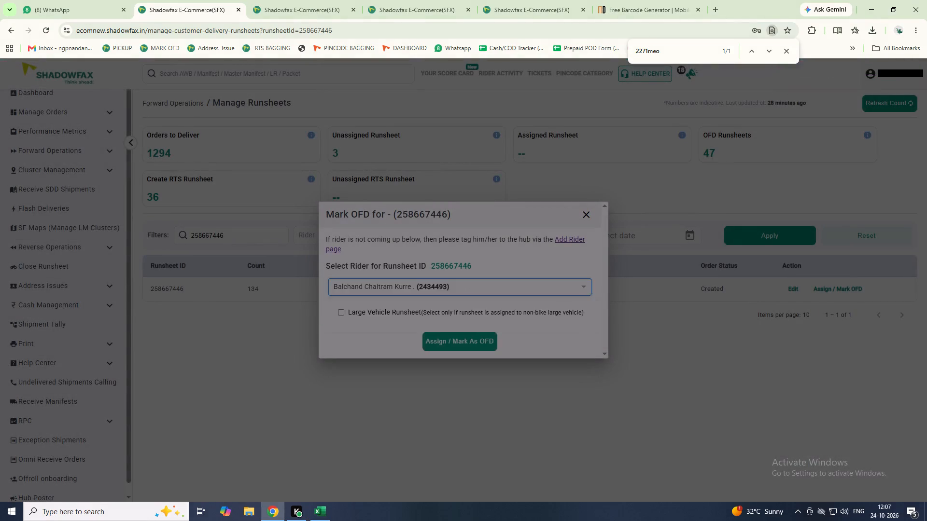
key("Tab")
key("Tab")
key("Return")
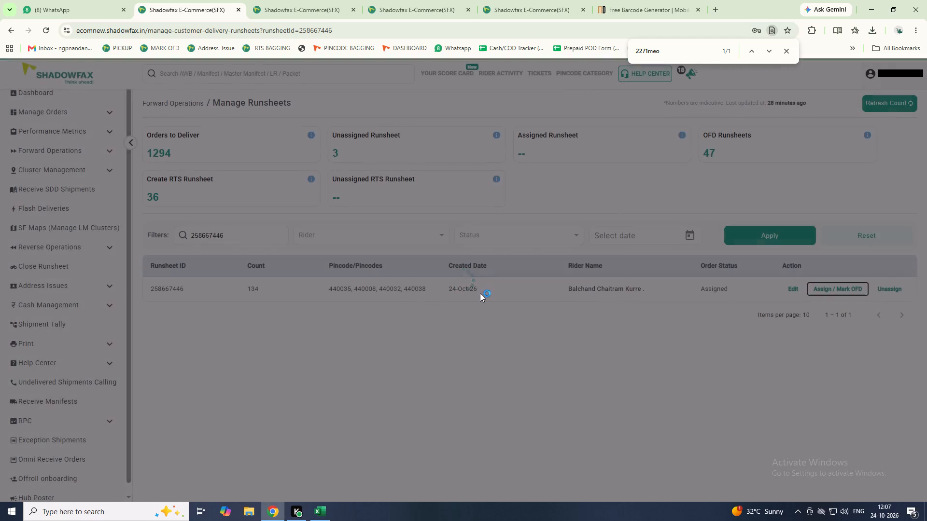
Reopen forward runsheet management, request refreshed counts, and check the unassigned and assigned runsheet lists.
left_click(43, 90)
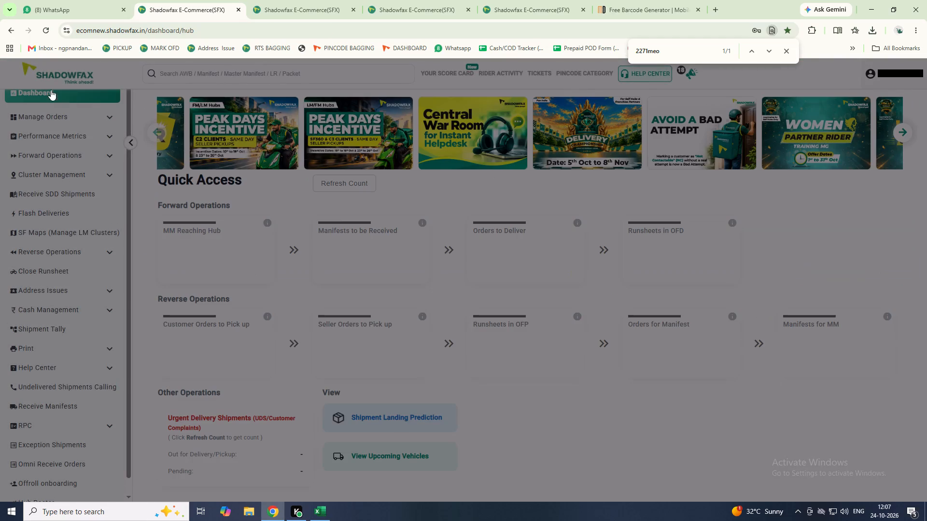
left_click(501, 256)
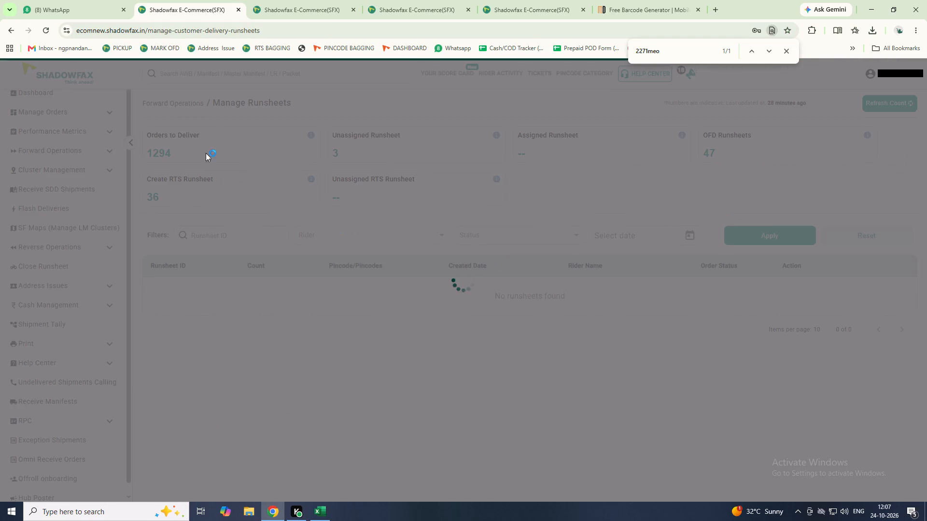
triple_click(876, 101)
double_click(873, 103)
left_click(413, 144)
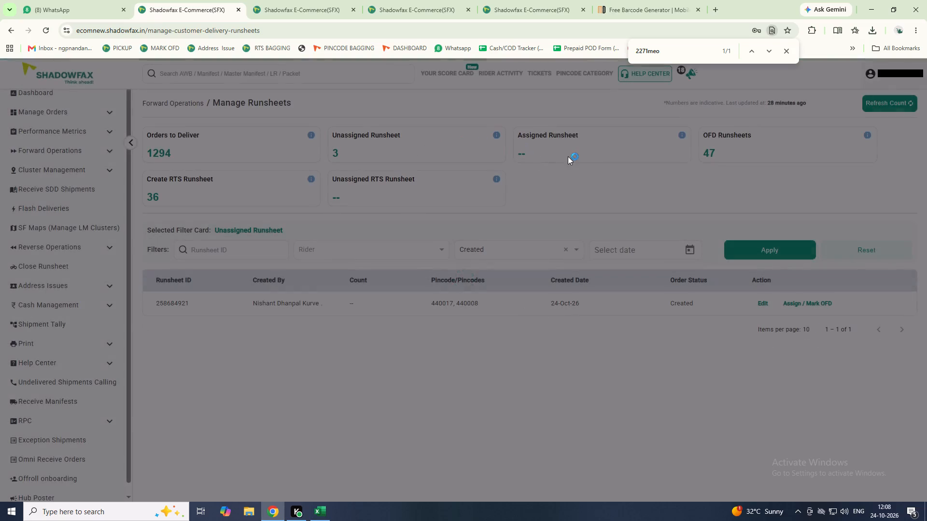
left_click(564, 146)
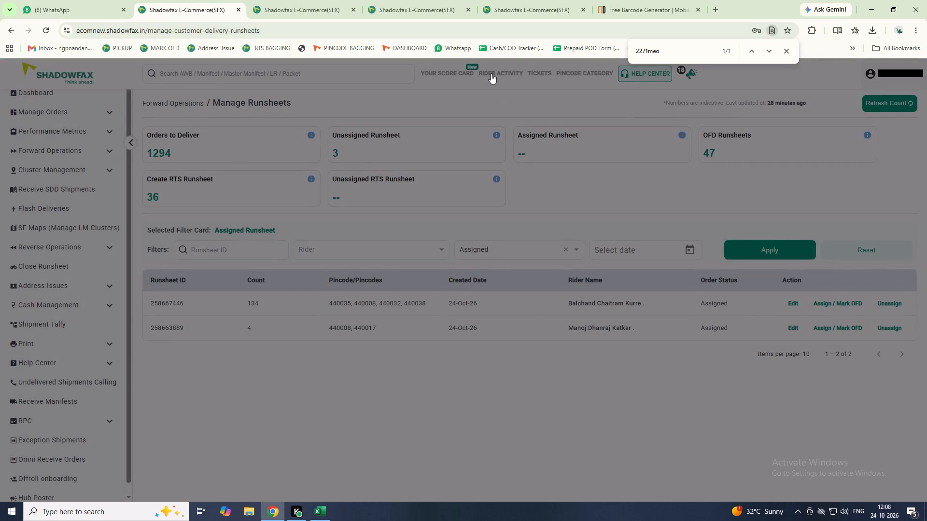
left_click(786, 51)
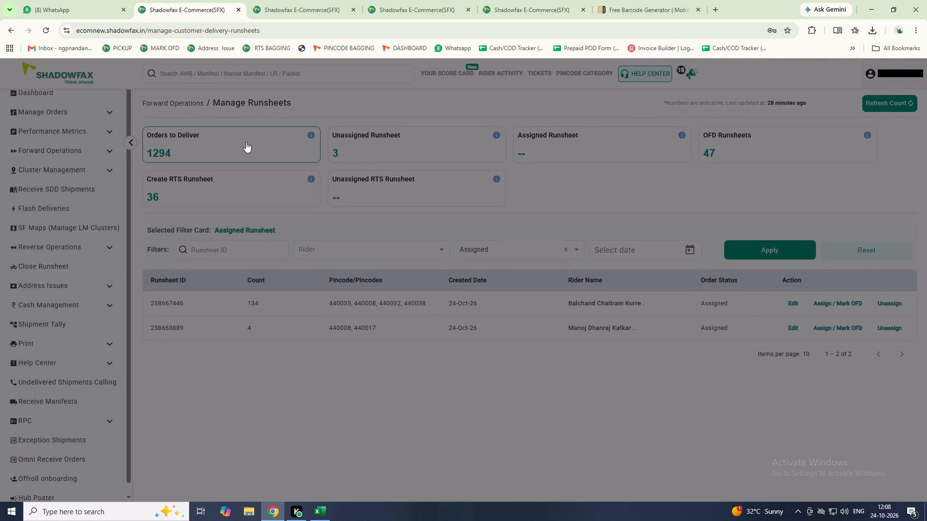
From a new forward runsheet, examine the hub's pending orders for pincode 440017, then return to runsheet management.
left_click(255, 137)
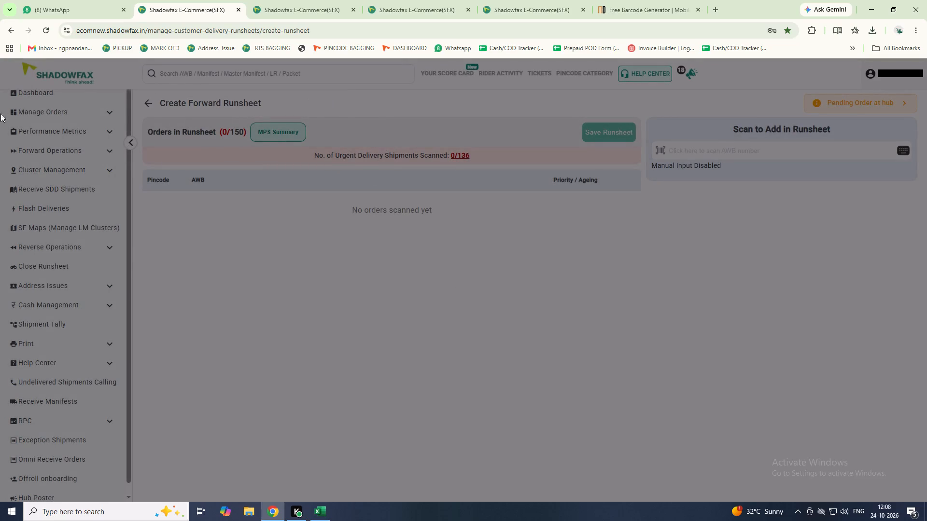
scroll(225, 146, "up", 4)
left_click(835, 107)
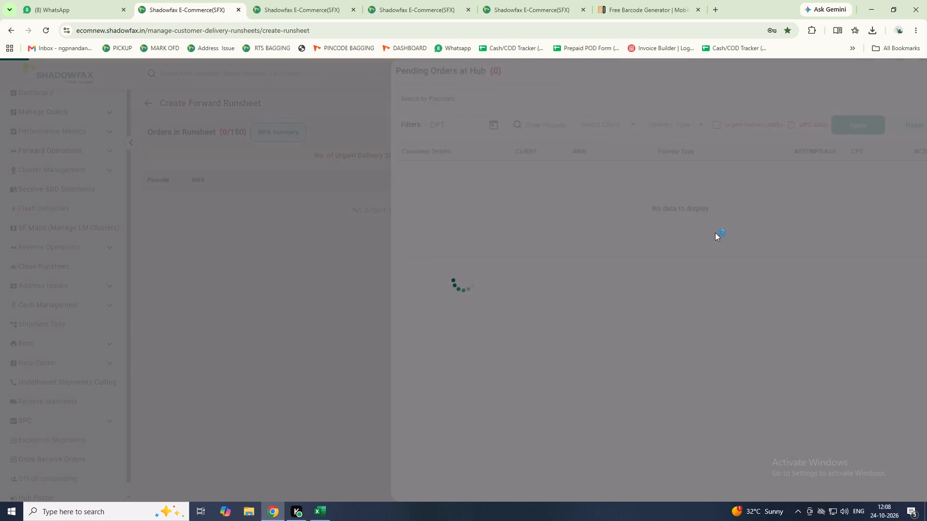
scroll(378, 127, "up", 1)
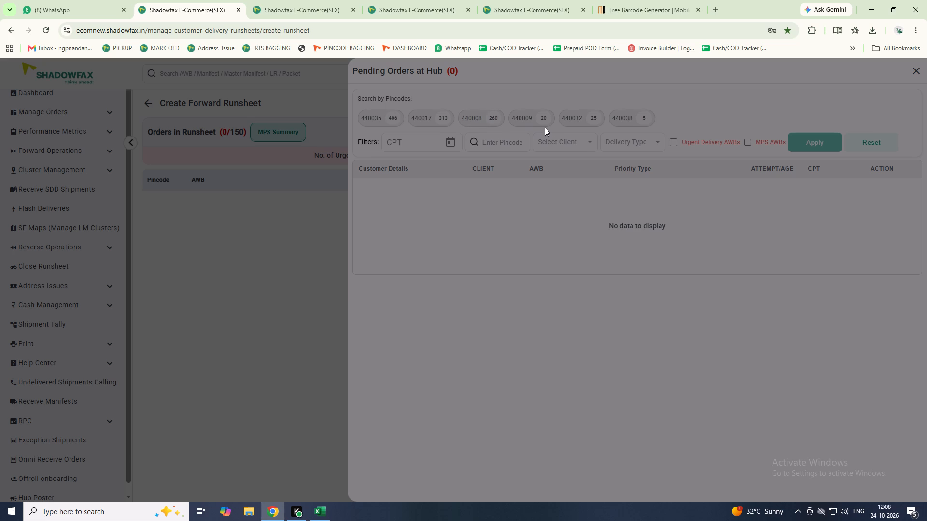
left_click(432, 121)
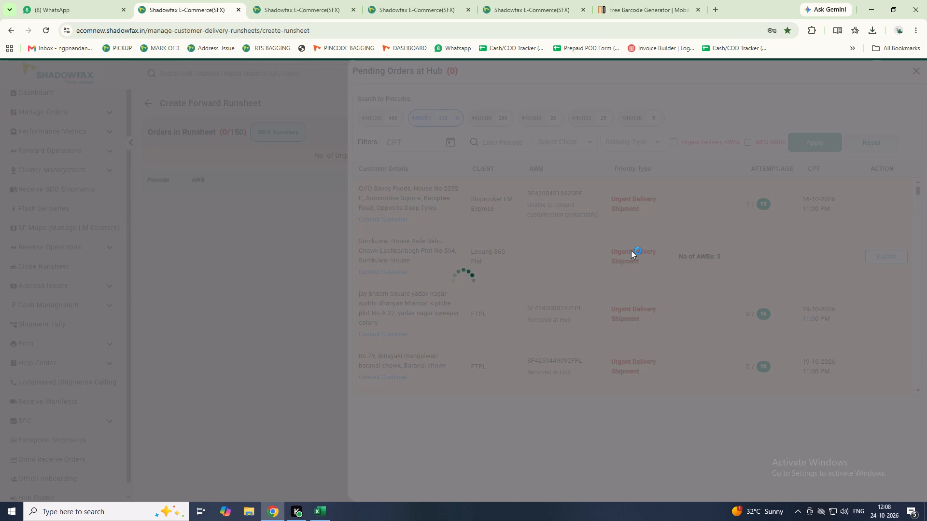
scroll(606, 235, "down", 20)
scroll(606, 235, "down", 13)
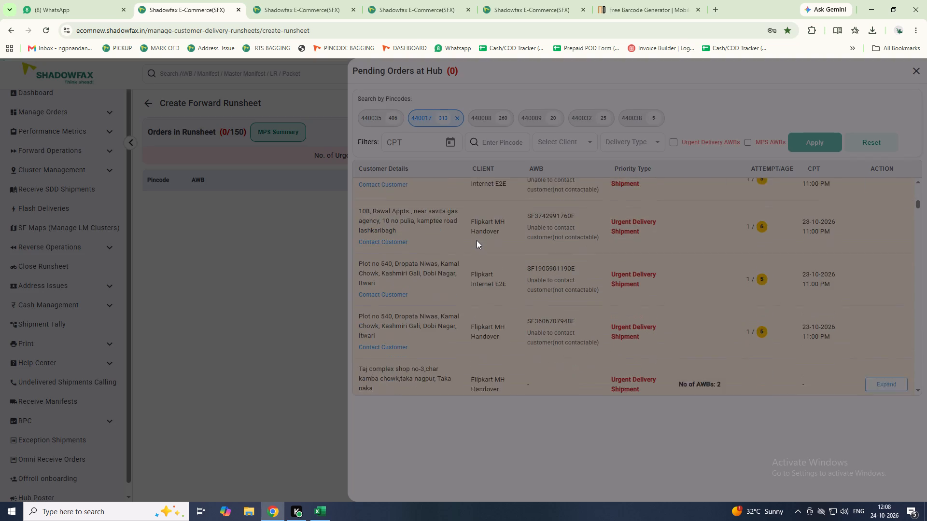
scroll(477, 240, "down", 6)
scroll(475, 239, "down", 20)
scroll(475, 239, "down", 19)
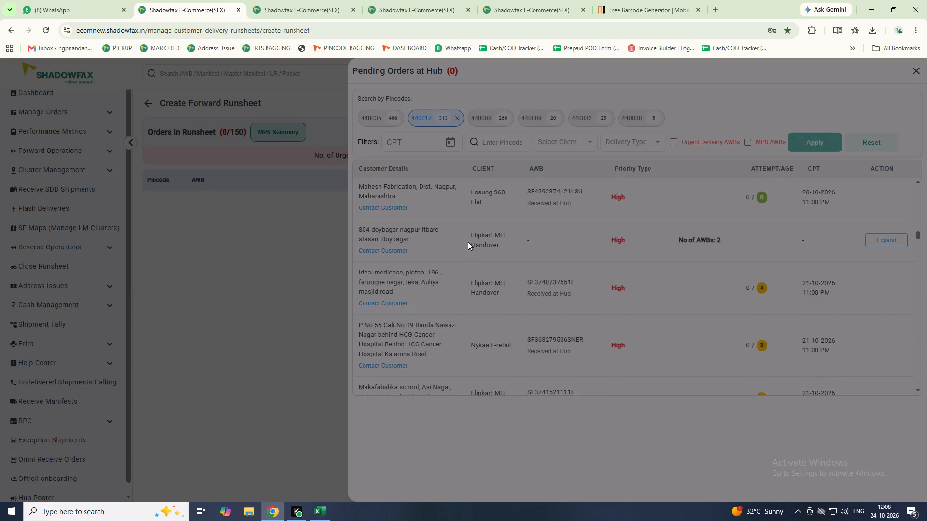
scroll(467, 242, "down", 18)
scroll(467, 241, "down", 14)
scroll(466, 242, "down", 14)
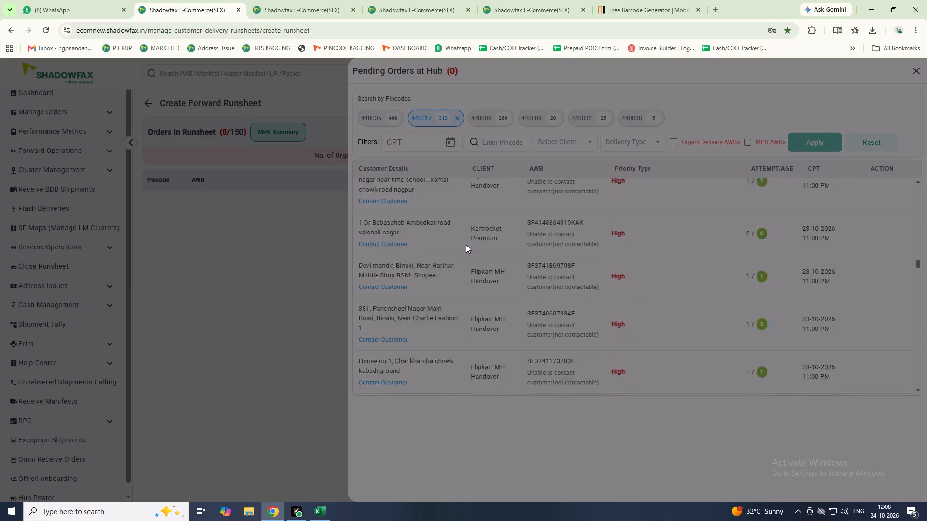
scroll(466, 245, "down", 20)
scroll(466, 245, "down", 20)
scroll(466, 245, "down", 18)
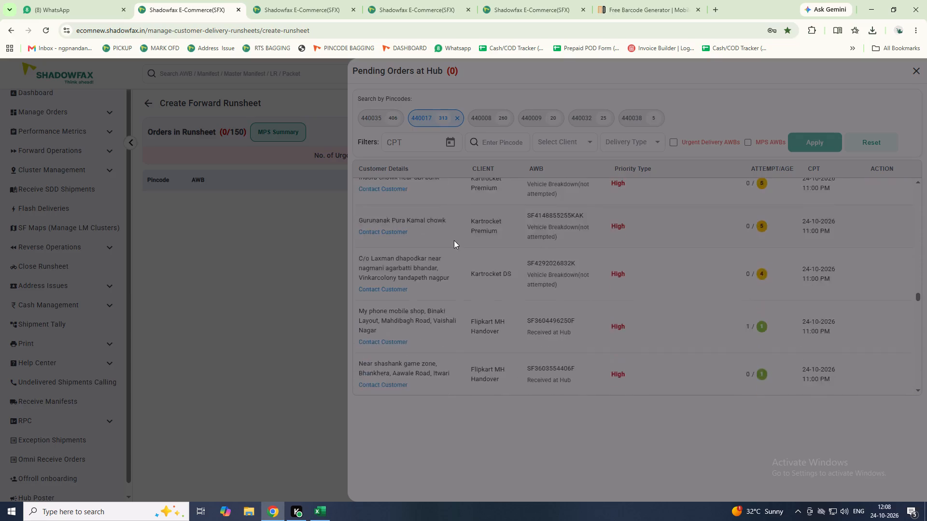
scroll(454, 240, "down", 20)
scroll(454, 240, "down", 17)
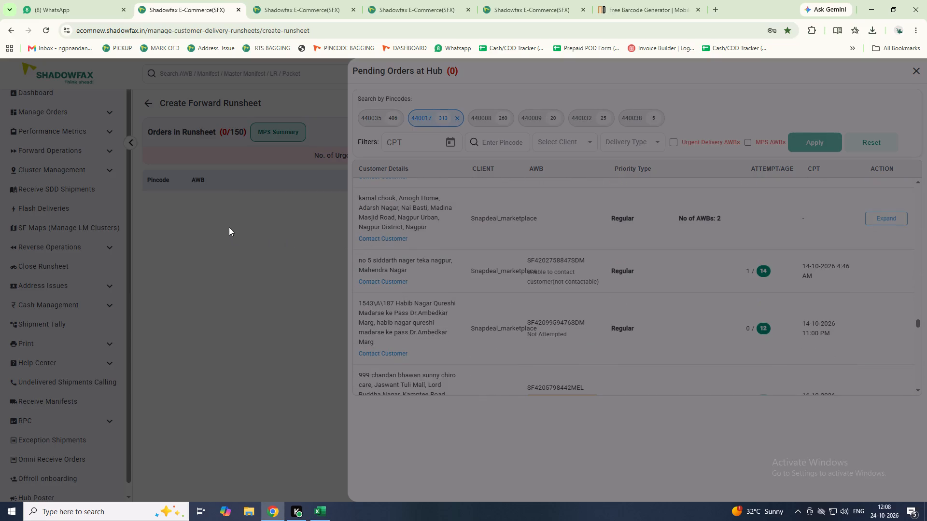
left_click(230, 225)
left_click(143, 91)
left_click(143, 104)
left_click(150, 104)
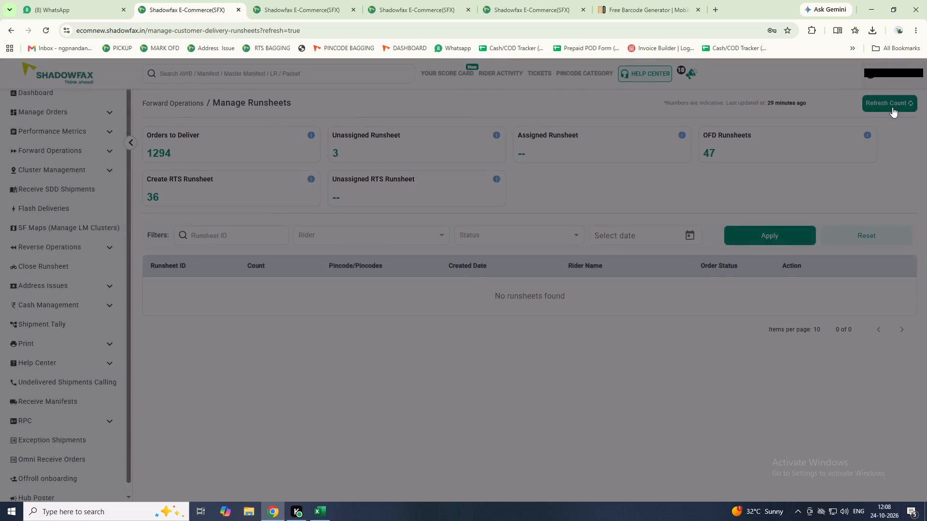
Request refreshed runsheet counts and check the hub's pending orders by pincode again from a new forward runsheet.
triple_click(892, 108)
left_click(282, 147)
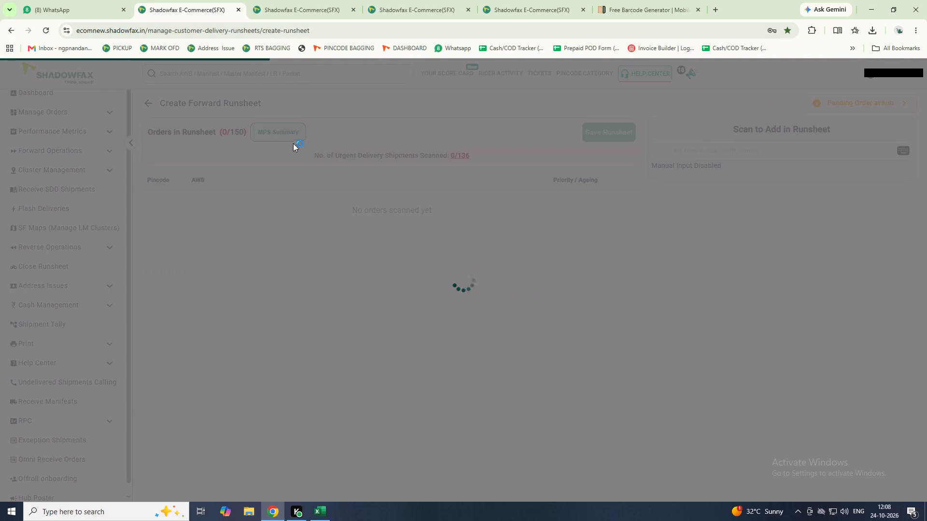
left_click(834, 106)
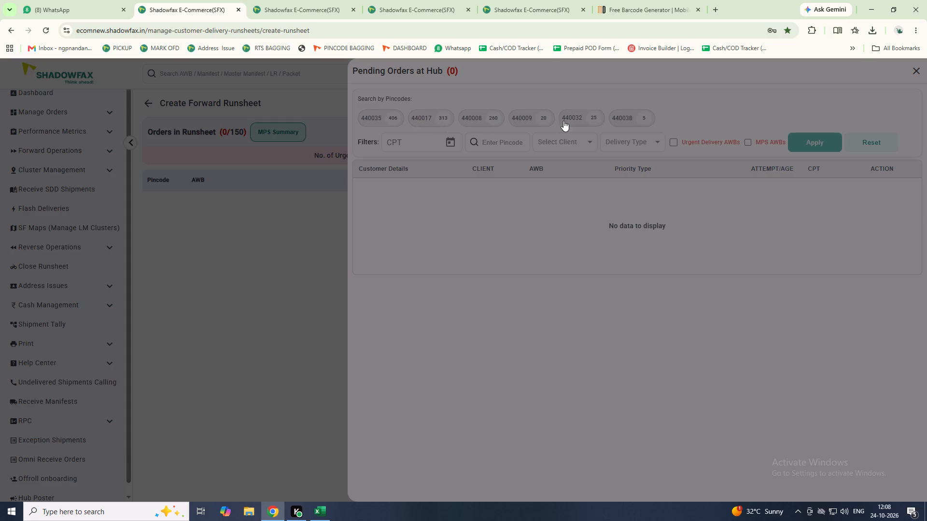
left_click(67, 90)
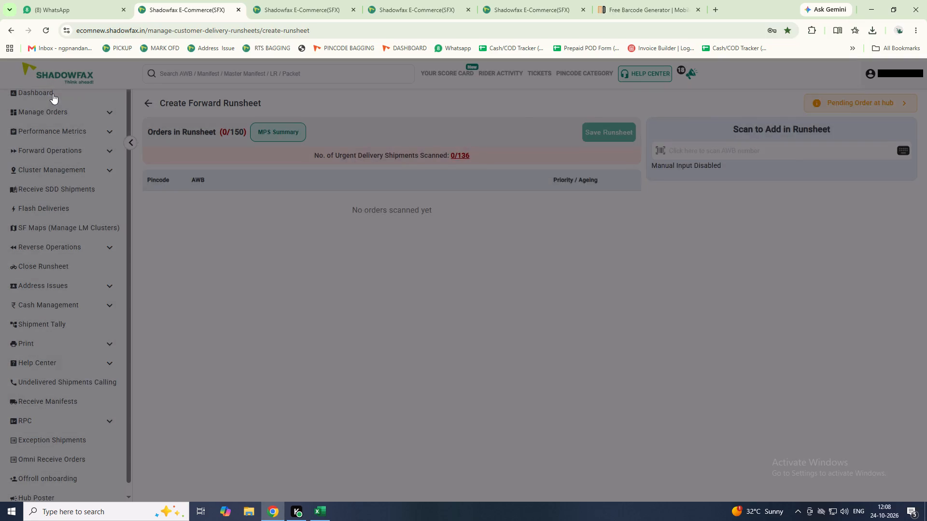
Return to the dashboard and reopen forward runsheet management from the orders to deliver.
left_click(53, 94)
left_click(502, 248)
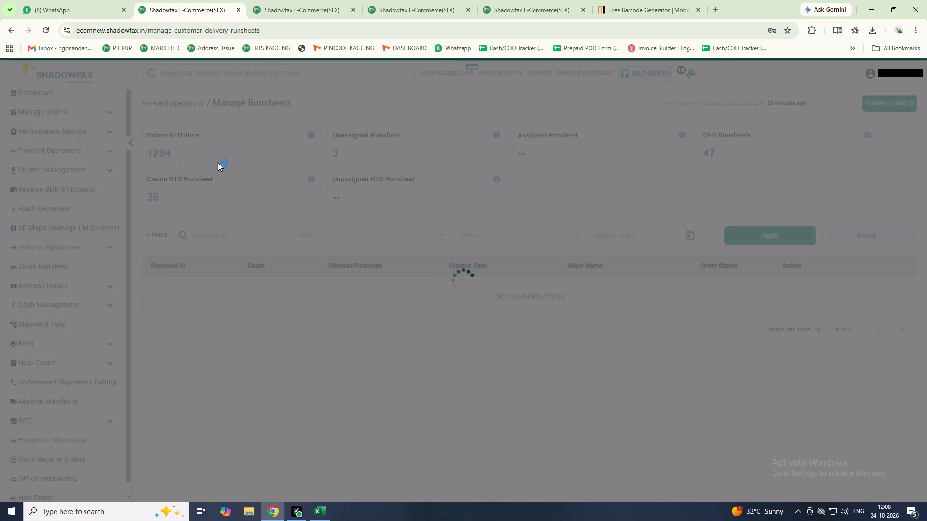
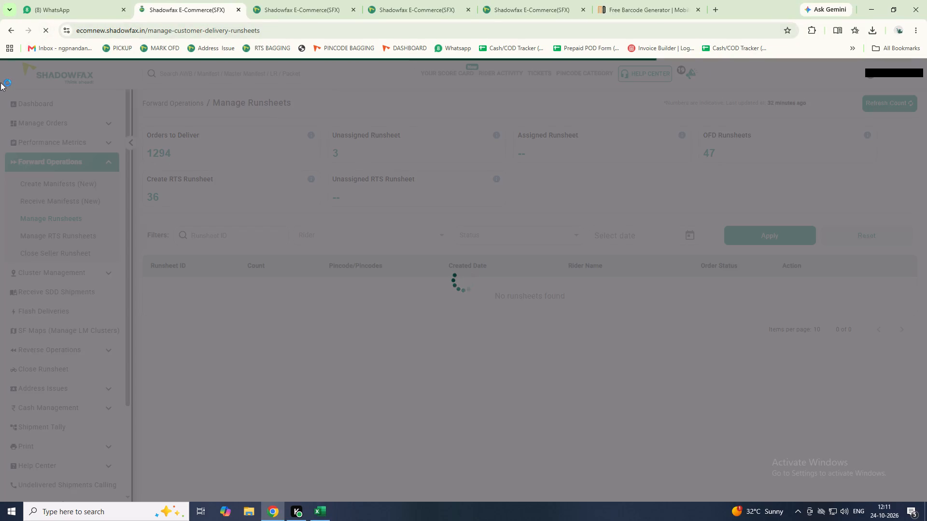
Return to the dashboard and refresh the Quick Access counts for the hub's forward and reverse operations.
left_click(33, 108)
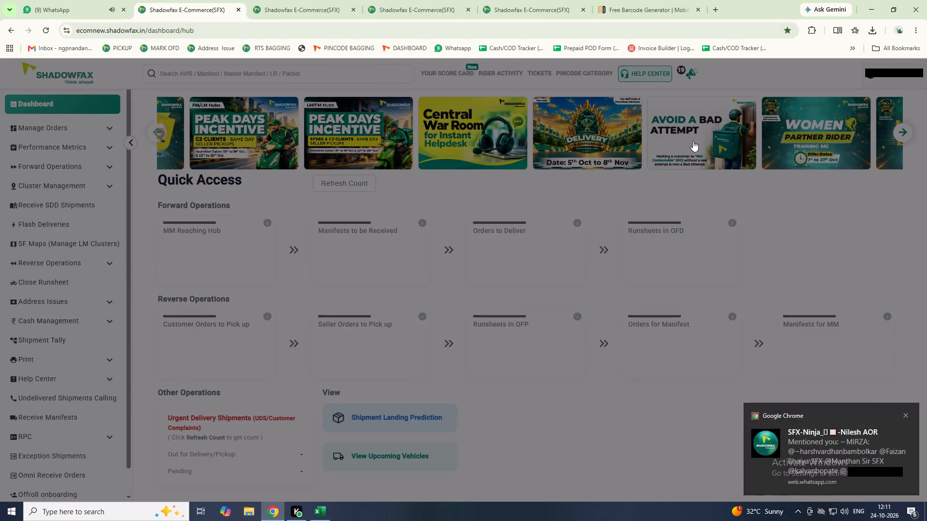
left_click(365, 188)
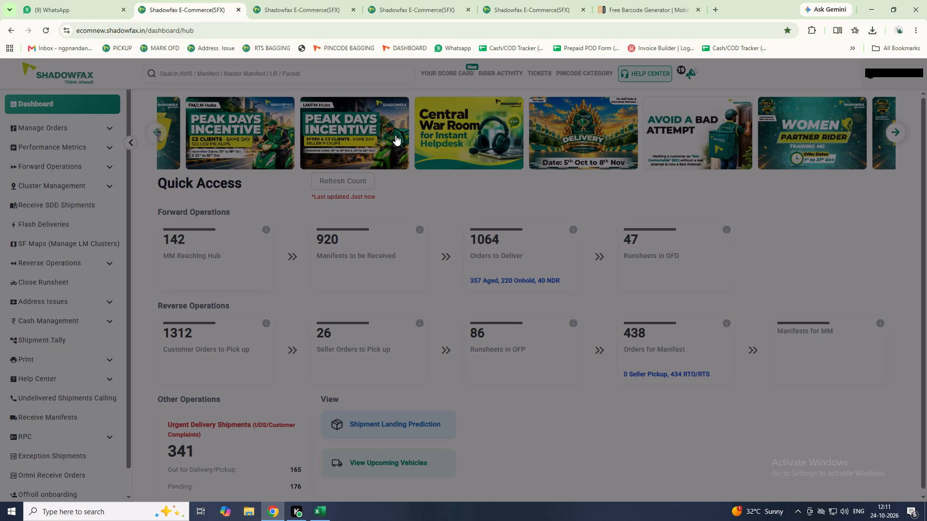
left_click(371, 180)
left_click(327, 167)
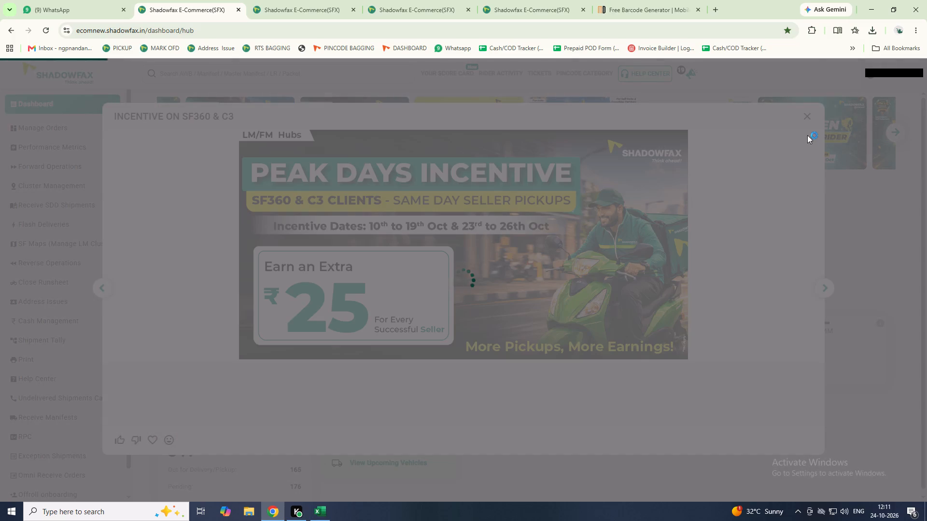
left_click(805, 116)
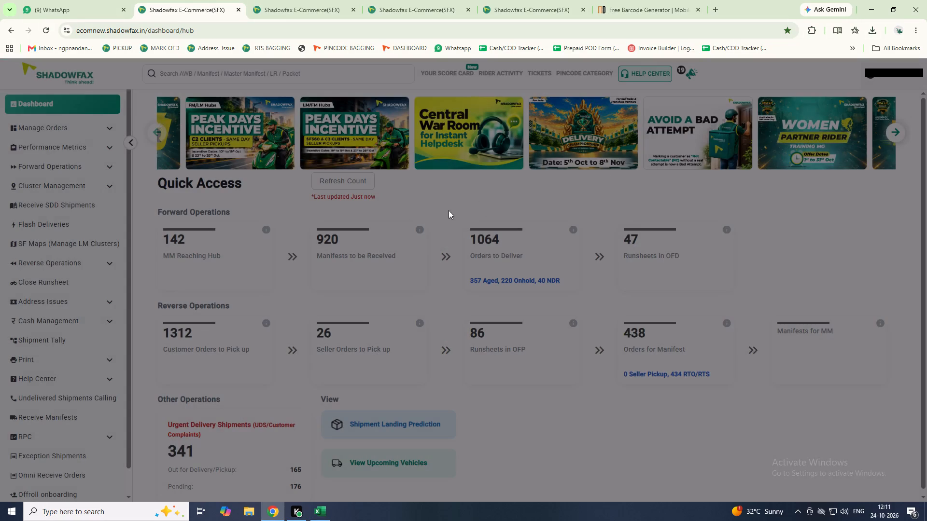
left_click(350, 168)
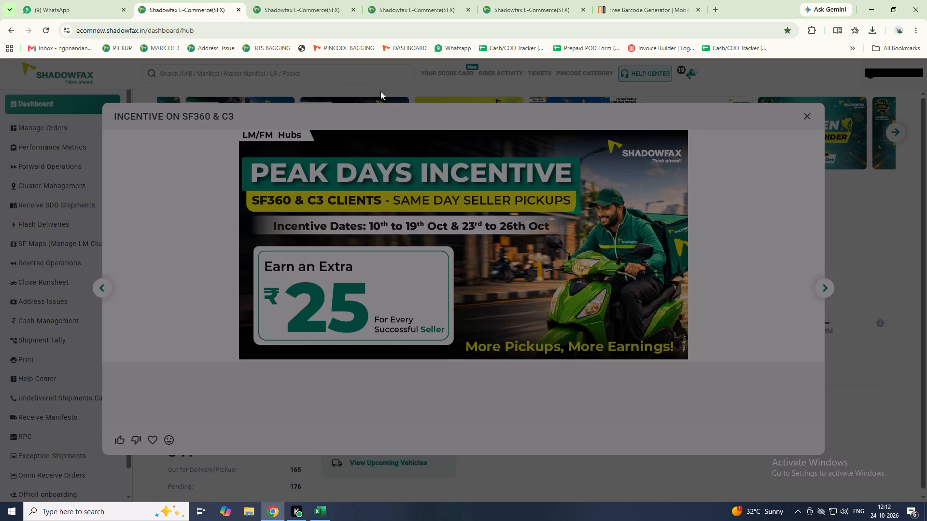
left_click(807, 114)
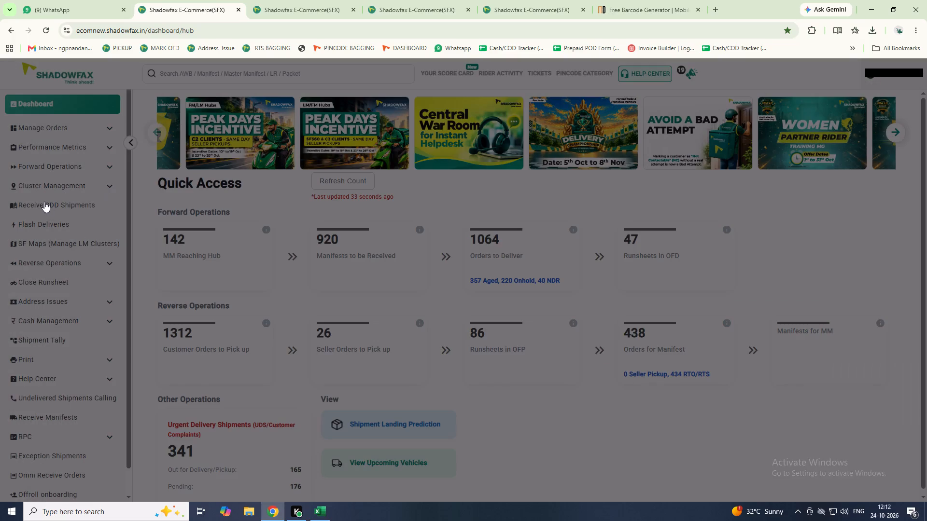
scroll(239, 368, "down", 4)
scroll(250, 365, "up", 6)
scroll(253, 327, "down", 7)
Switch to Excel and close the rider_runsheet_fwd_shipments_138465 CSV file without saving its changes.
left_click(312, 506)
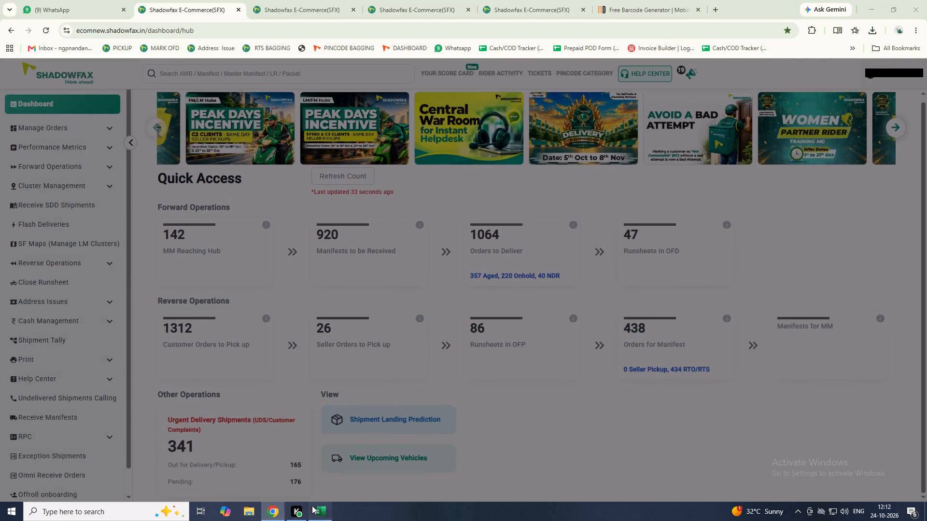
left_click(926, 0)
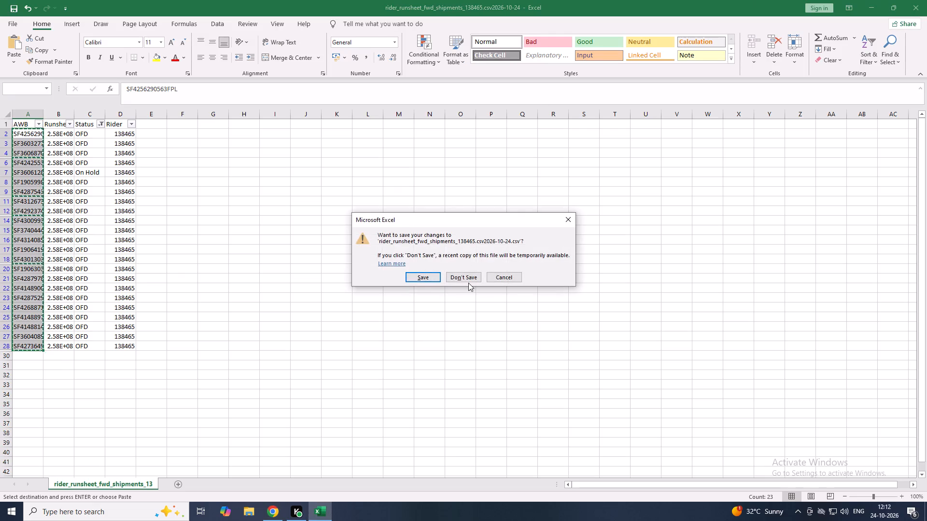
left_click(468, 277)
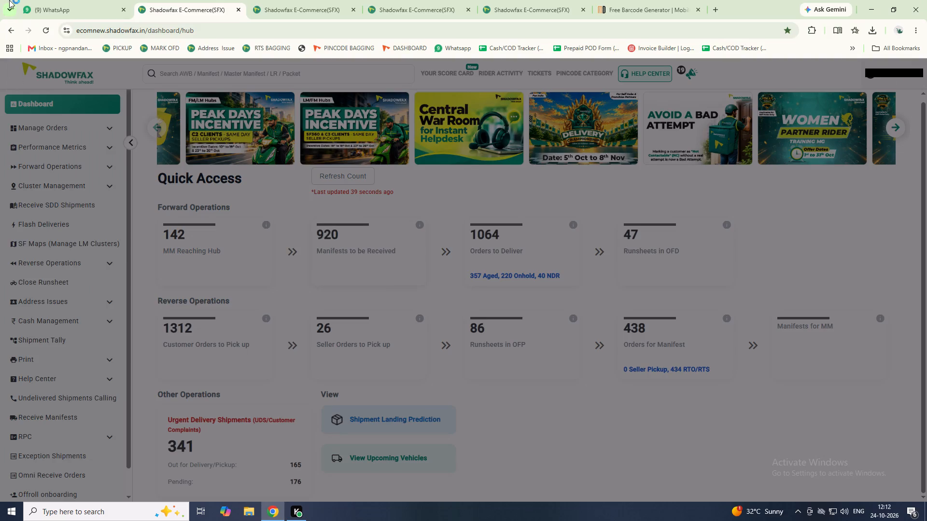
Back on the hub dashboard in Chrome, refresh the Quick Access operation counts.
scroll(226, 288, "up", 3)
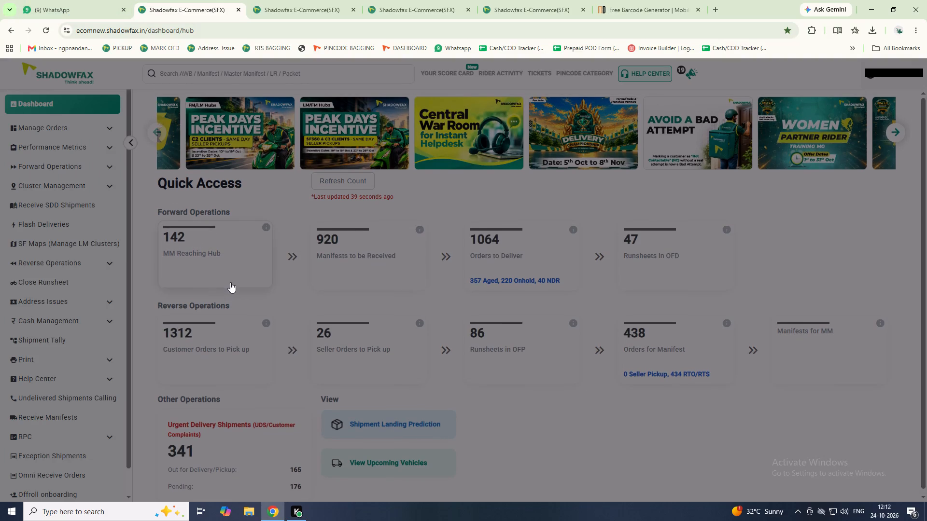
scroll(230, 282, "down", 5)
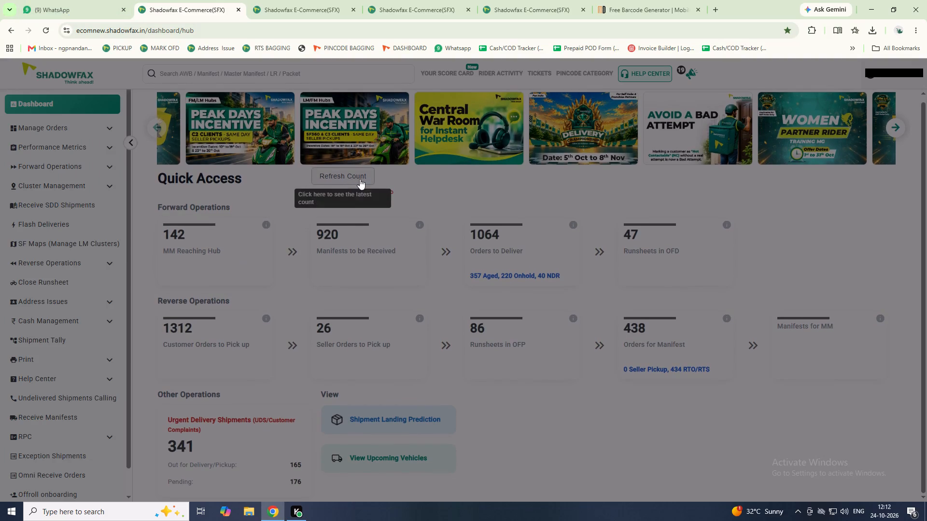
left_click(360, 179)
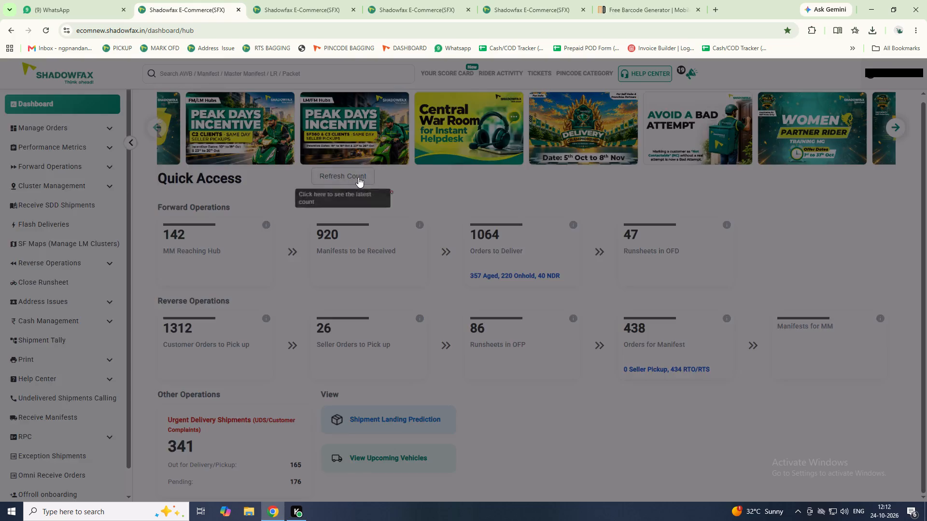
left_click(358, 177)
left_click(358, 178)
left_click(358, 178)
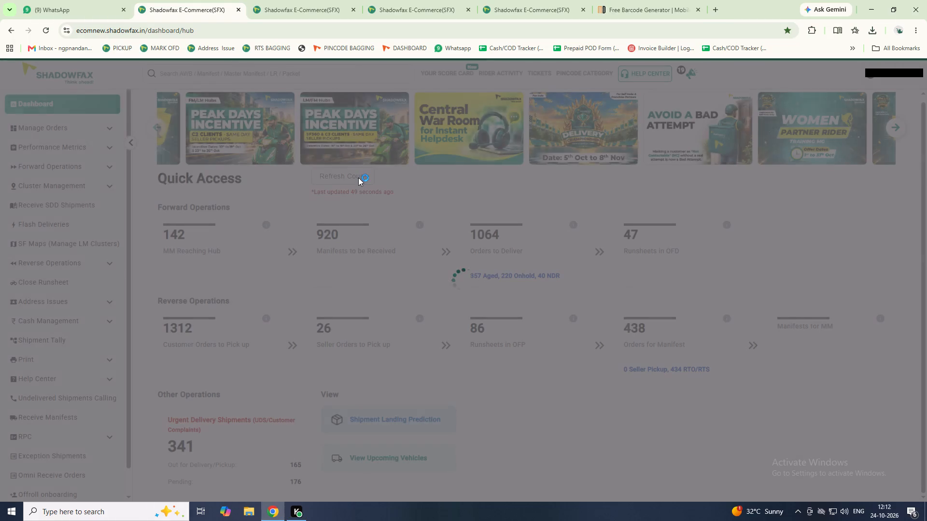
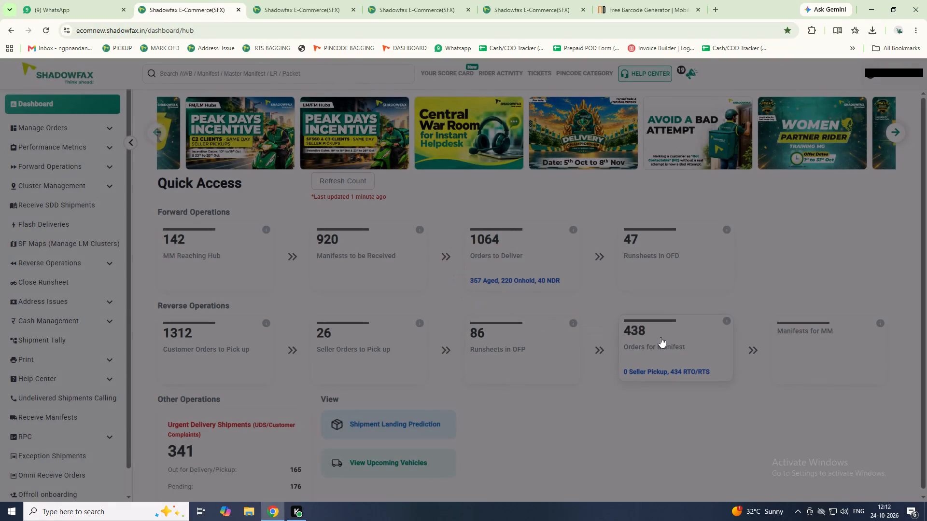
Open the Orders for Manifest page from the dashboard's Reverse Operations section.
left_click(660, 337)
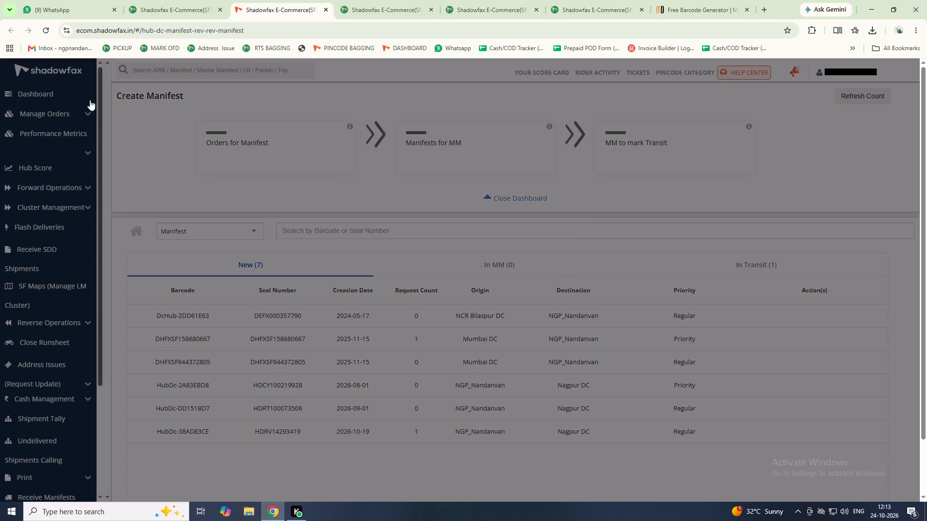
Return to the hub dashboard and open forward runsheet management from the orders to deliver.
left_click(419, 45)
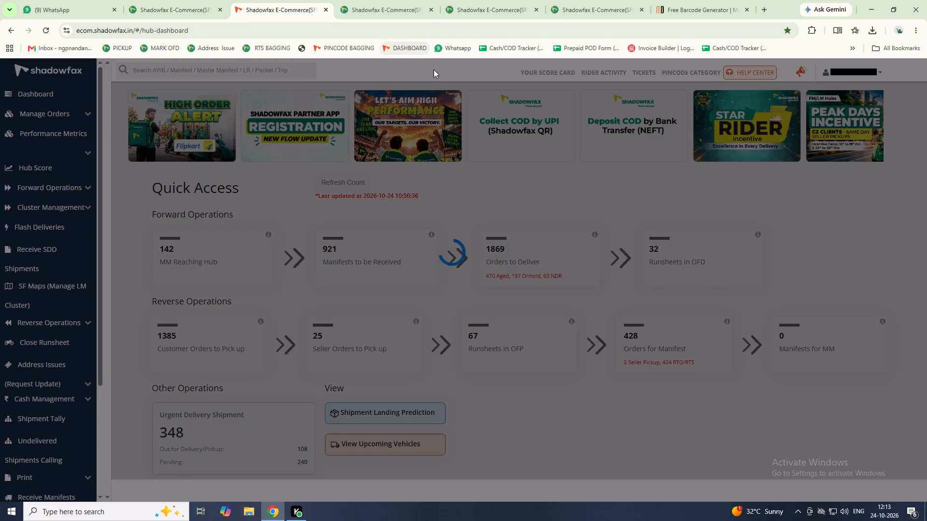
left_click(518, 256)
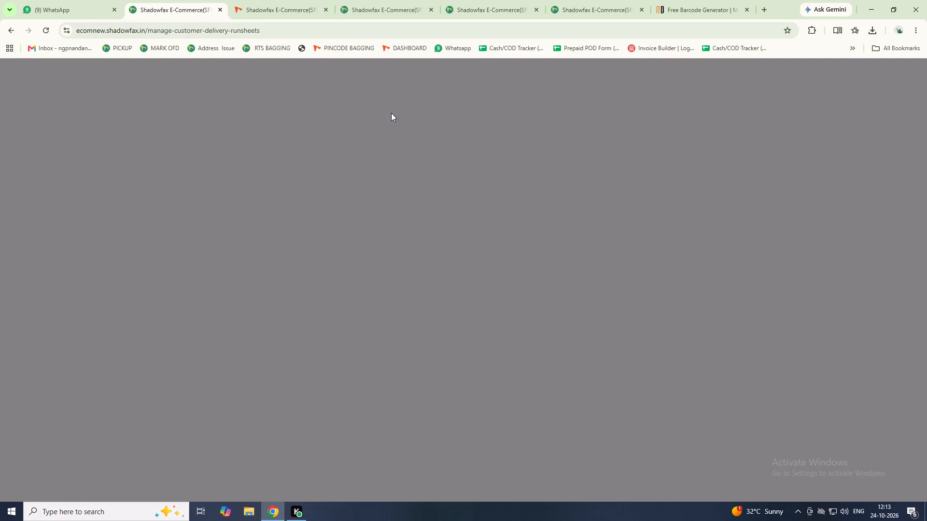
View the hub's unassigned, assigned and OFD runsheets in turn and look through the OFD list.
left_click(406, 142)
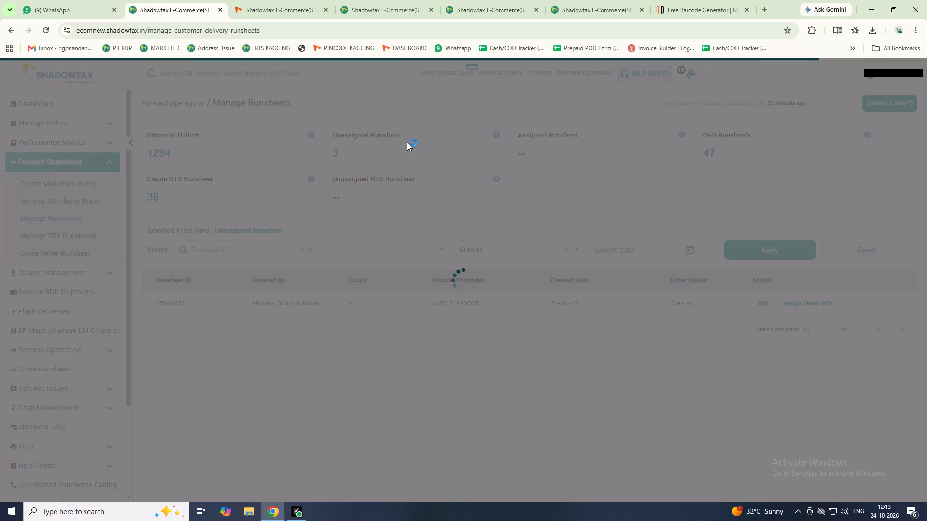
left_click(603, 142)
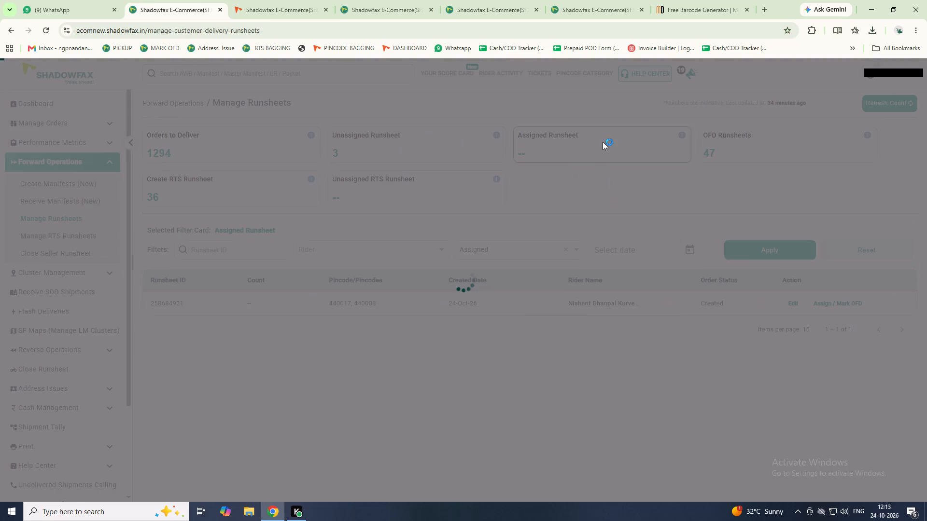
left_click(734, 144)
scroll(413, 371, "down", 4)
scroll(415, 371, "up", 3)
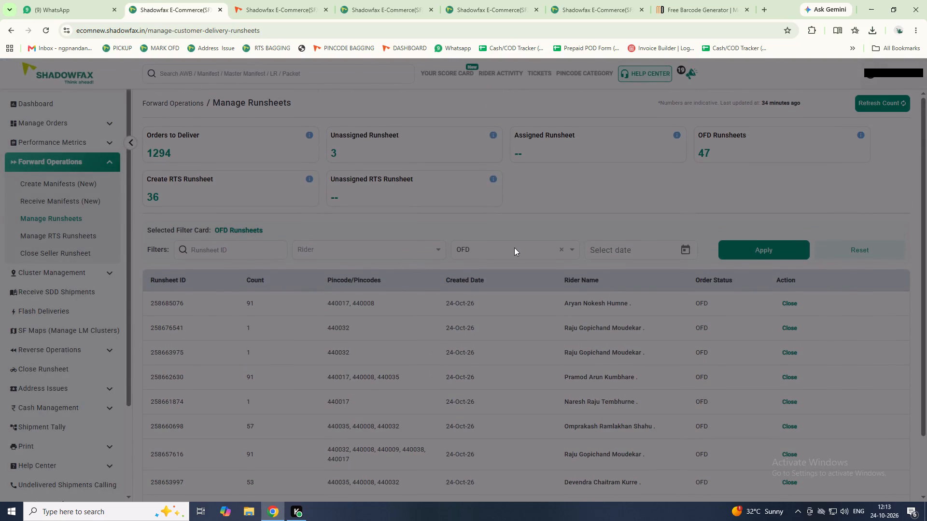
Filter the OFD runsheets to the rider found by searching for "nares".
left_click(518, 248)
left_click(822, 247)
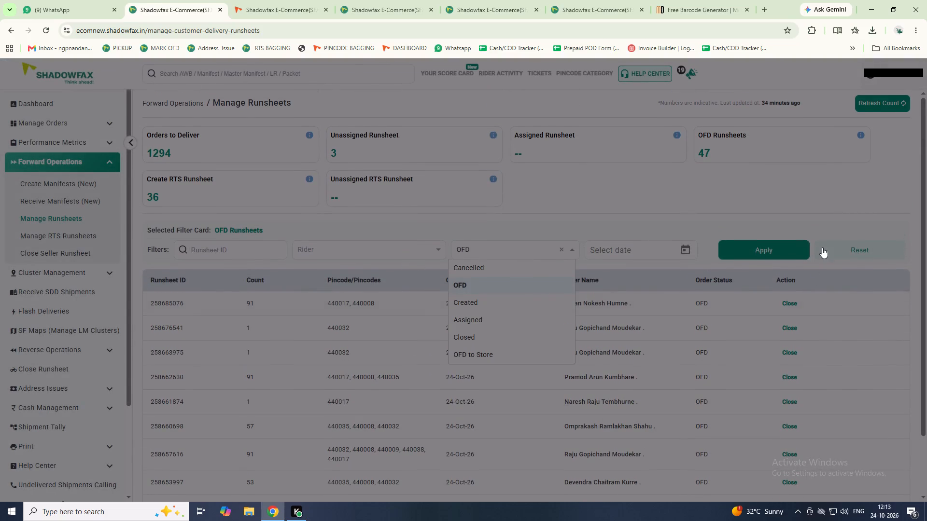
left_click(845, 144)
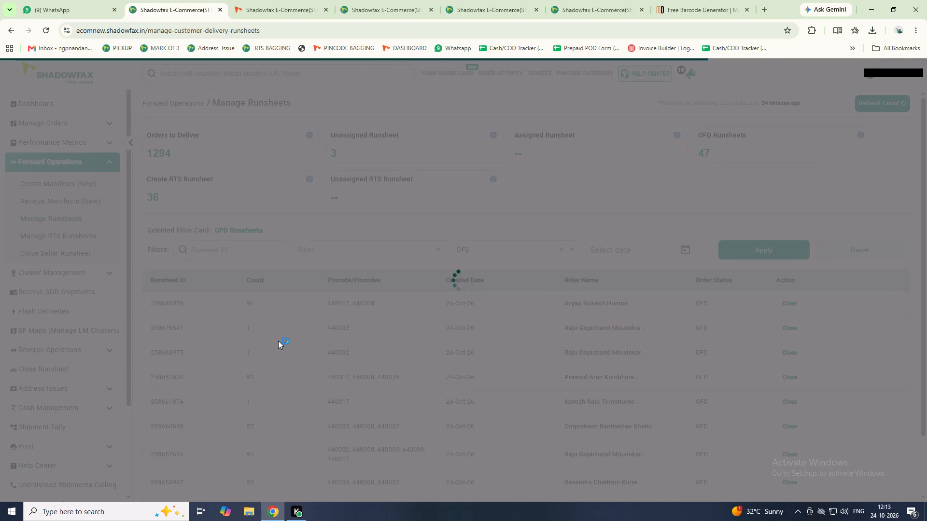
left_click(418, 259)
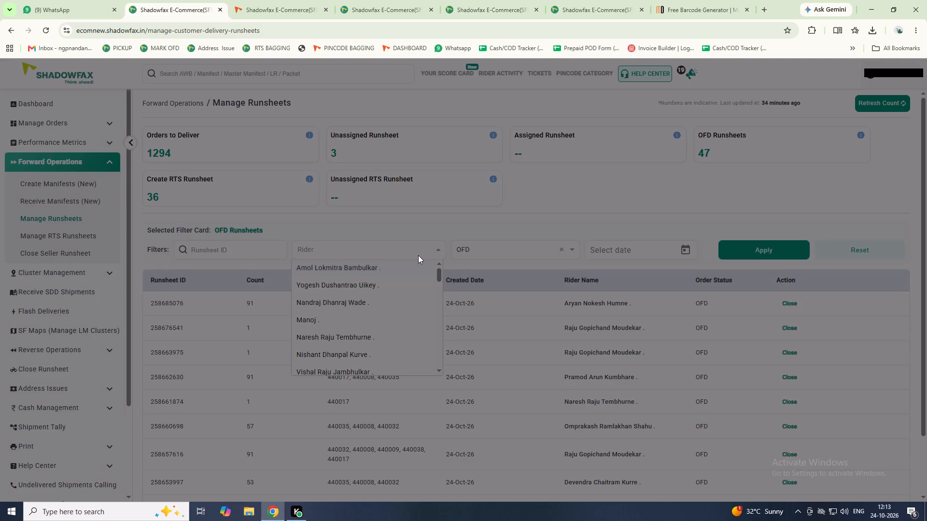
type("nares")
left_click(417, 273)
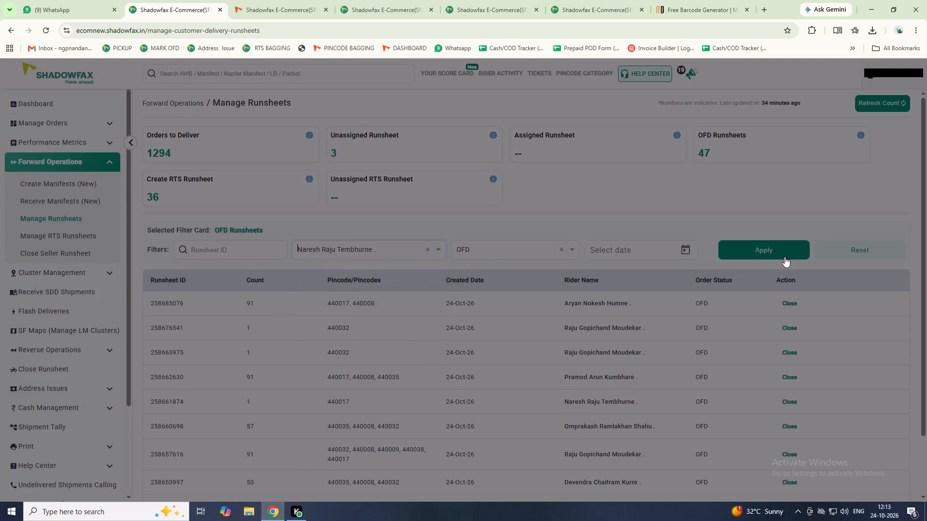
left_click(785, 256)
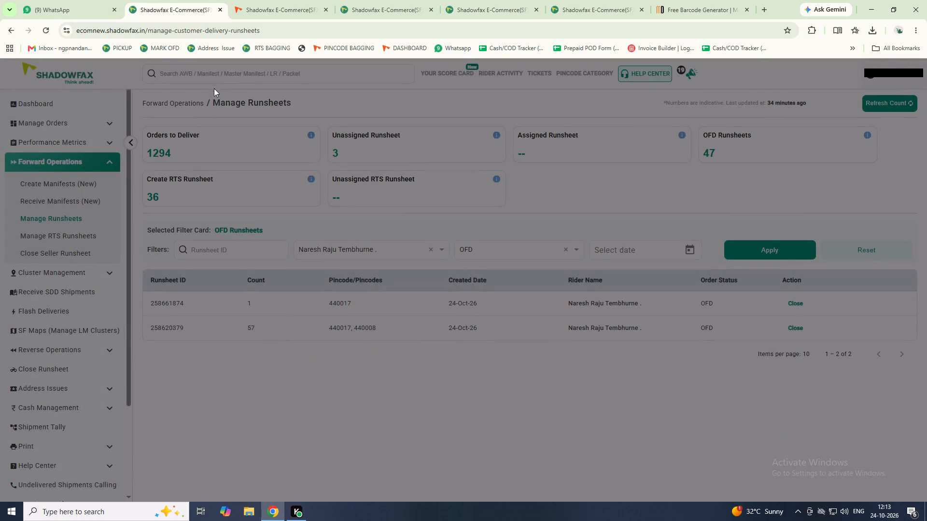
Look through the other open Shadowfax tabs, including the Add Rider to Hub page.
left_click(344, 0)
left_click(492, 0)
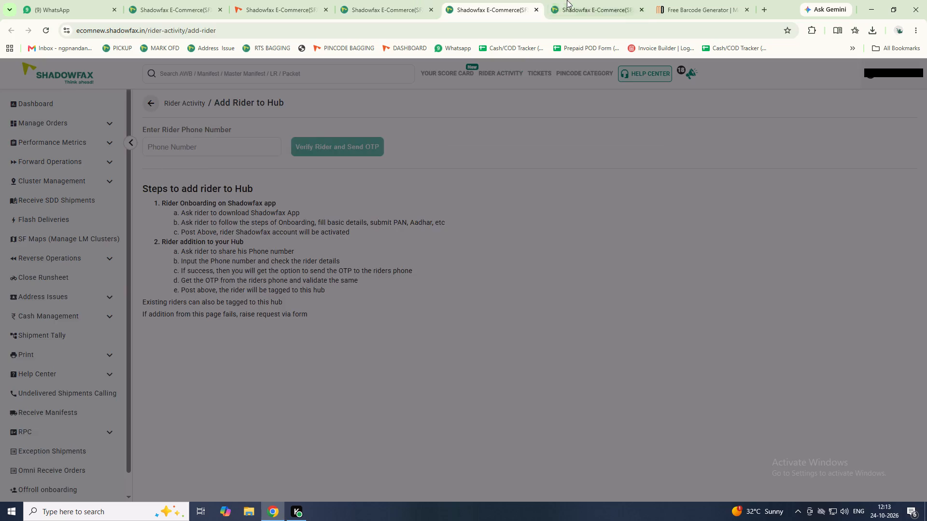
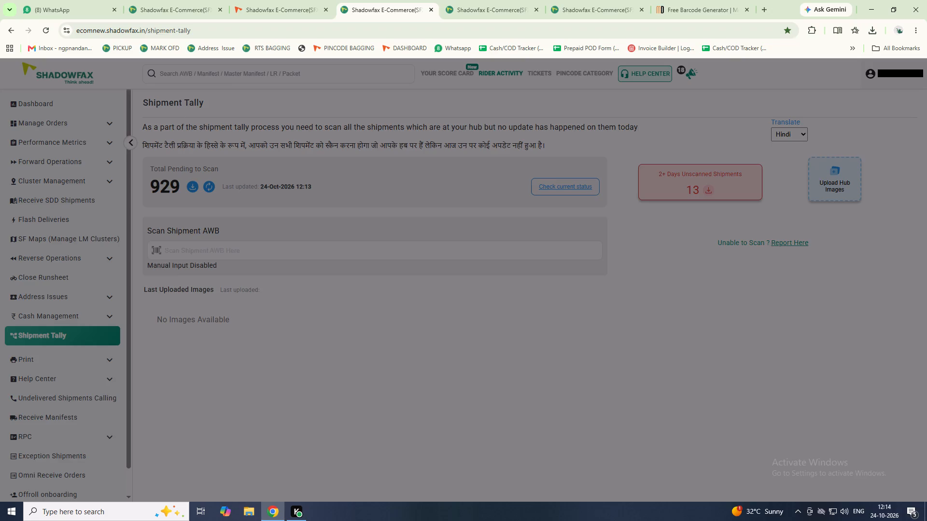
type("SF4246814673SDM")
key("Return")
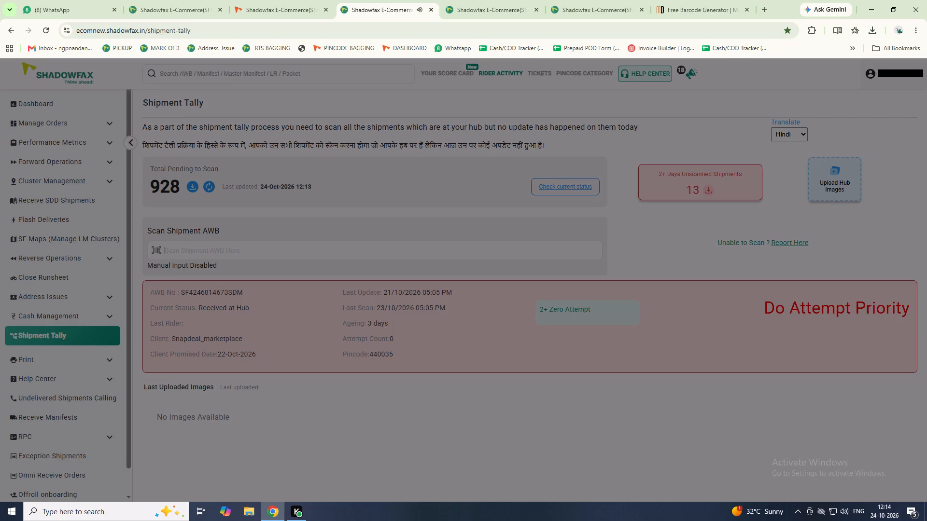
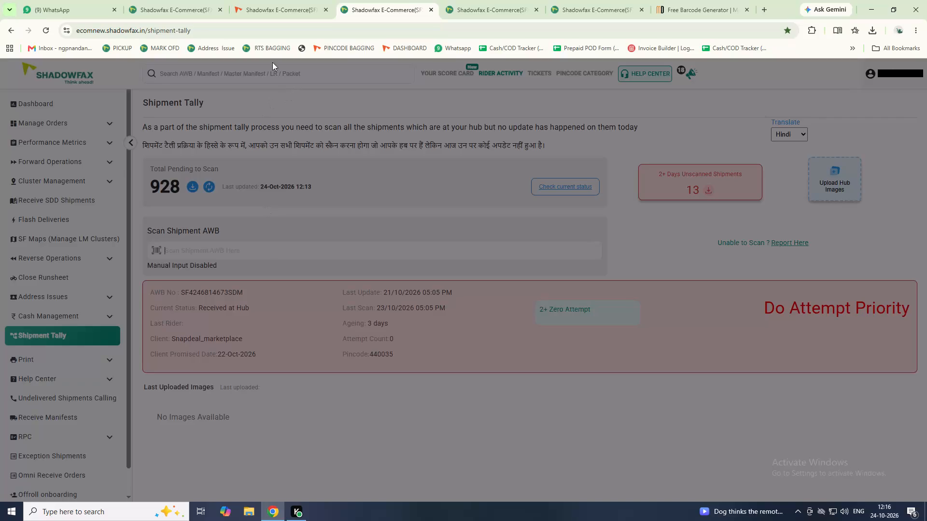
left_click(254, 78)
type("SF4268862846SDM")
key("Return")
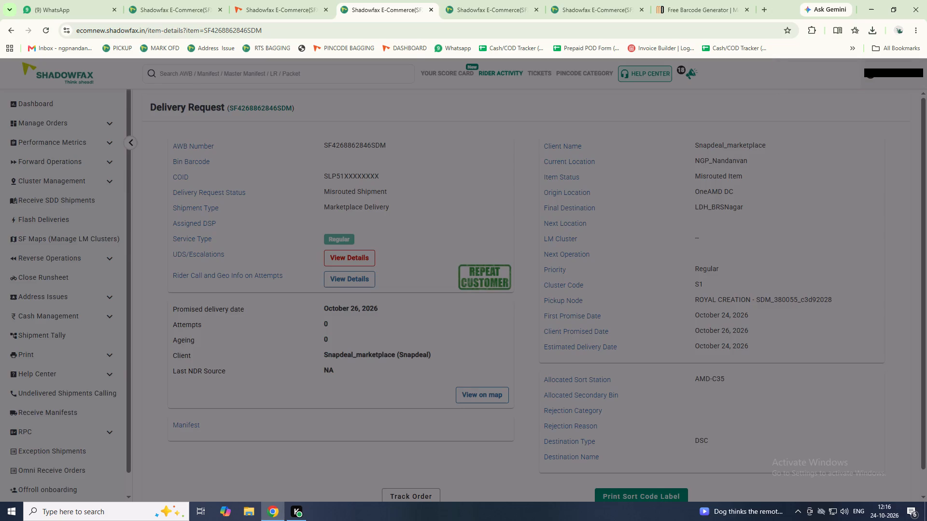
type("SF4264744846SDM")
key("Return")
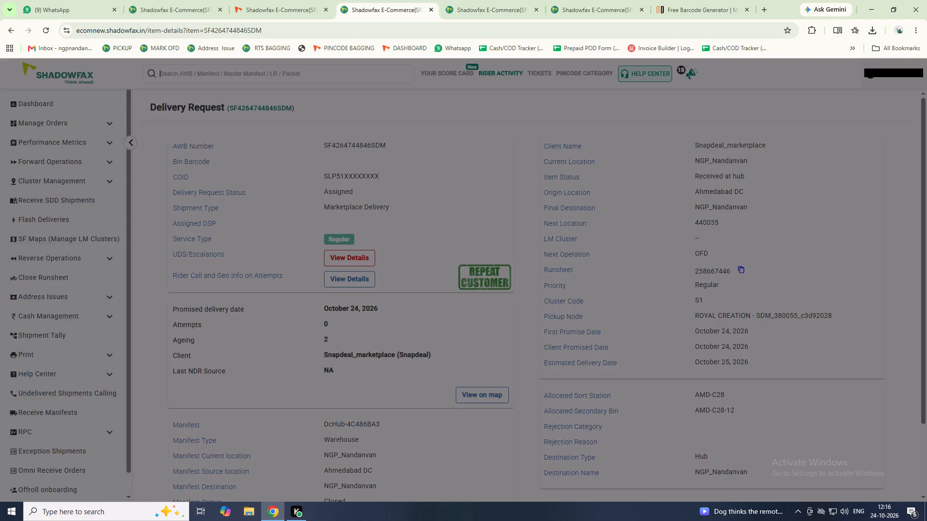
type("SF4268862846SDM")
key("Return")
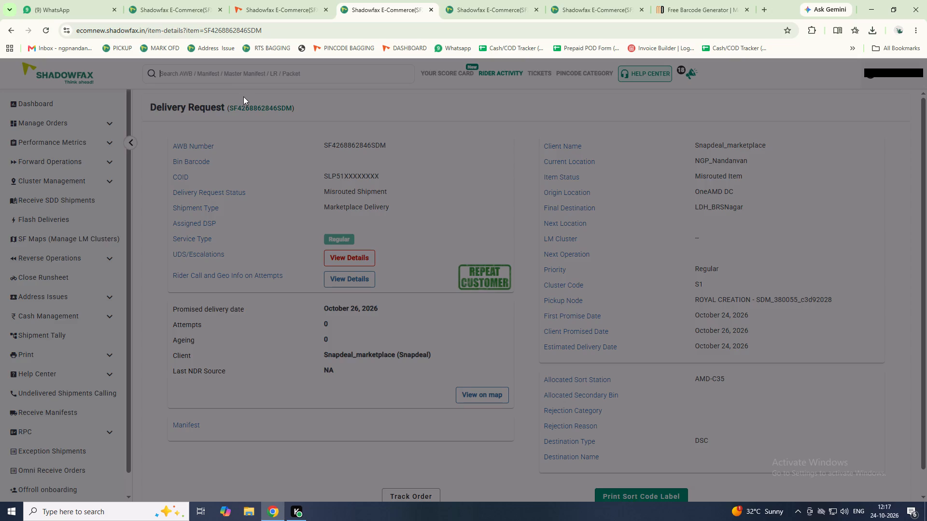
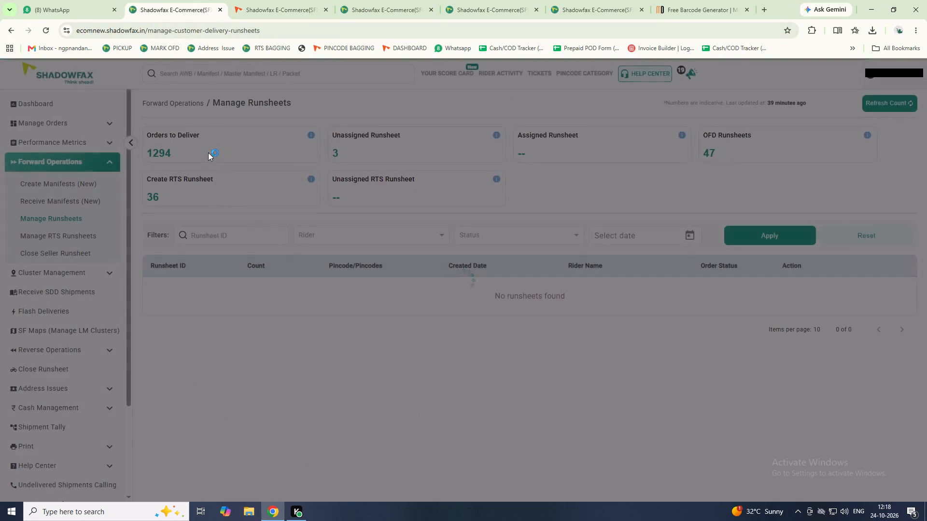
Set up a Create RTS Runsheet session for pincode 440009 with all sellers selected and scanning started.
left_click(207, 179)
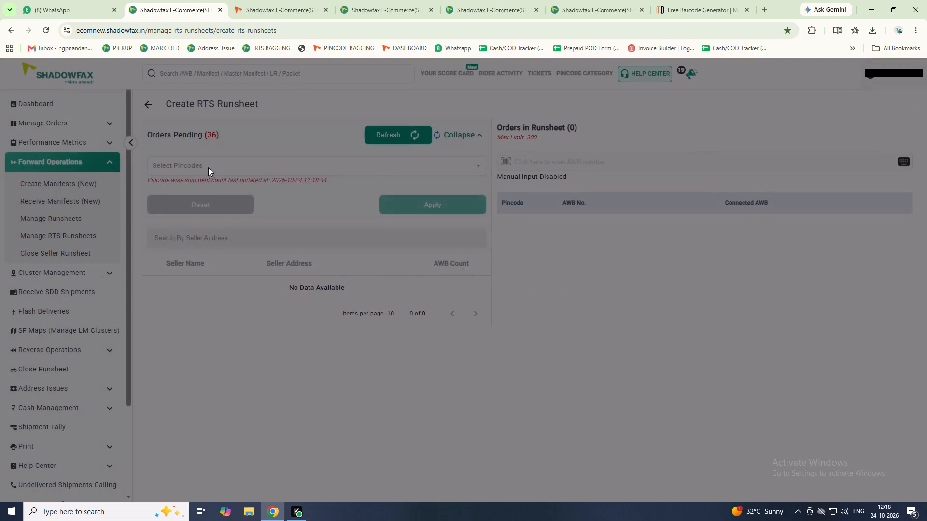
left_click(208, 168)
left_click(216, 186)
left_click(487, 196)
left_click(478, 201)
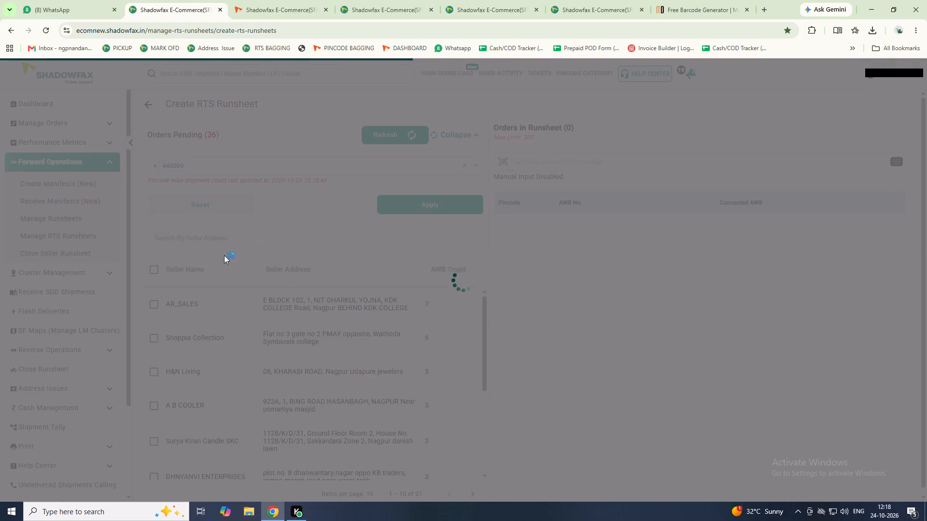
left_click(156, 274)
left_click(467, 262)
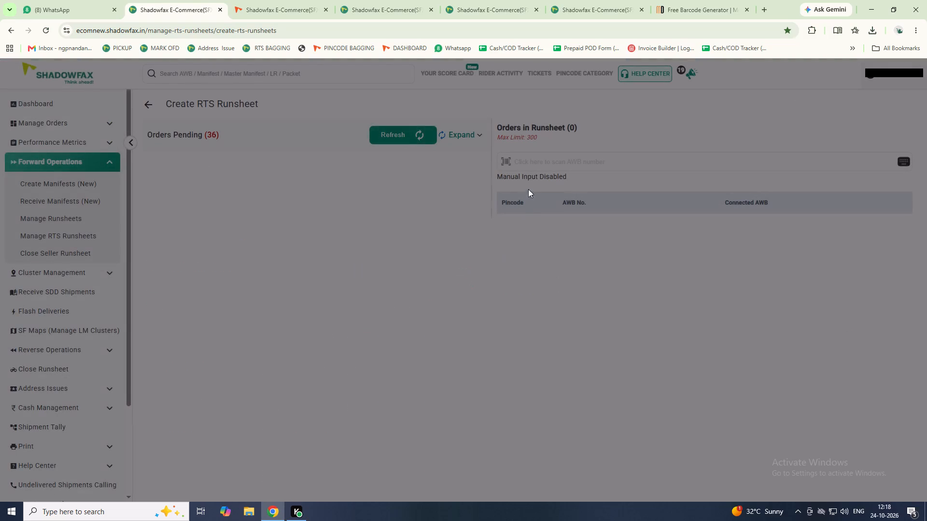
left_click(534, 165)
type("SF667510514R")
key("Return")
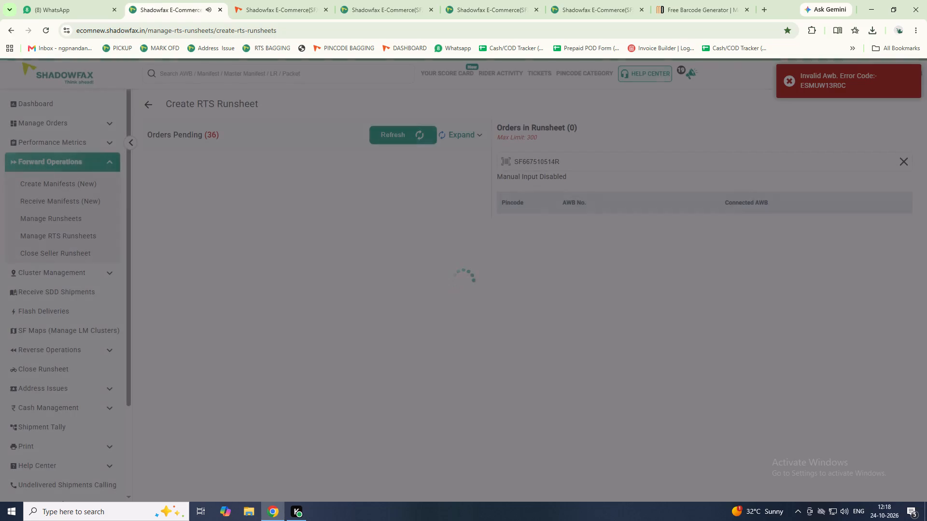
left_click(233, 69)
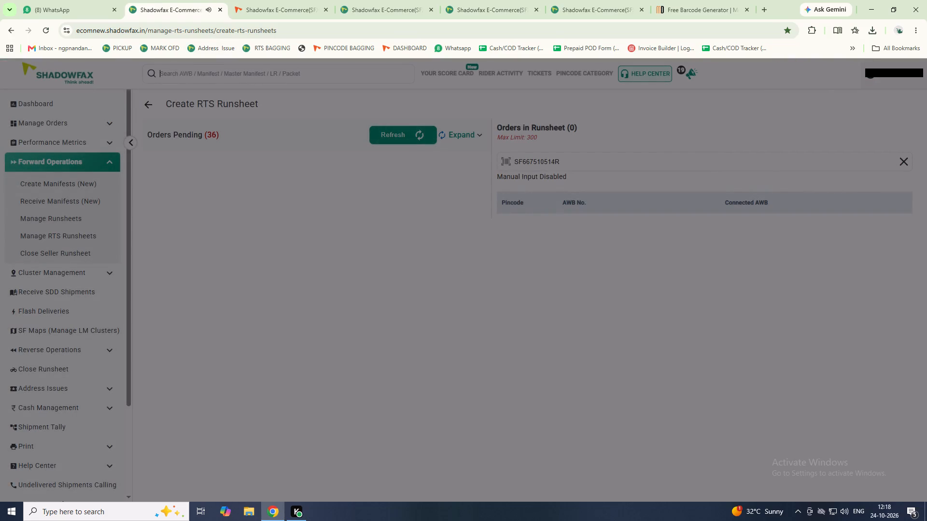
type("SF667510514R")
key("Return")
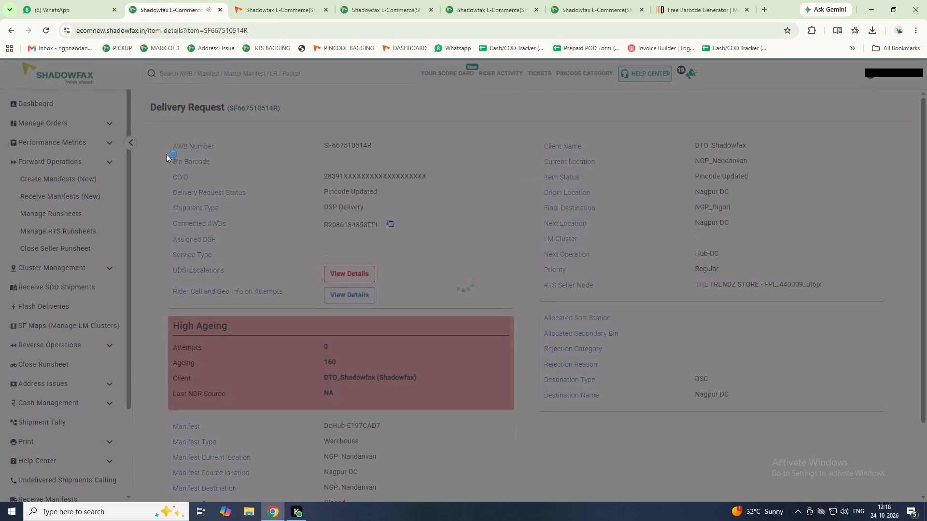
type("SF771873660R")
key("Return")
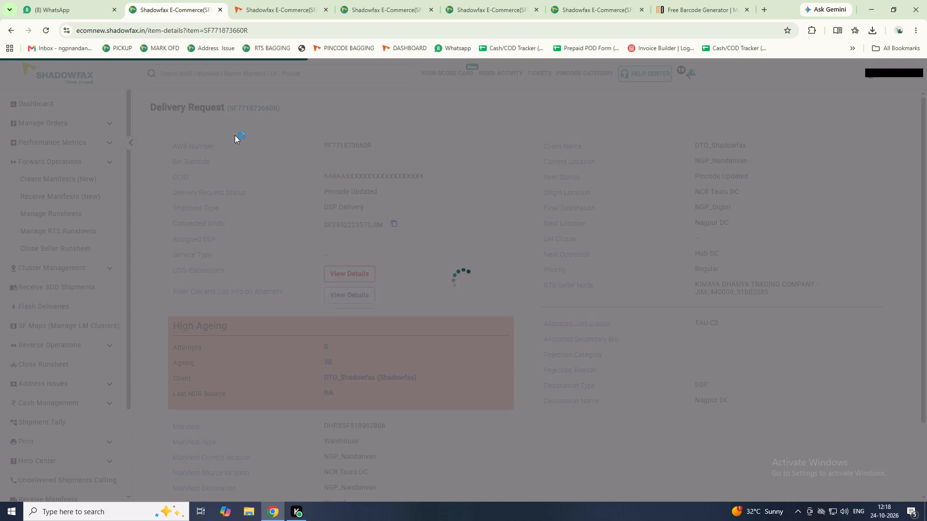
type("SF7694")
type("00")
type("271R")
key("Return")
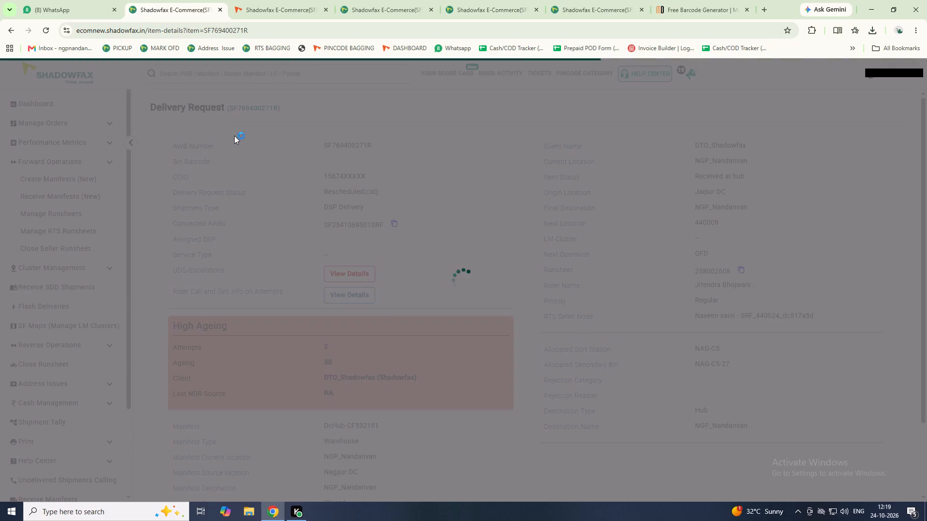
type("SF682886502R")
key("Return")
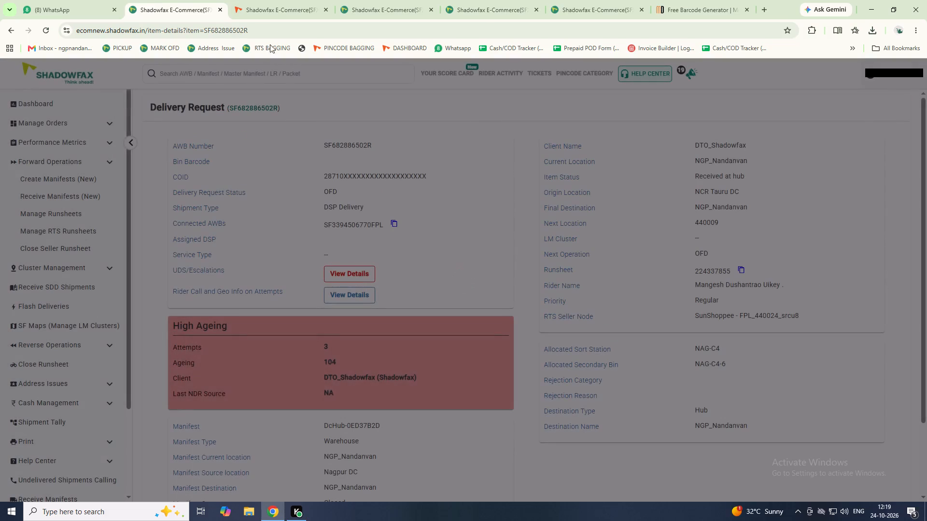
Start a new RTS runsheet from the hub dashboard for pincode 440009, selecting all sellers and starting scanning.
left_click(295, 0)
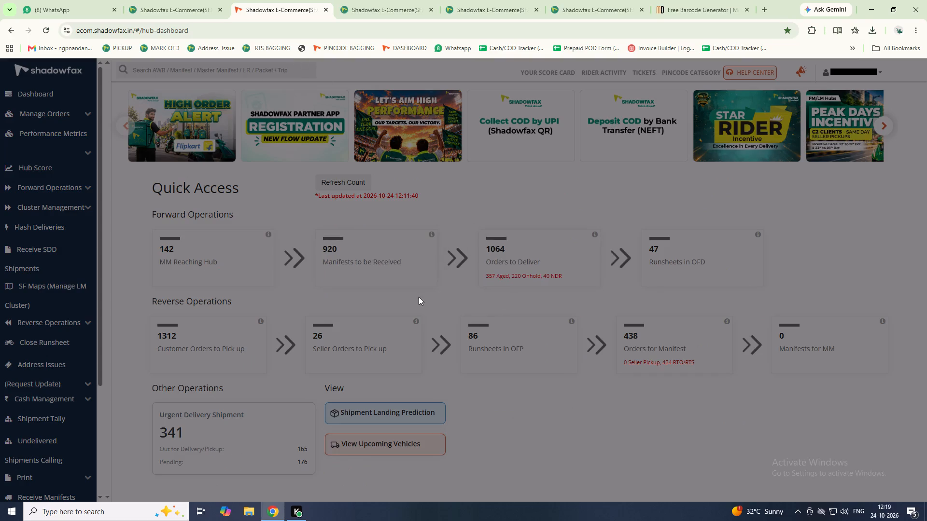
left_click(493, 246)
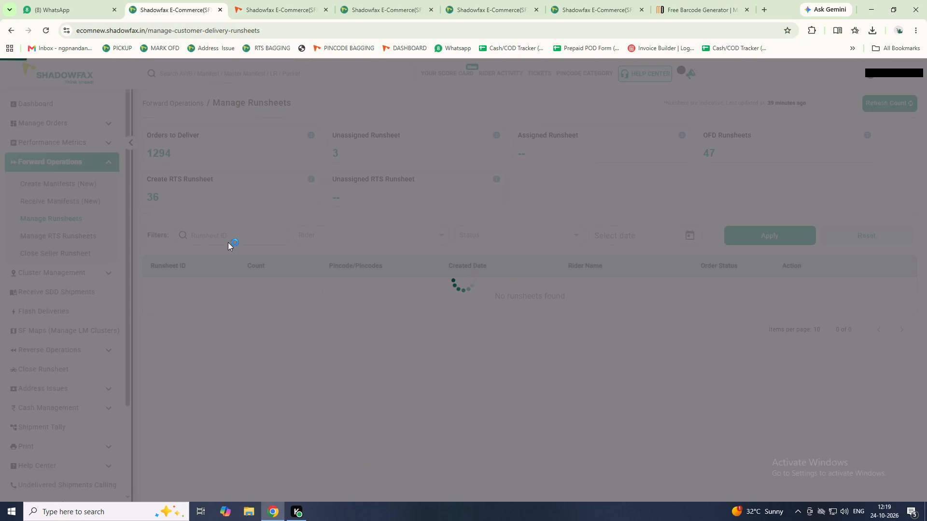
left_click(224, 192)
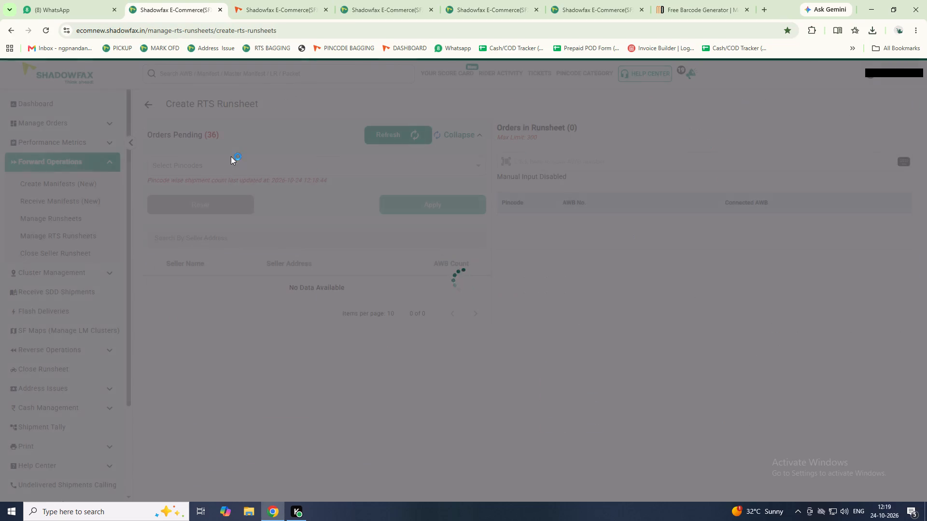
left_click(227, 162)
left_click(225, 177)
left_click(372, 195)
left_click(381, 201)
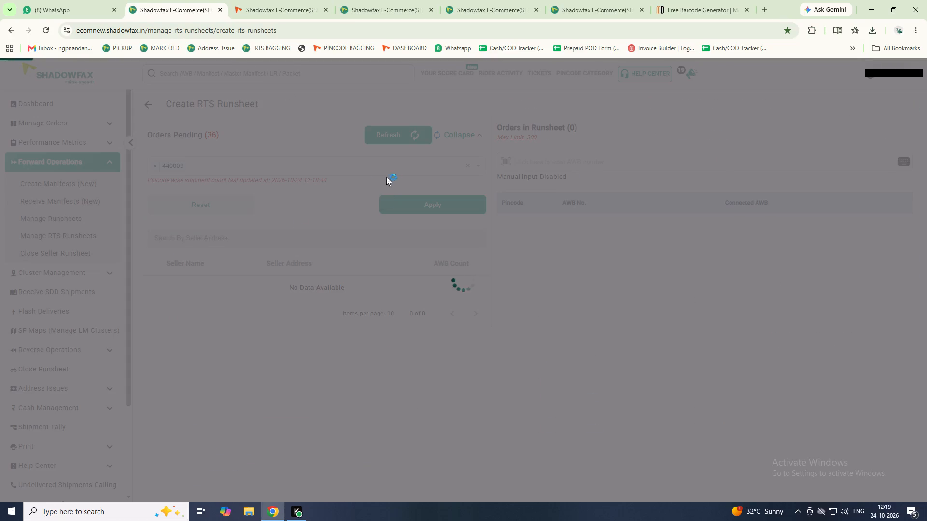
left_click(148, 267)
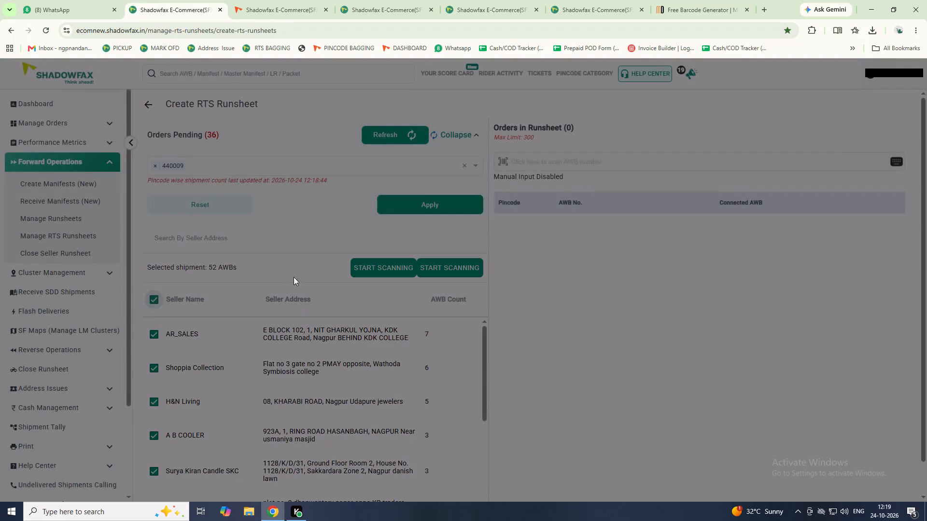
left_click(380, 266)
left_click(563, 164)
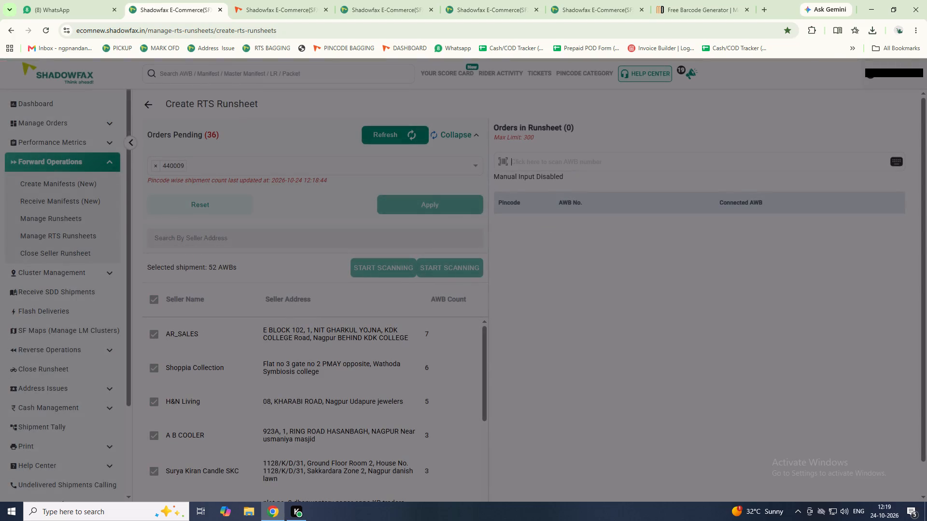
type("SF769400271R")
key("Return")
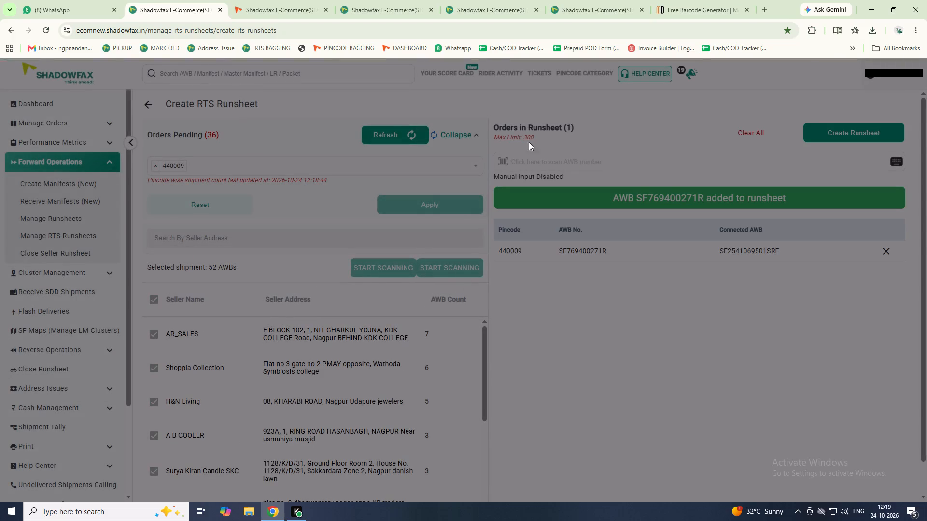
left_click(305, 0)
left_click(361, 0)
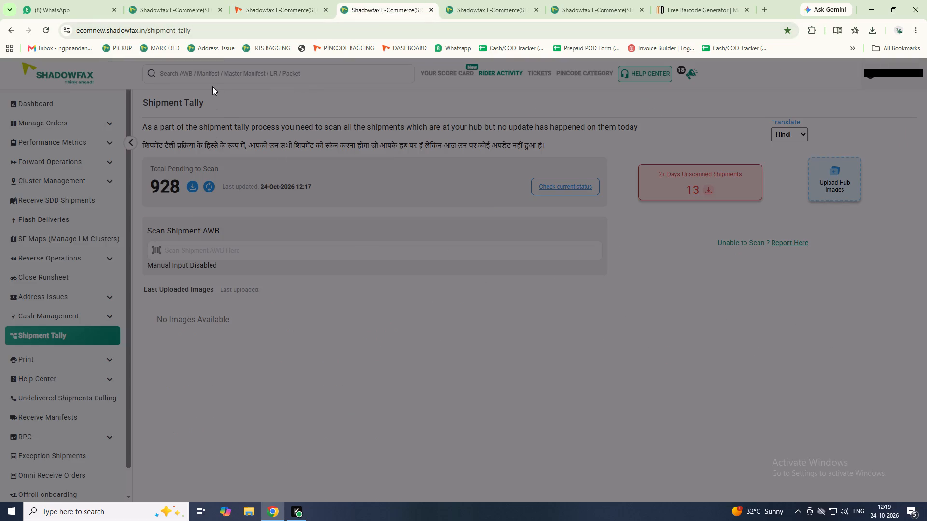
left_click(212, 71)
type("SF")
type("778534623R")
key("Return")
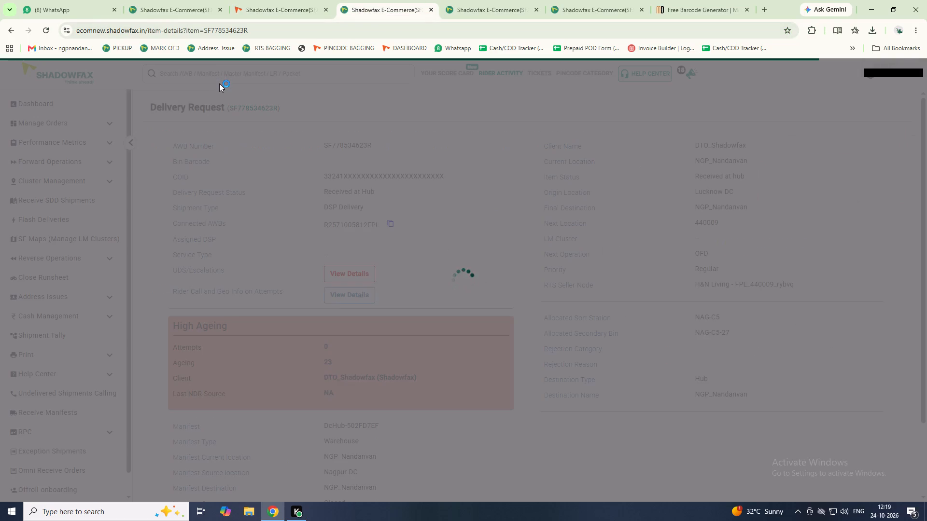
left_click(114, 0)
left_click(173, 0)
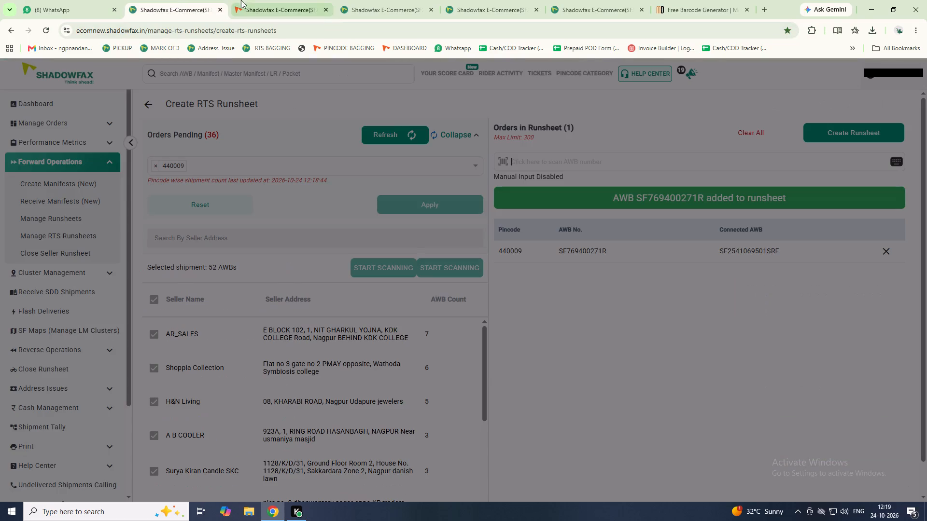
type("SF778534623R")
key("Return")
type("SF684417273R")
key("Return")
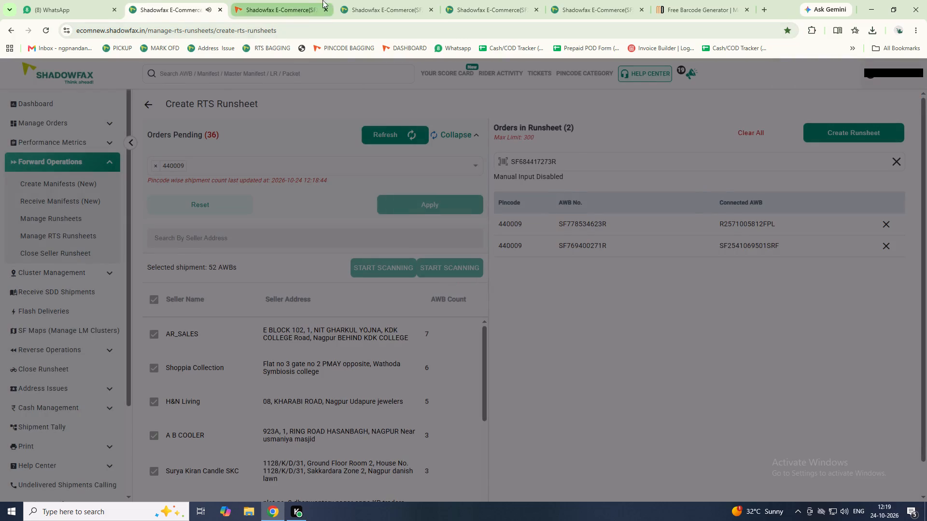
left_click(340, 0)
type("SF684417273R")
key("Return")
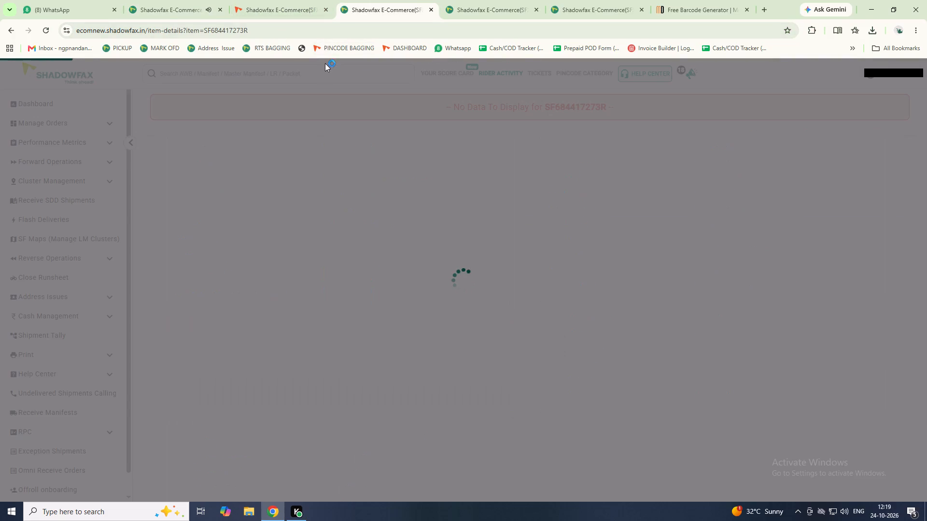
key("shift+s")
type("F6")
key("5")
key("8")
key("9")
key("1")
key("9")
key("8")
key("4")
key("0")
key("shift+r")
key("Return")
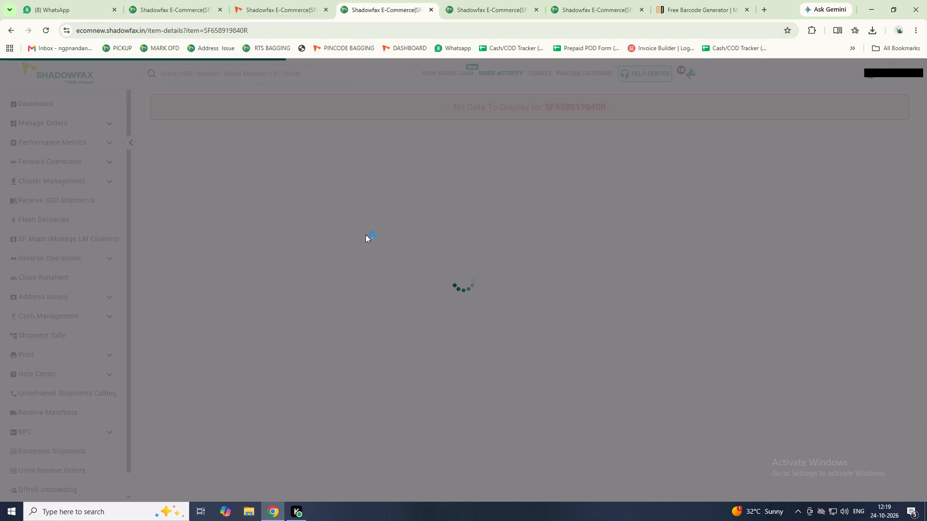
left_click(165, 0)
triple_click(524, 164)
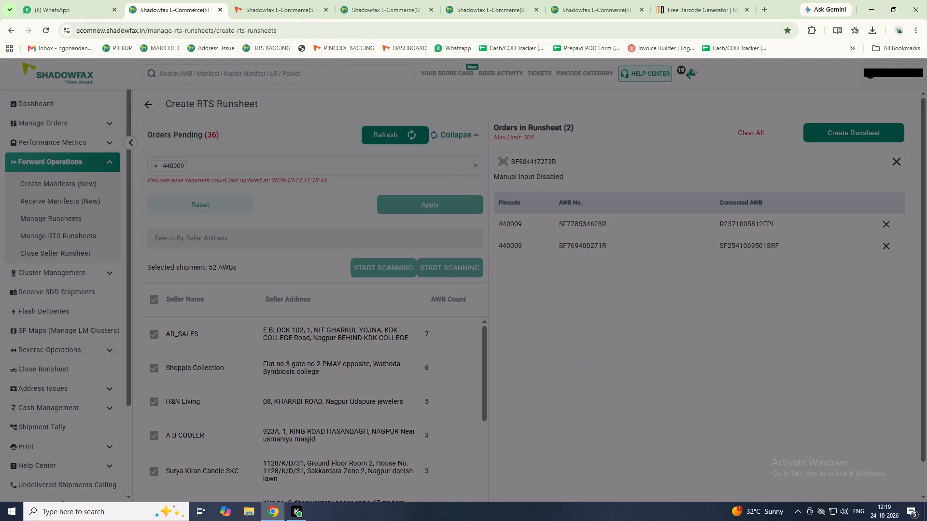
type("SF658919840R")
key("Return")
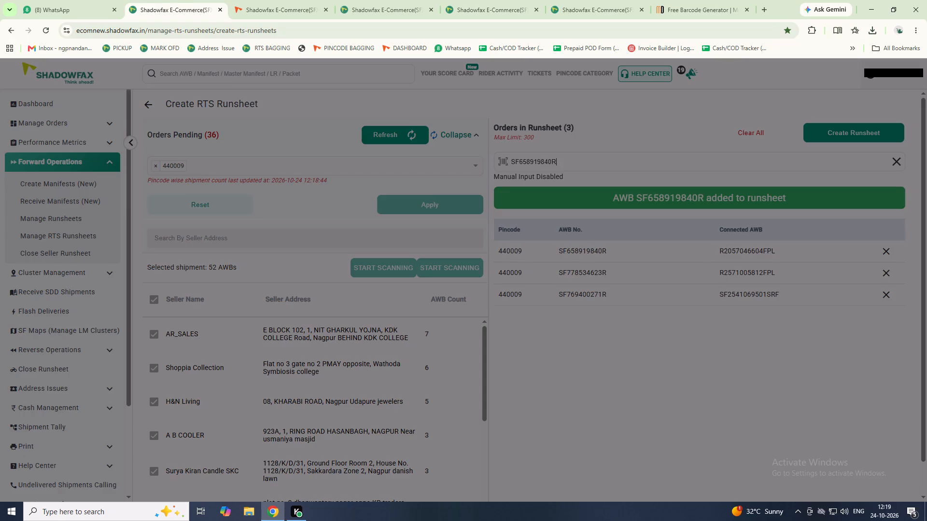
left_click(398, 0)
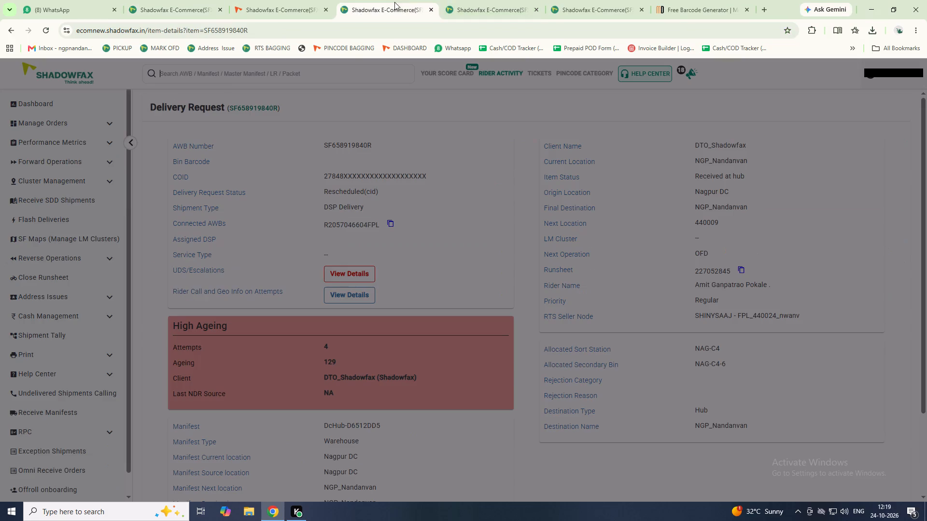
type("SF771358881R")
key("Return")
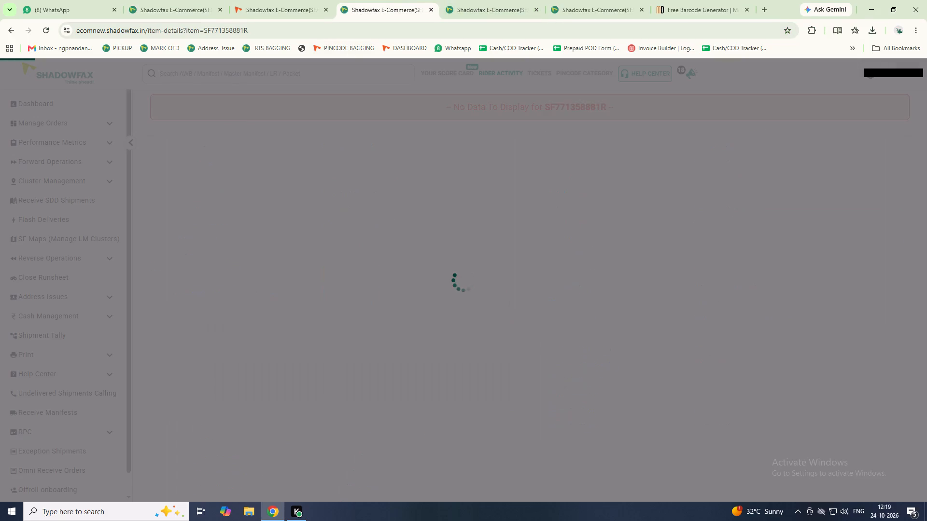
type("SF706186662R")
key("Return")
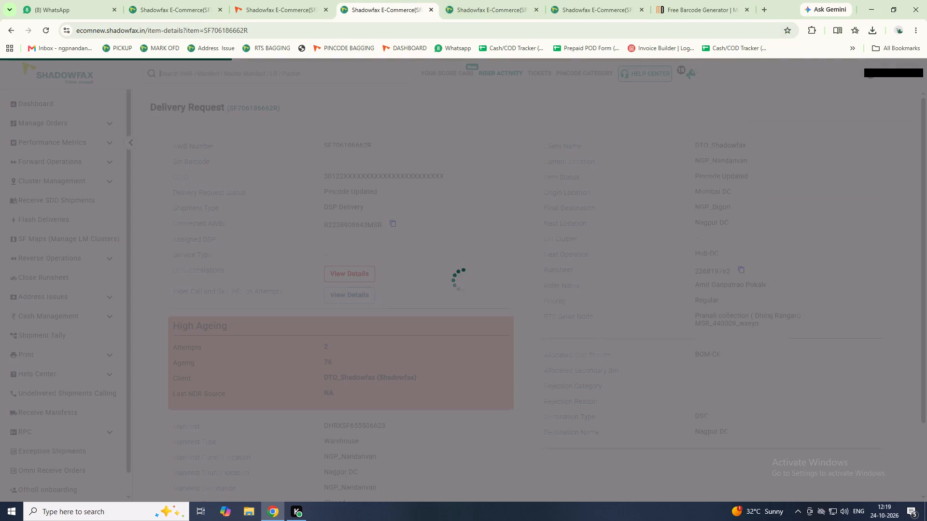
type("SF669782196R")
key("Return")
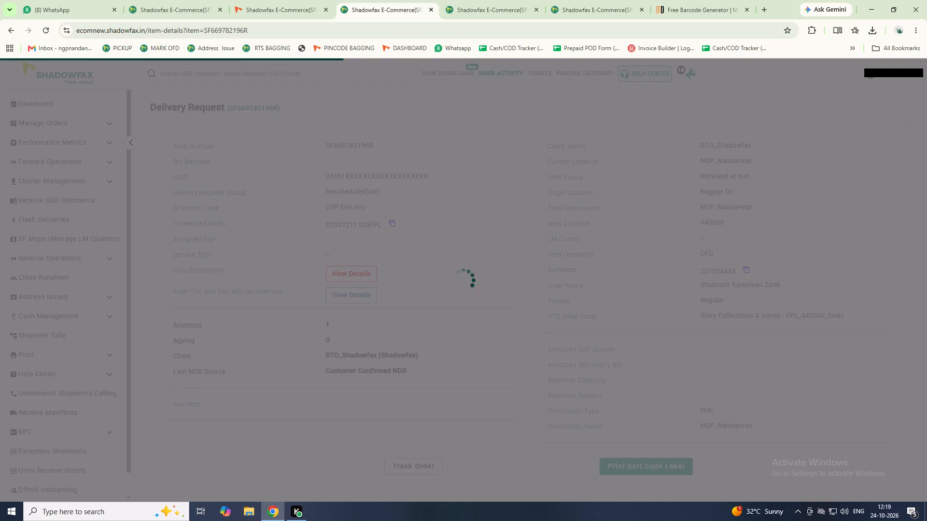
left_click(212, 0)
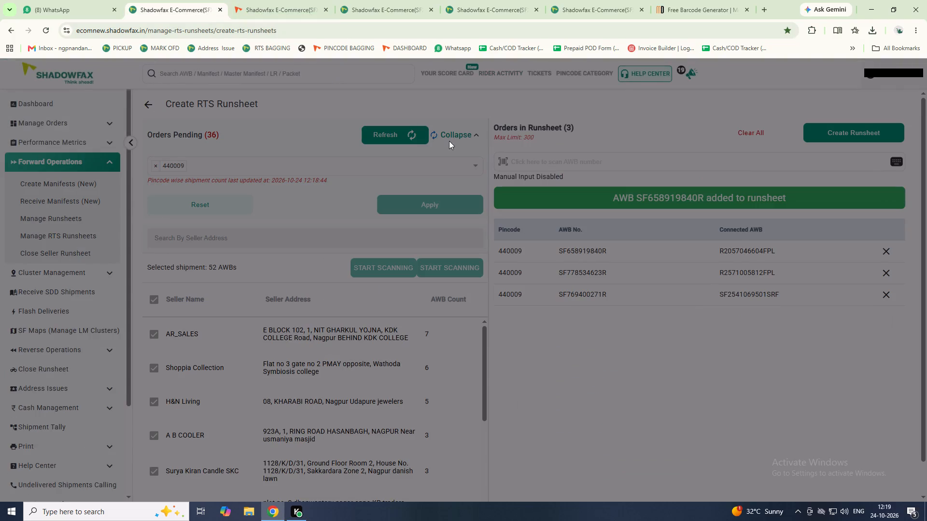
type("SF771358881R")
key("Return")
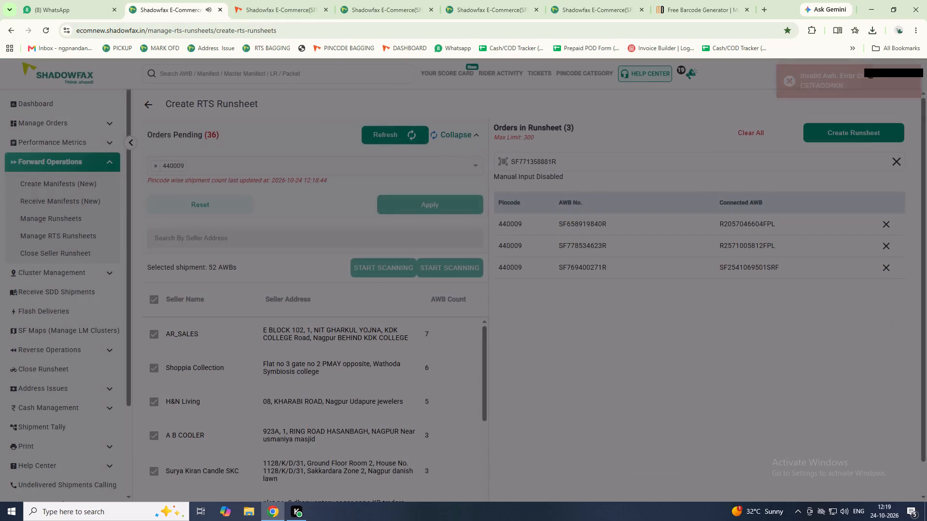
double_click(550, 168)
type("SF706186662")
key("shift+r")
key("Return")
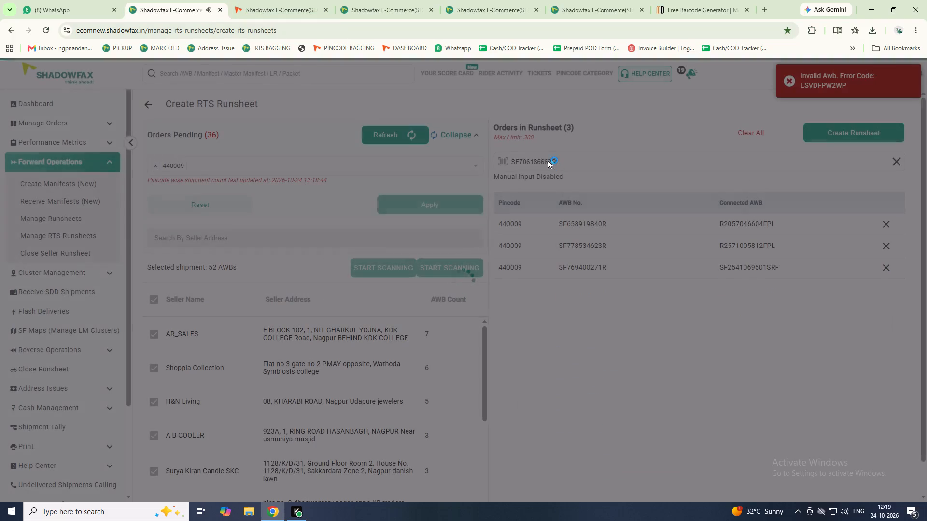
double_click(547, 160)
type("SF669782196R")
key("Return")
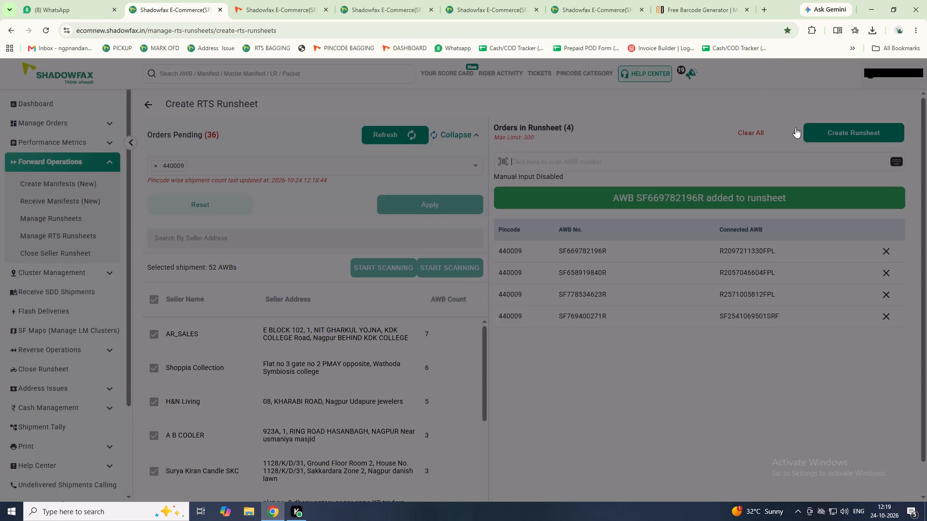
Create the RTS runsheet from the scanned shipments for pincode 440009.
left_click(809, 127)
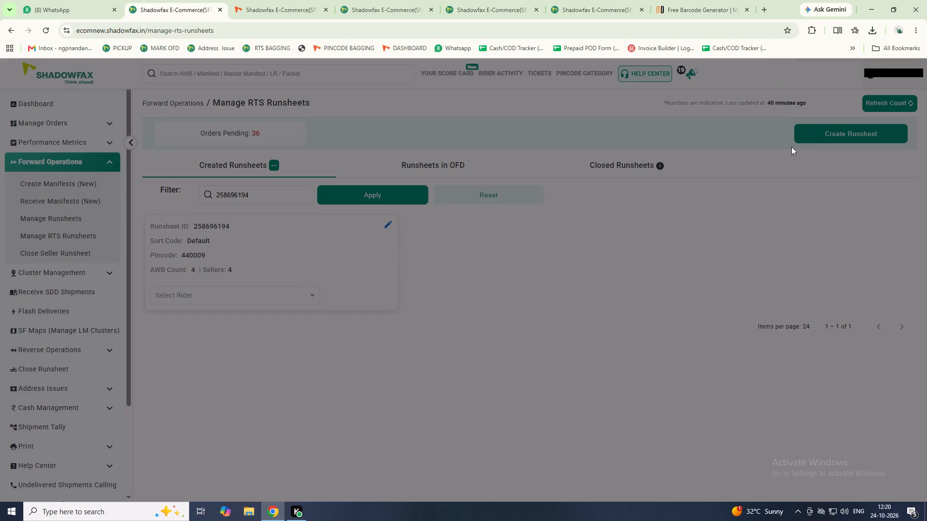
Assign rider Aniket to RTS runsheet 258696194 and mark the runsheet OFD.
left_click(265, 303)
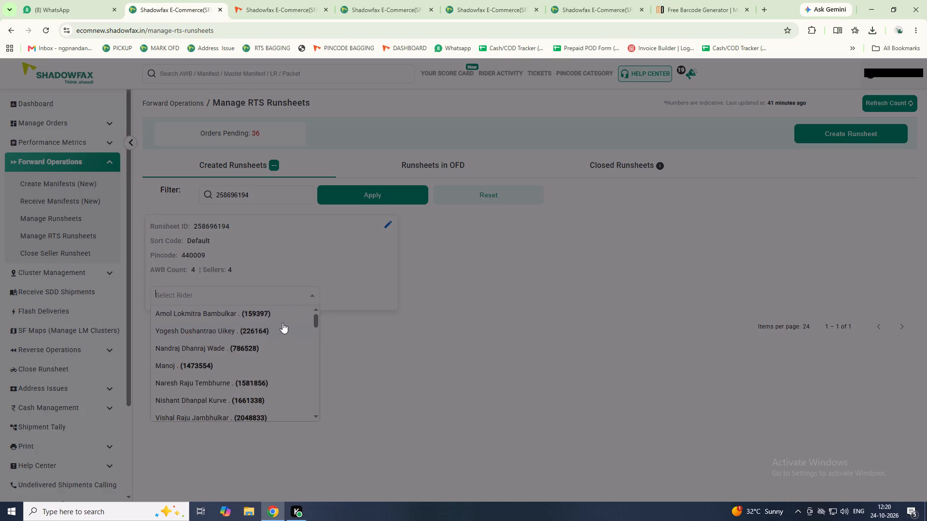
left_click_drag(316, 322, 316, 330)
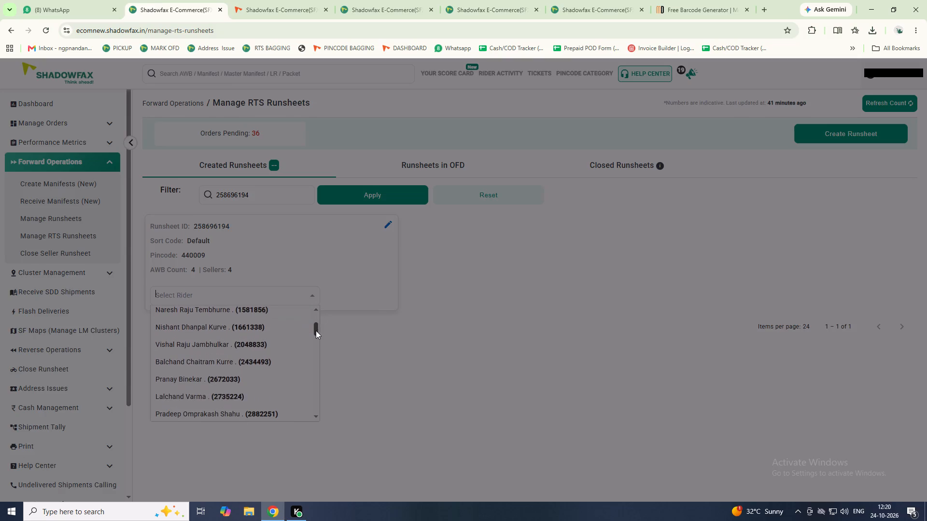
left_click_drag(316, 330, 314, 347)
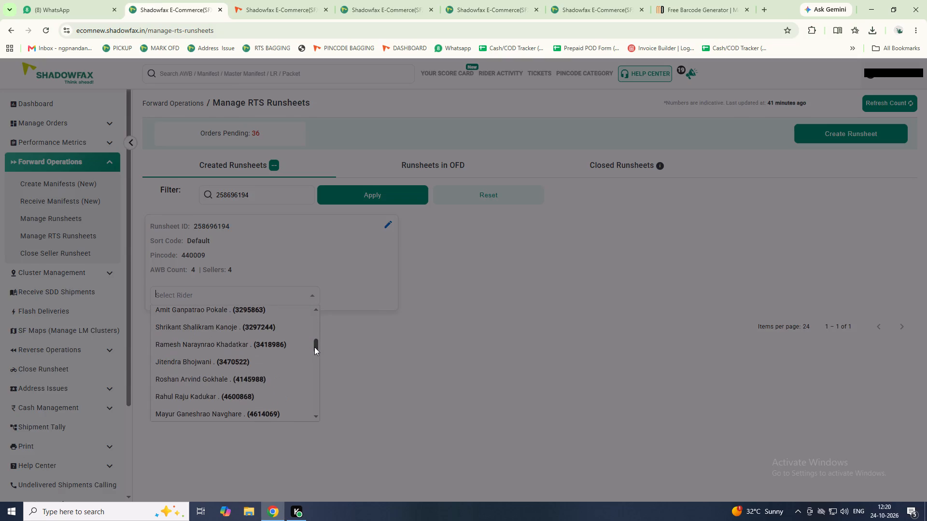
left_click_drag(314, 347, 315, 363)
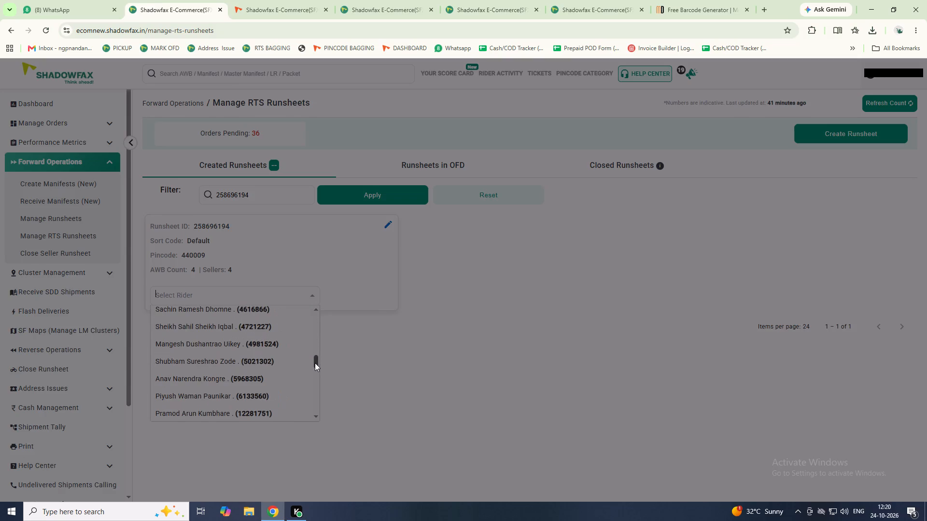
left_click_drag(315, 363, 313, 370)
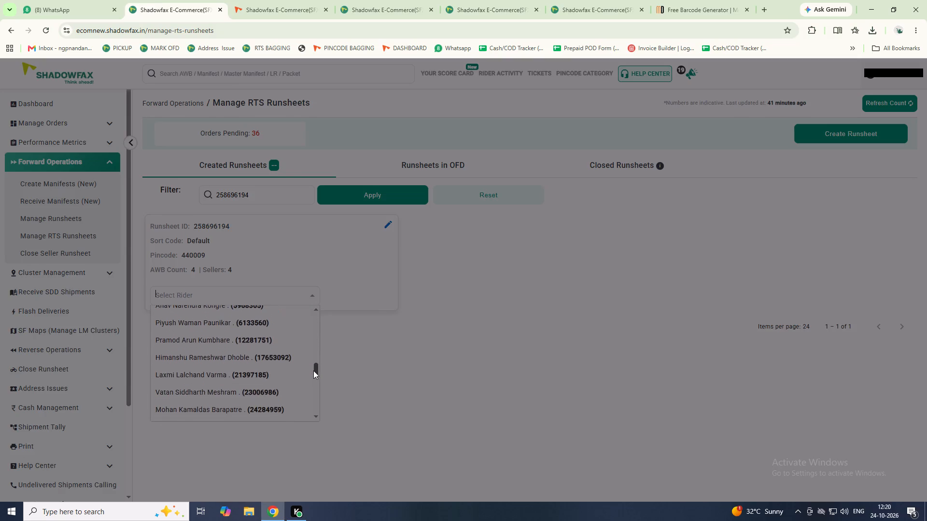
left_click_drag(313, 370, 308, 383)
left_click(263, 355)
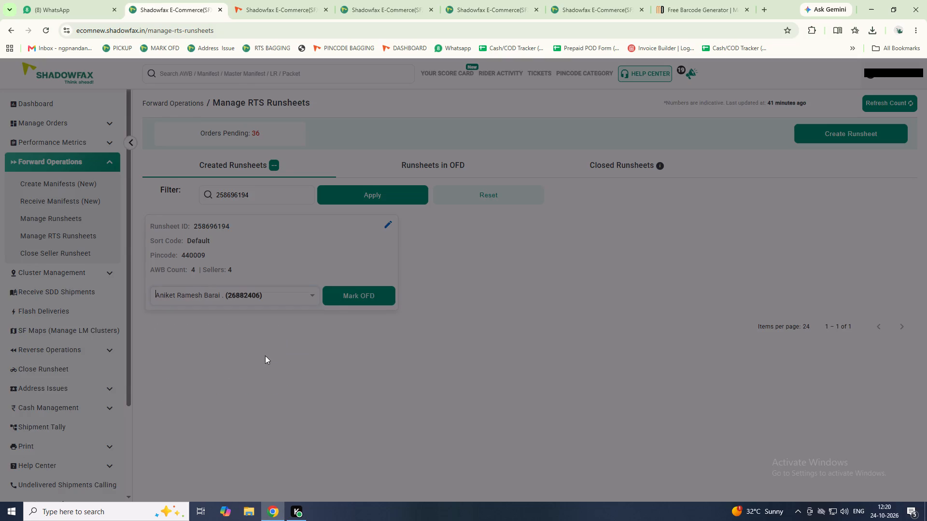
left_click(338, 297)
left_click(434, 342)
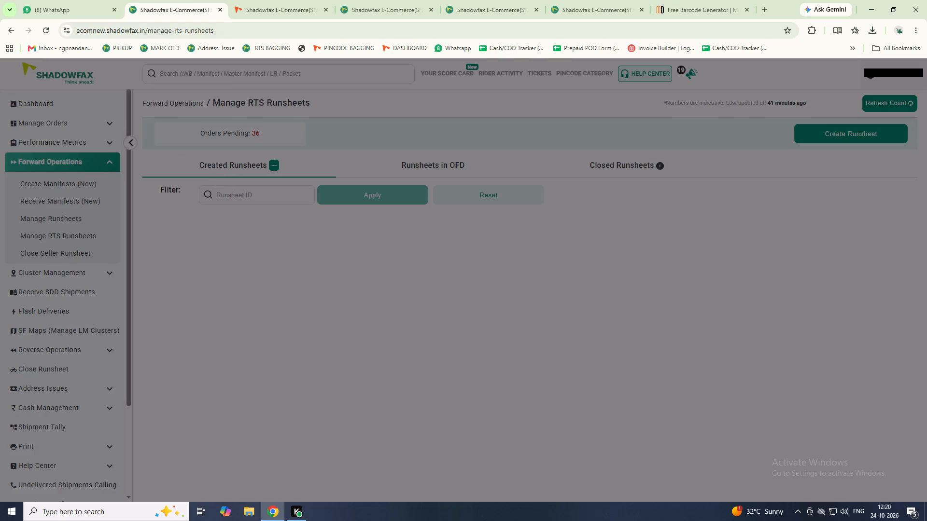
scroll(0, 417, "down", 3)
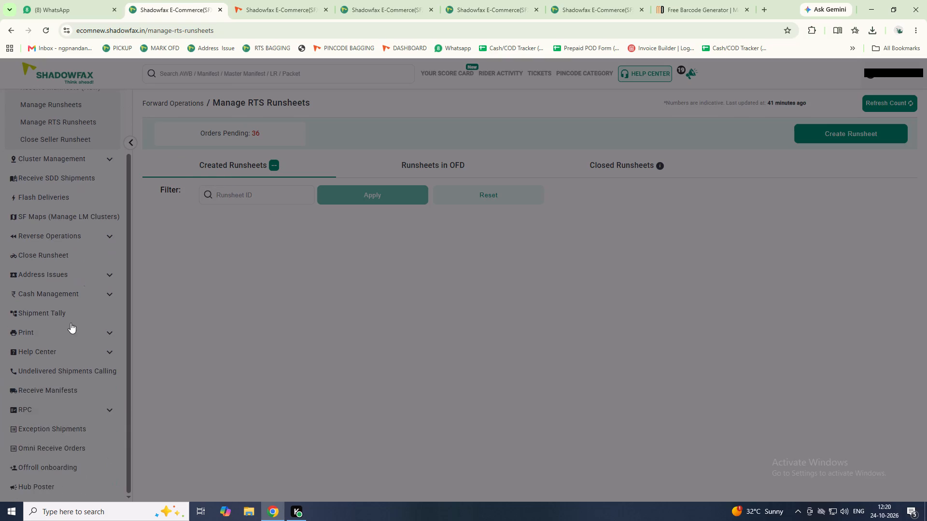
left_click(48, 311)
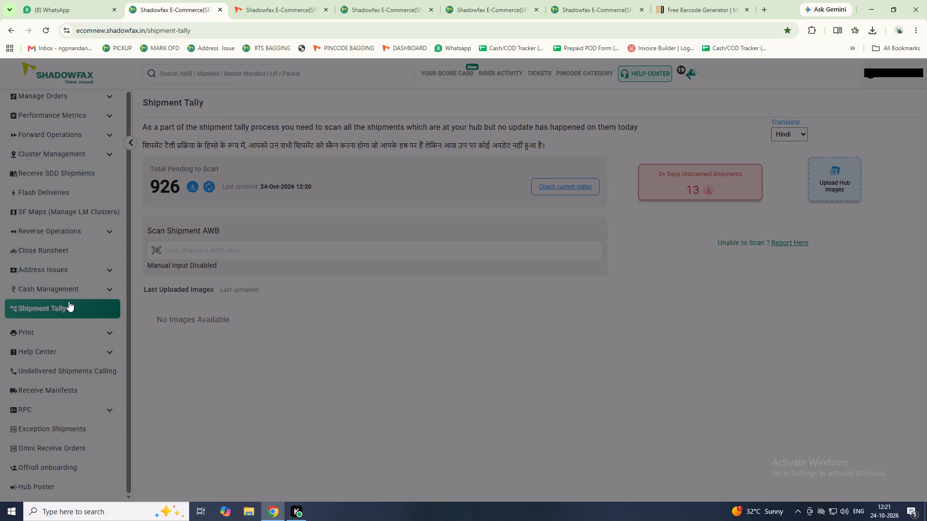
left_click(193, 254)
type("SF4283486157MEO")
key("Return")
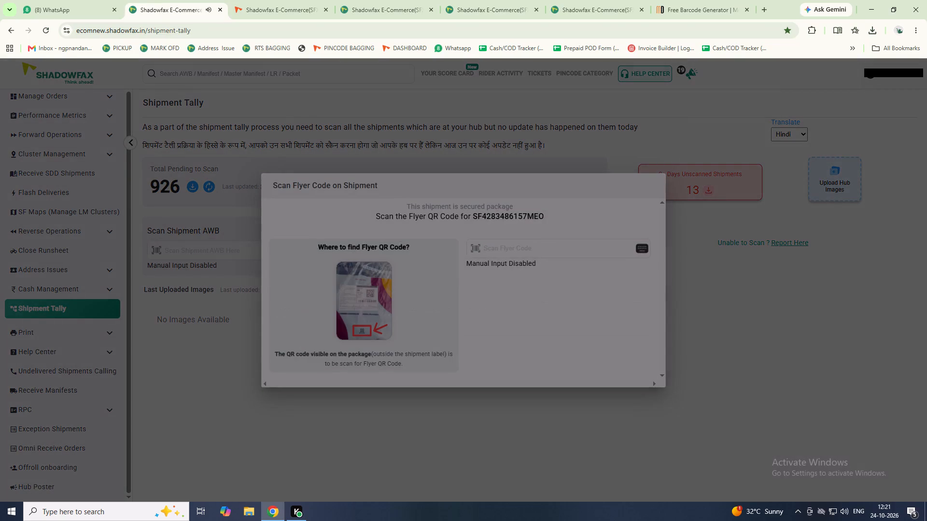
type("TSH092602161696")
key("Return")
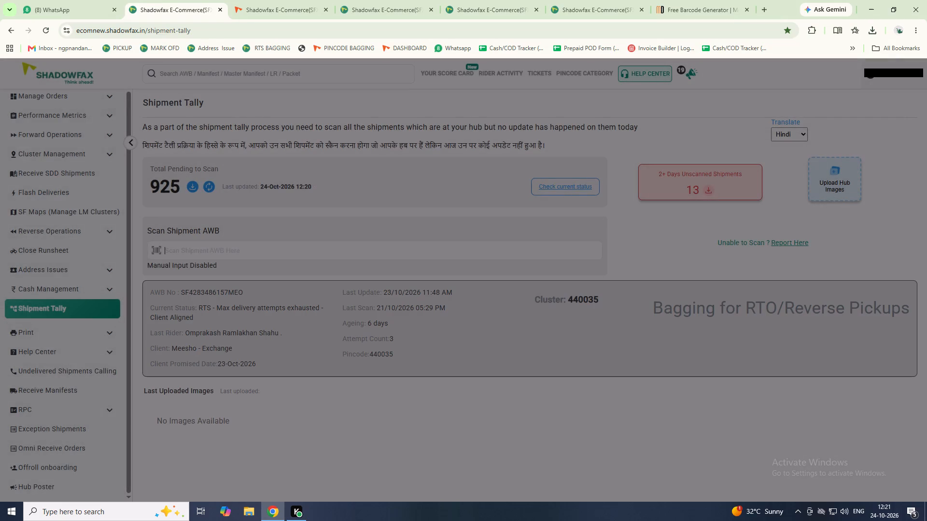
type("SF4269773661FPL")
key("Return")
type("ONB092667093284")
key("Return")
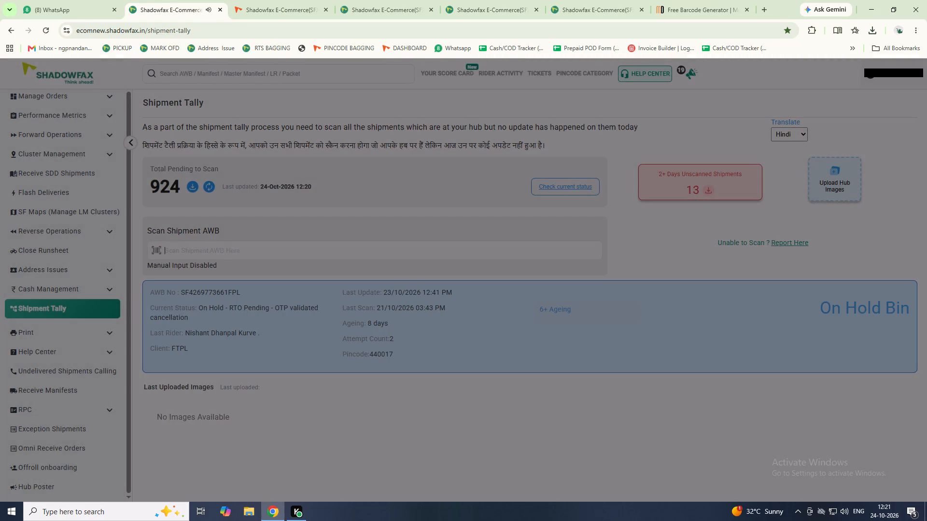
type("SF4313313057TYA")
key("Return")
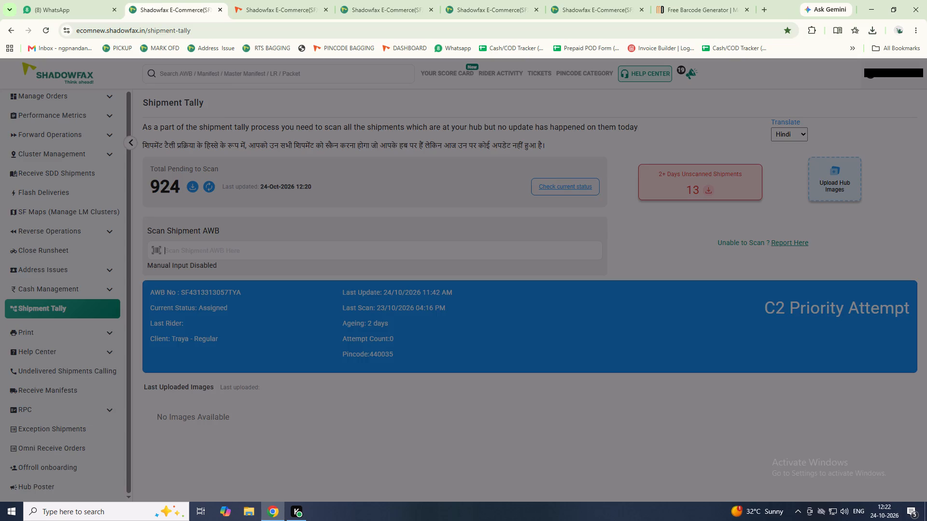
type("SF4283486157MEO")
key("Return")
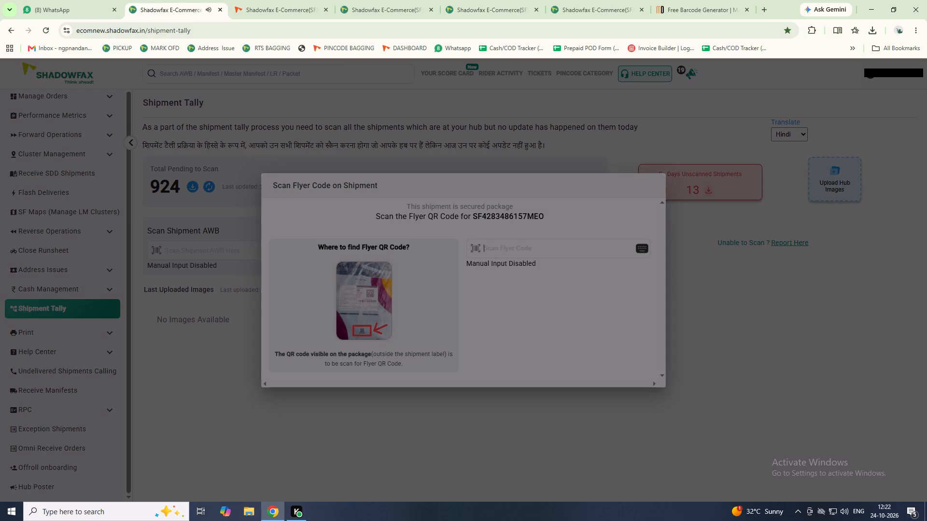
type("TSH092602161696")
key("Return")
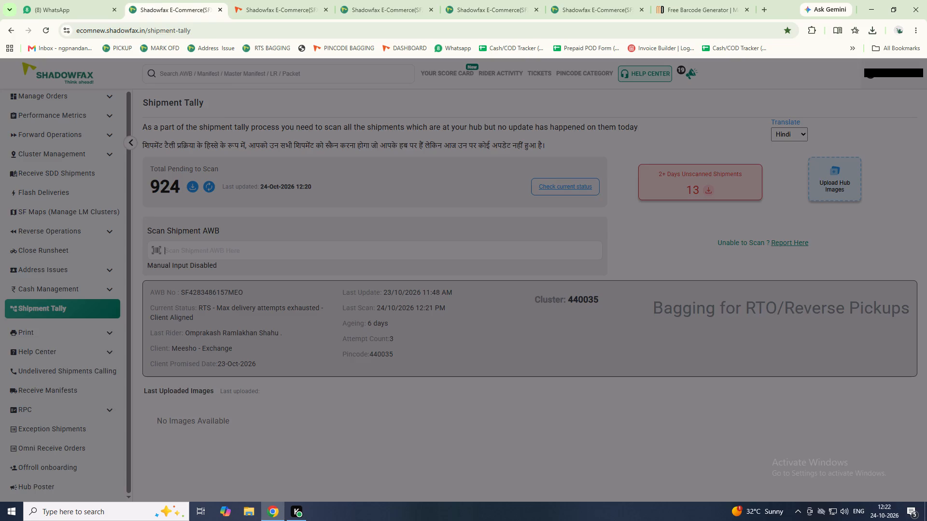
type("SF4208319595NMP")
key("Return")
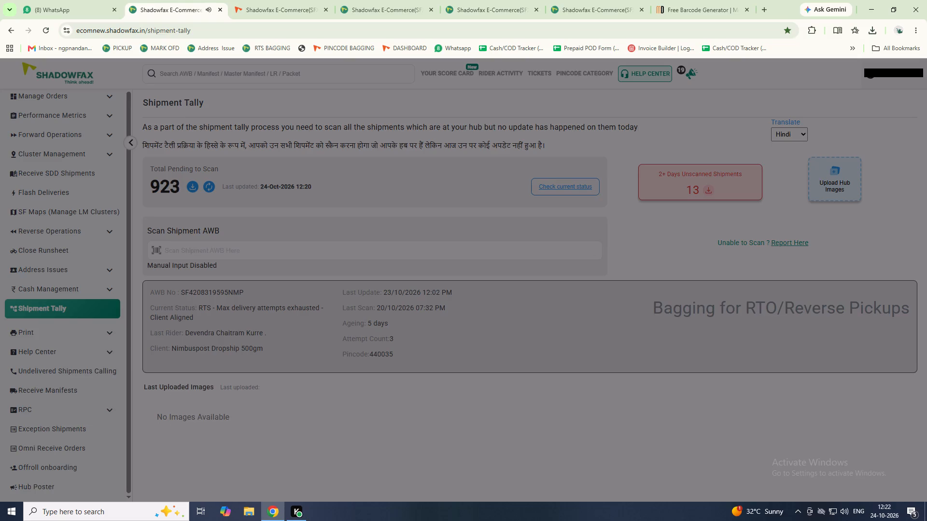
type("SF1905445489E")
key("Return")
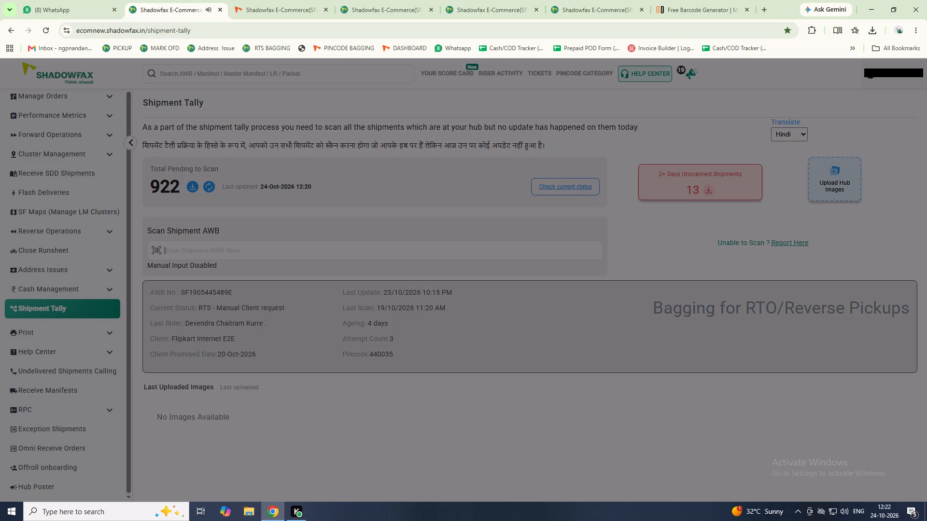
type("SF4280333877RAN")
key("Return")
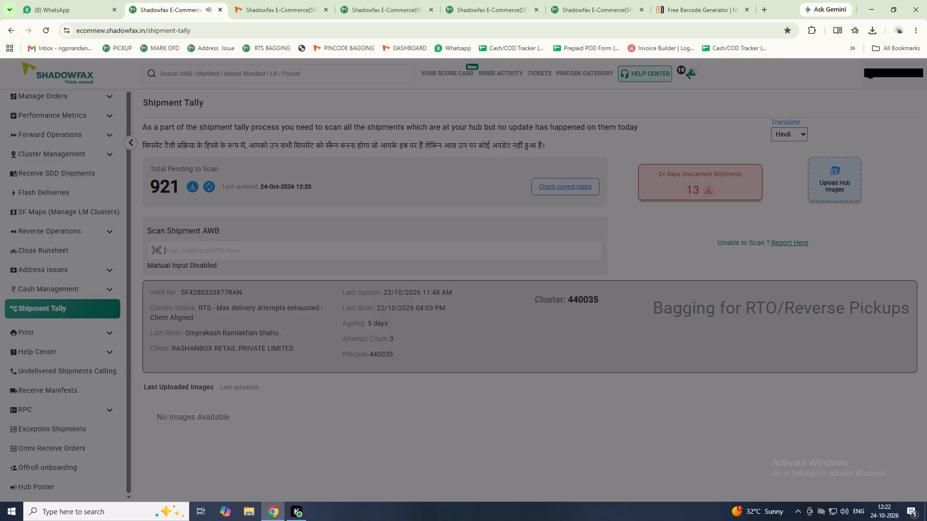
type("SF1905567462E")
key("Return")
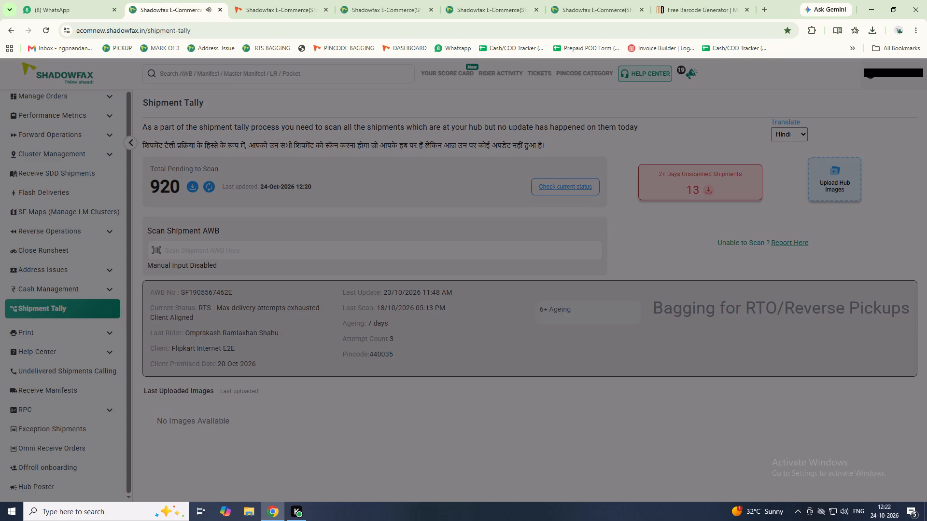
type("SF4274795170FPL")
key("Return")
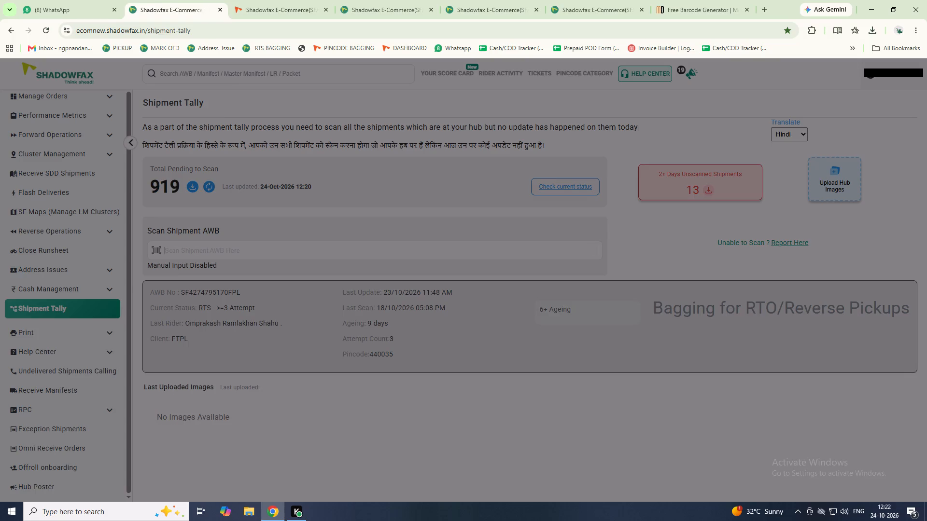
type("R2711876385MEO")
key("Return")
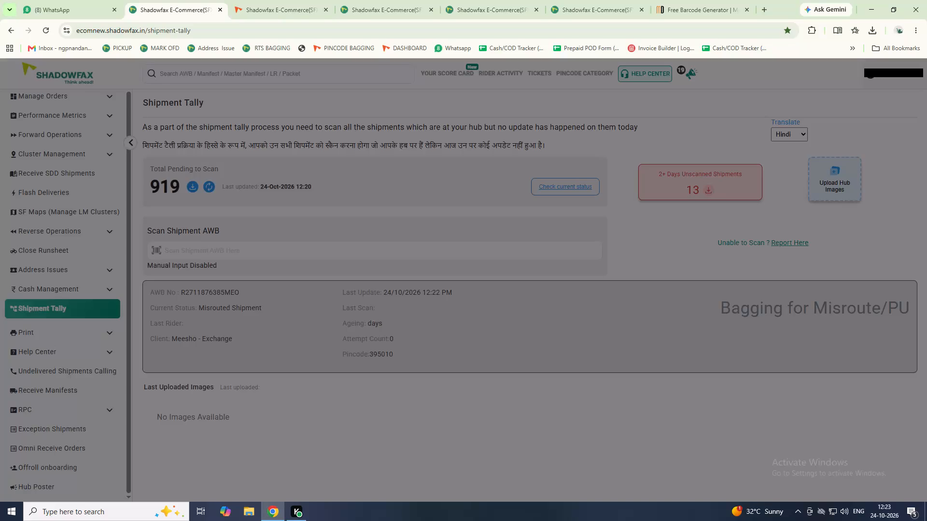
double_click(428, 0)
double_click(323, 88)
left_click(324, 84)
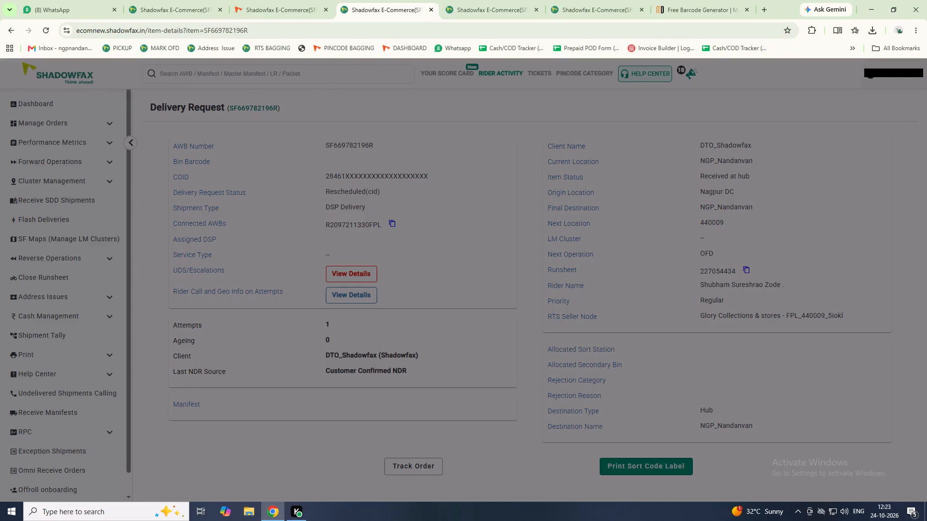
left_click(323, 76)
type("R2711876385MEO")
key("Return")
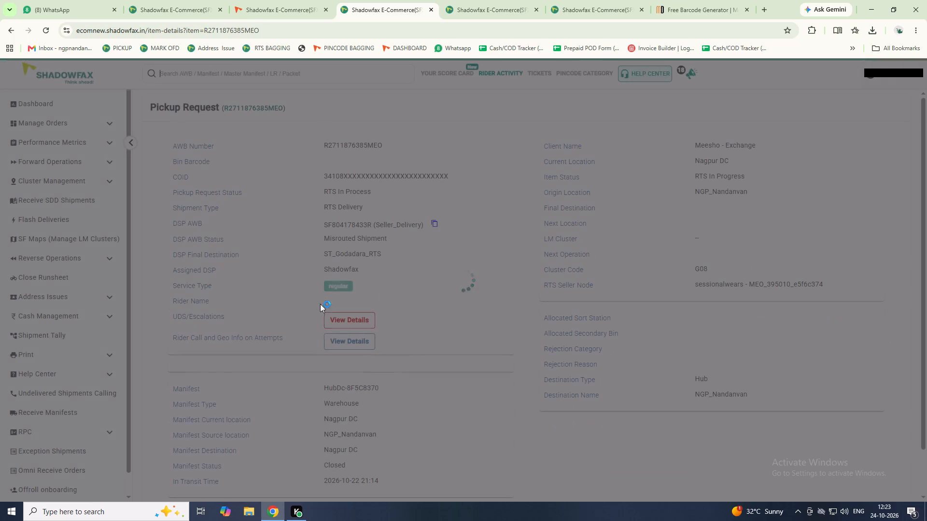
scroll(327, 327, "down", 2)
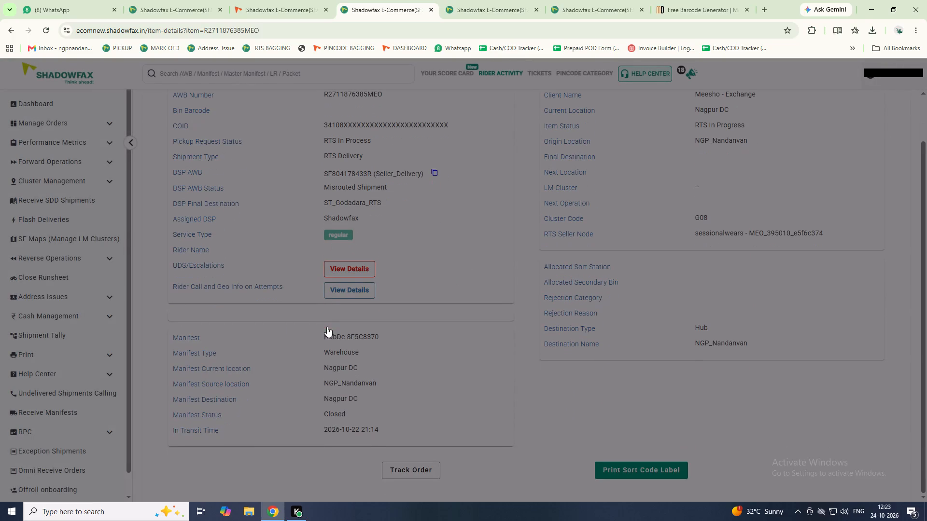
scroll(327, 327, "down", 2)
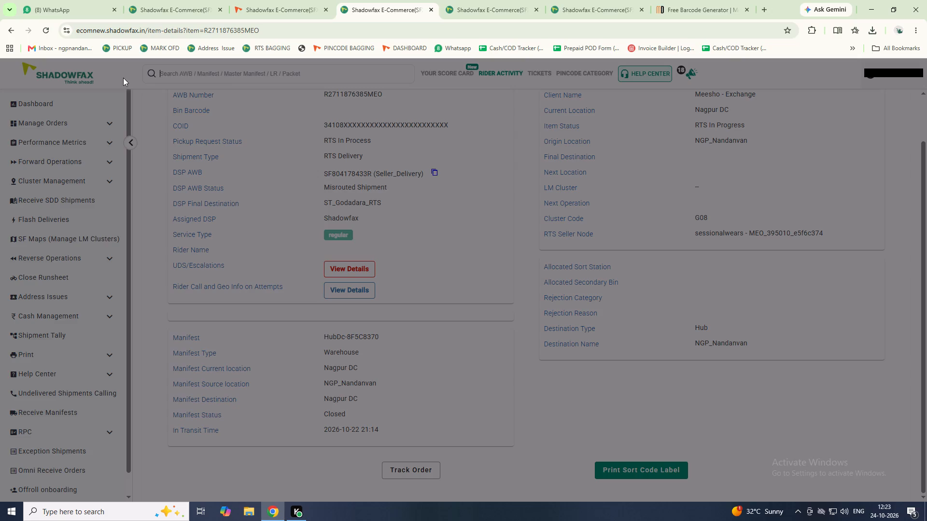
left_click(177, 0)
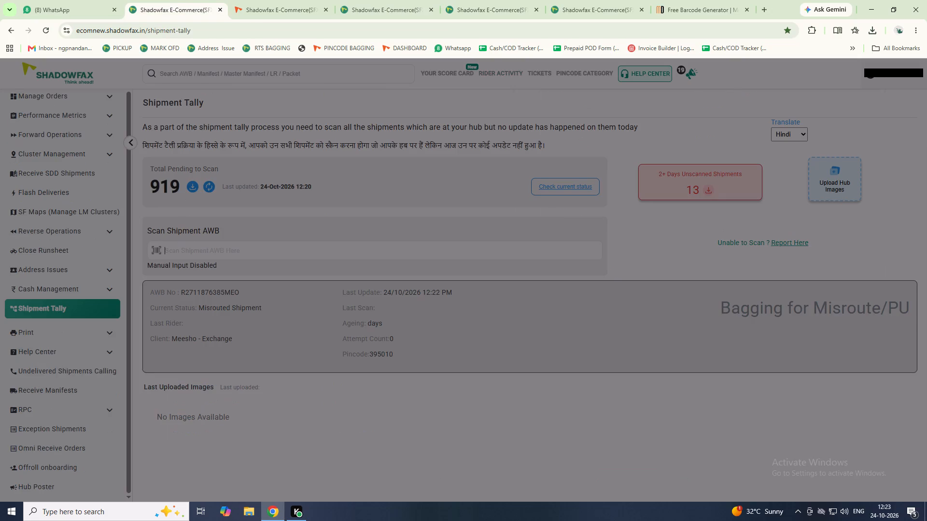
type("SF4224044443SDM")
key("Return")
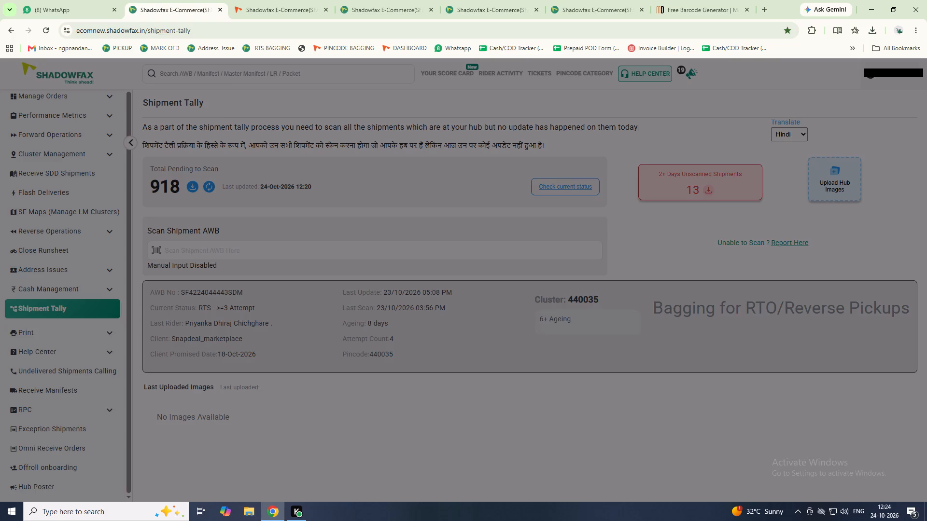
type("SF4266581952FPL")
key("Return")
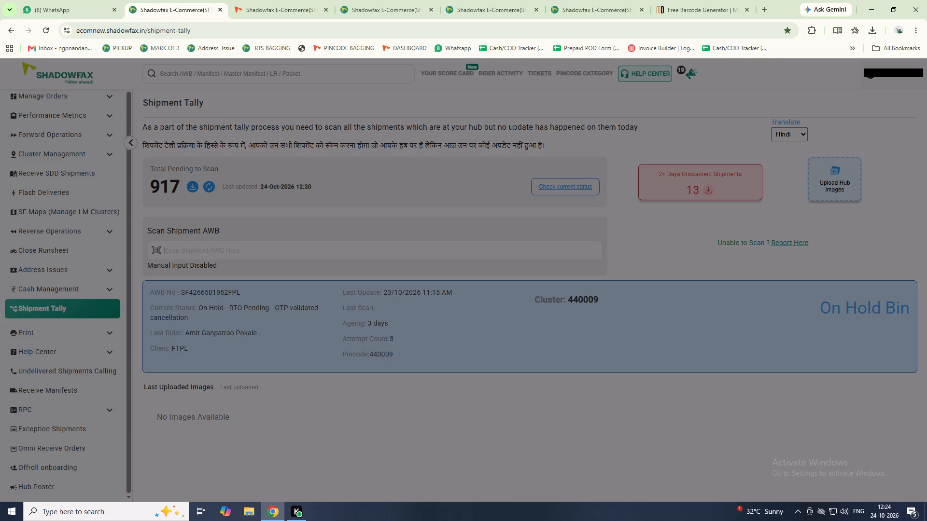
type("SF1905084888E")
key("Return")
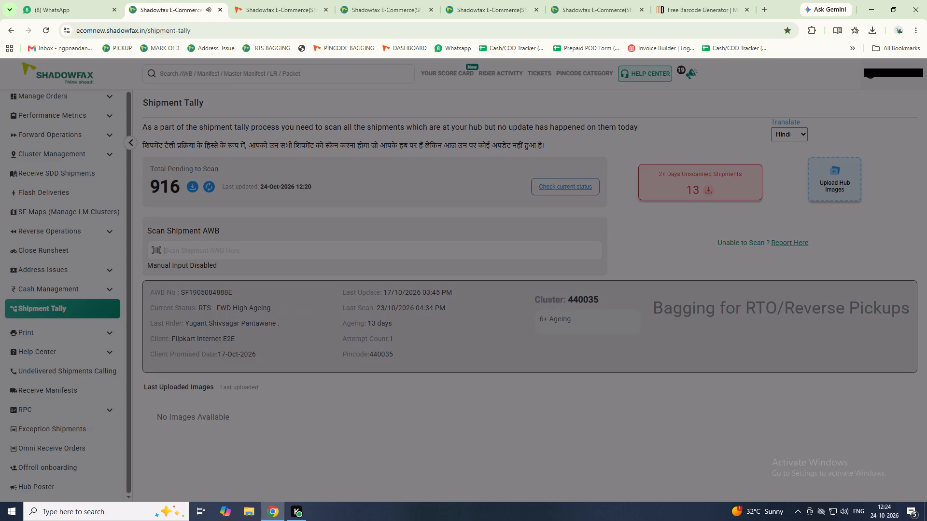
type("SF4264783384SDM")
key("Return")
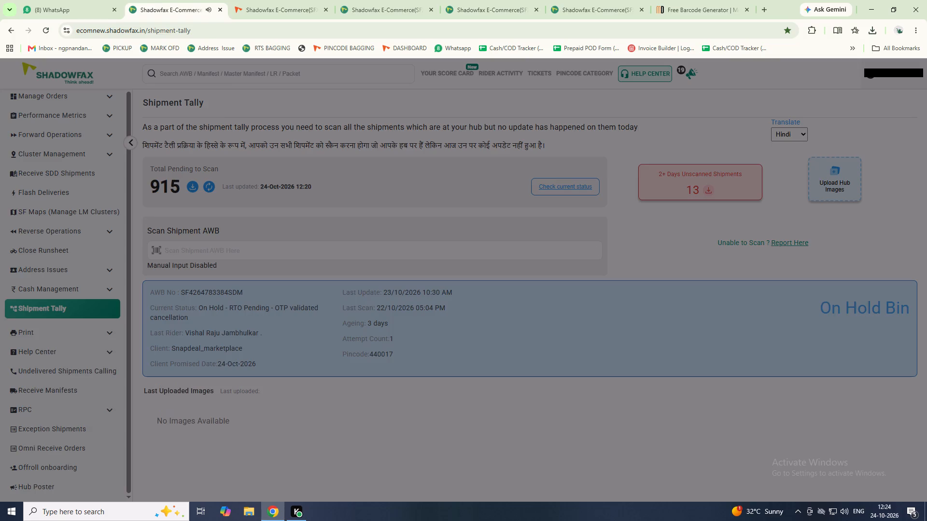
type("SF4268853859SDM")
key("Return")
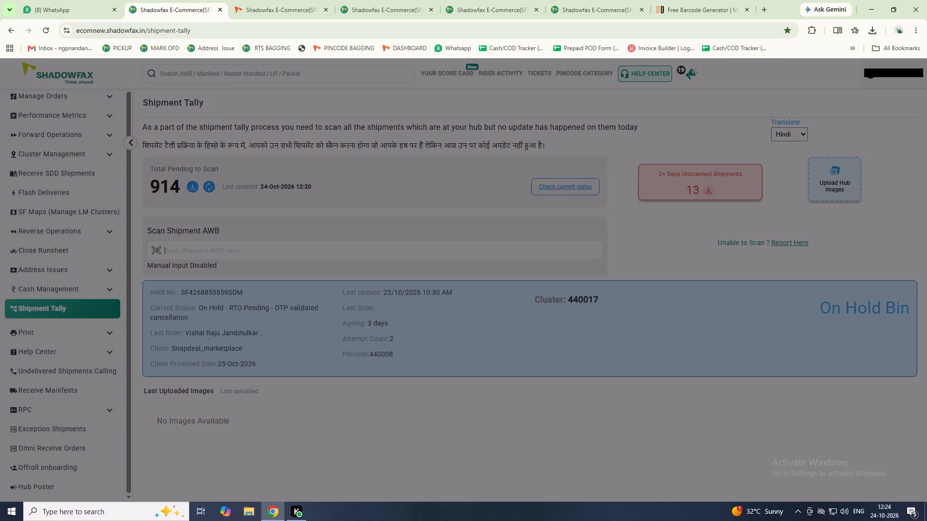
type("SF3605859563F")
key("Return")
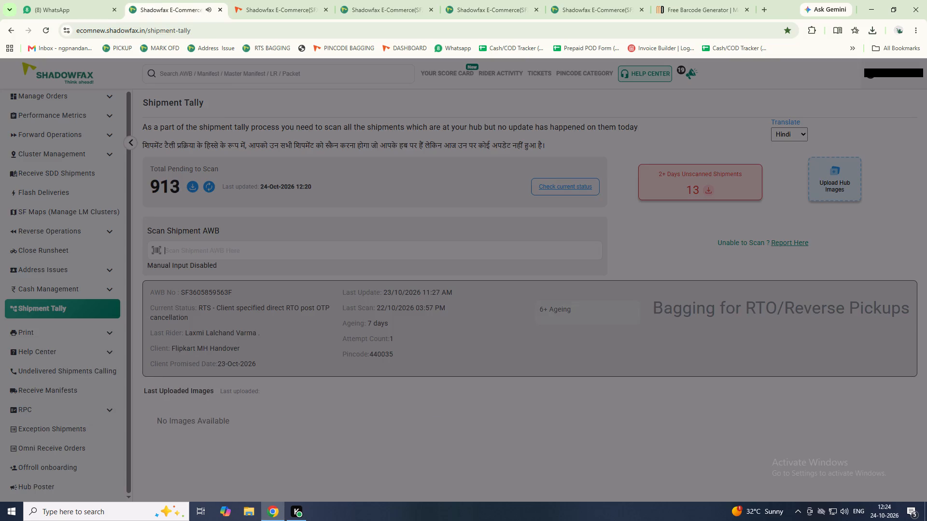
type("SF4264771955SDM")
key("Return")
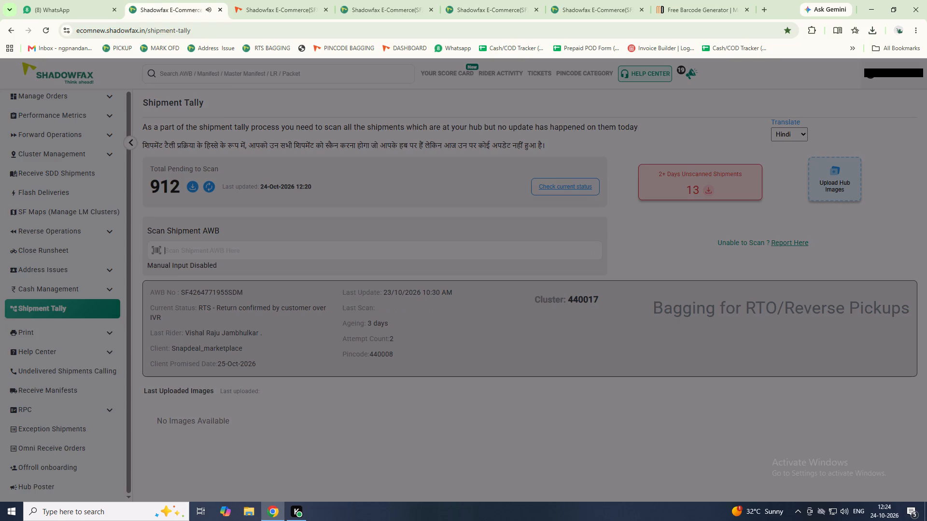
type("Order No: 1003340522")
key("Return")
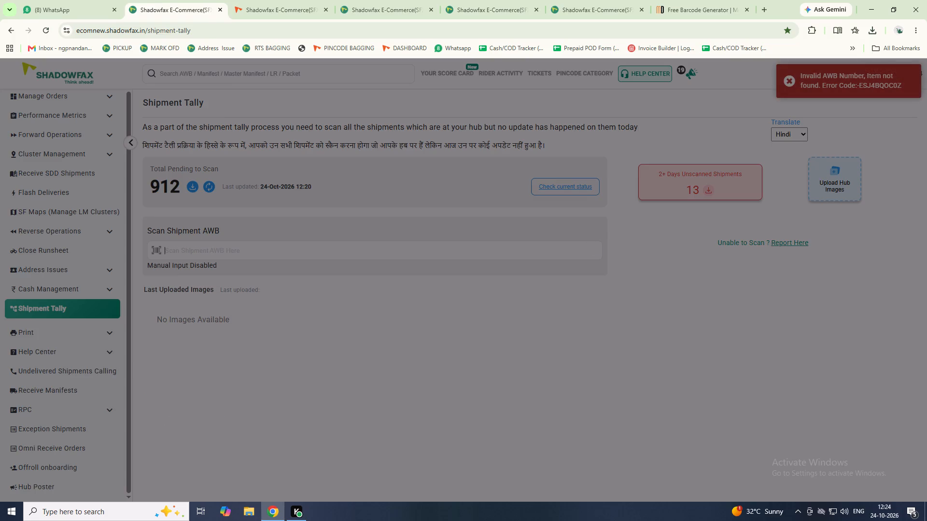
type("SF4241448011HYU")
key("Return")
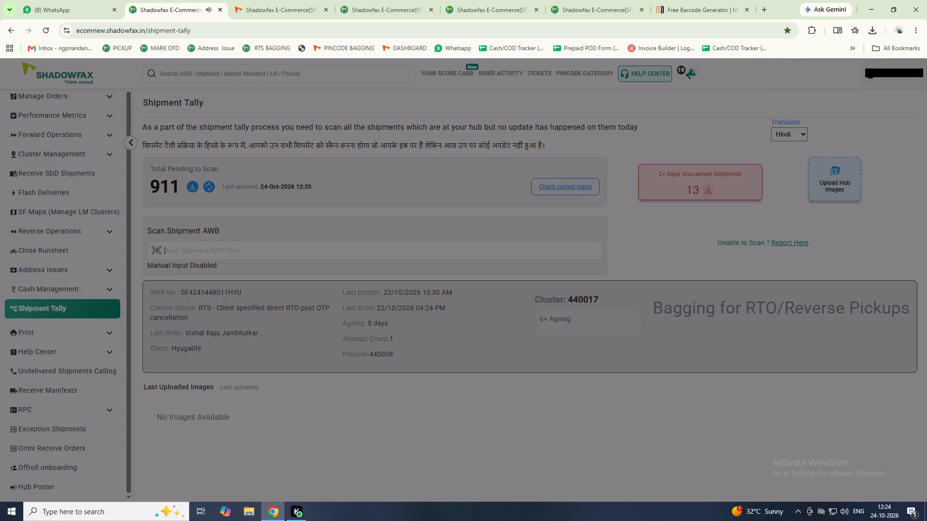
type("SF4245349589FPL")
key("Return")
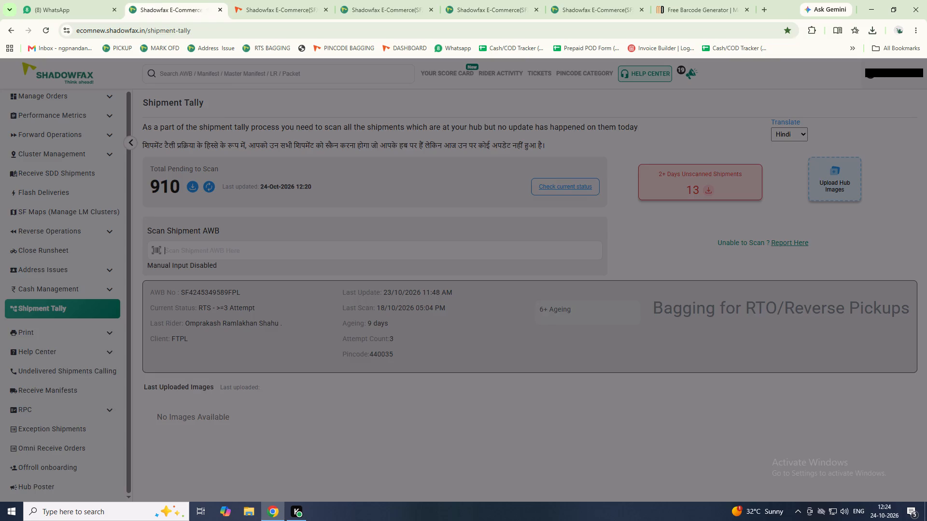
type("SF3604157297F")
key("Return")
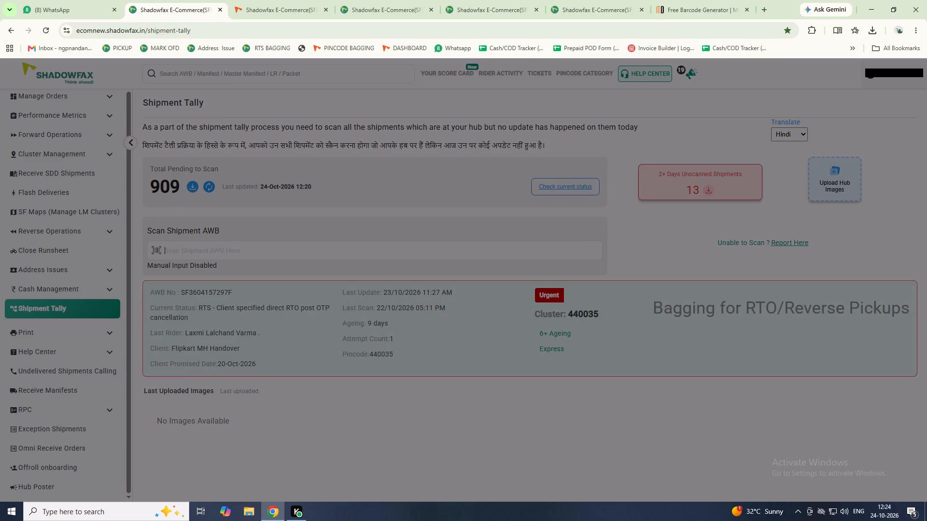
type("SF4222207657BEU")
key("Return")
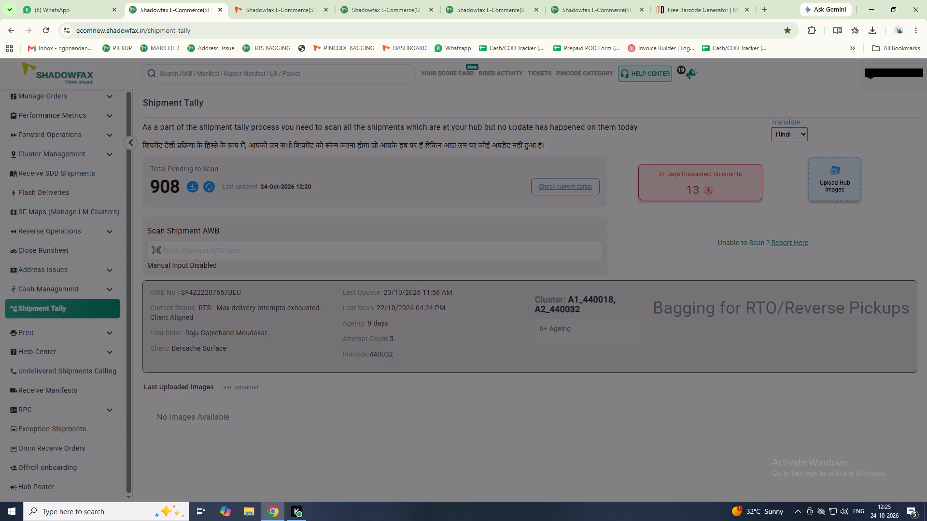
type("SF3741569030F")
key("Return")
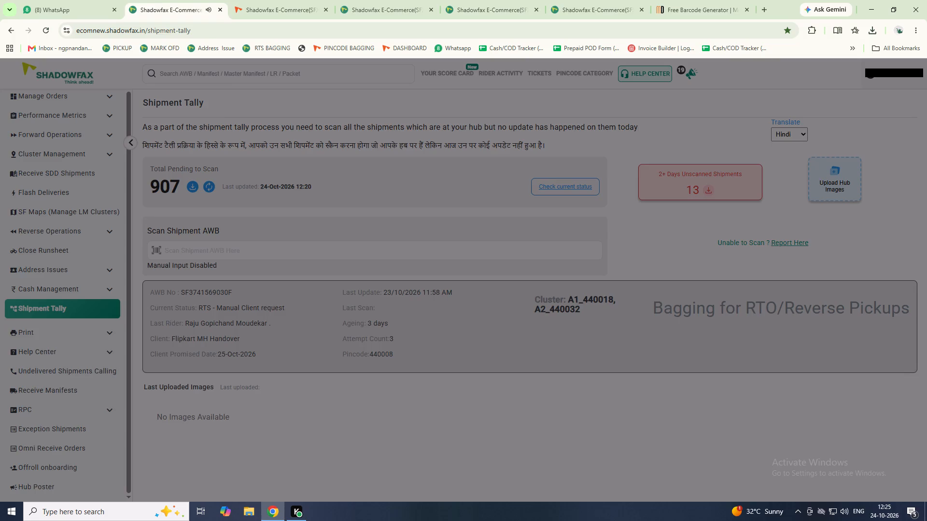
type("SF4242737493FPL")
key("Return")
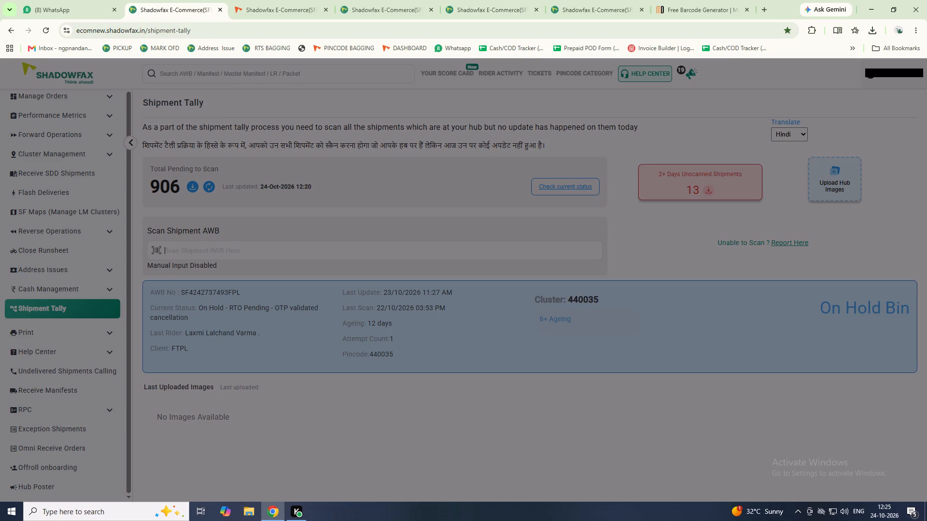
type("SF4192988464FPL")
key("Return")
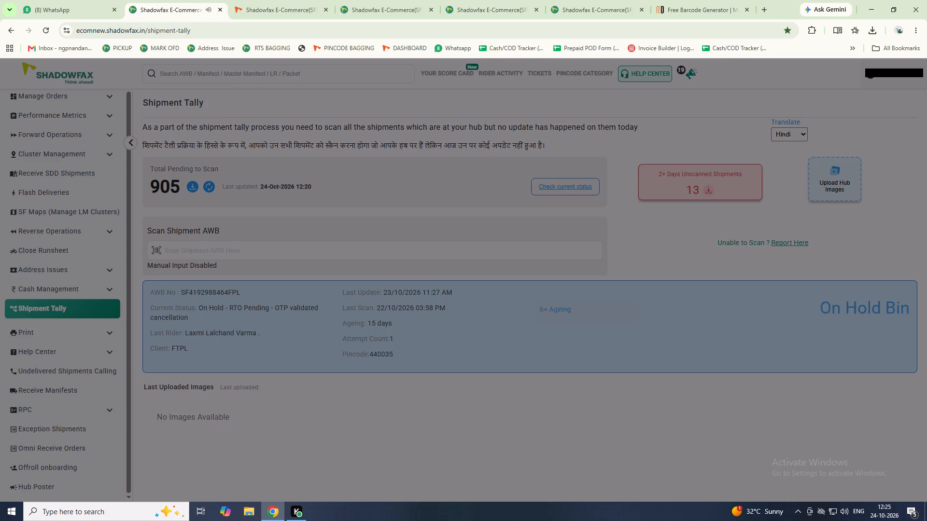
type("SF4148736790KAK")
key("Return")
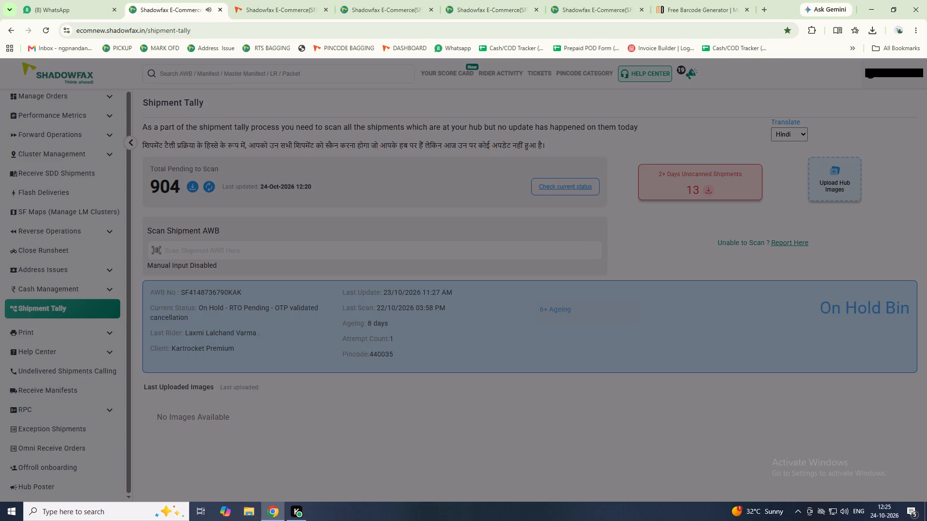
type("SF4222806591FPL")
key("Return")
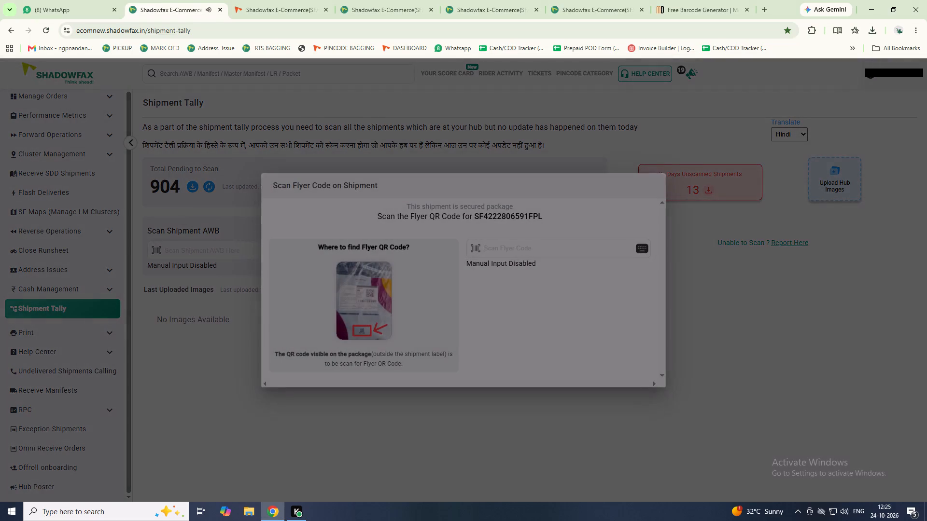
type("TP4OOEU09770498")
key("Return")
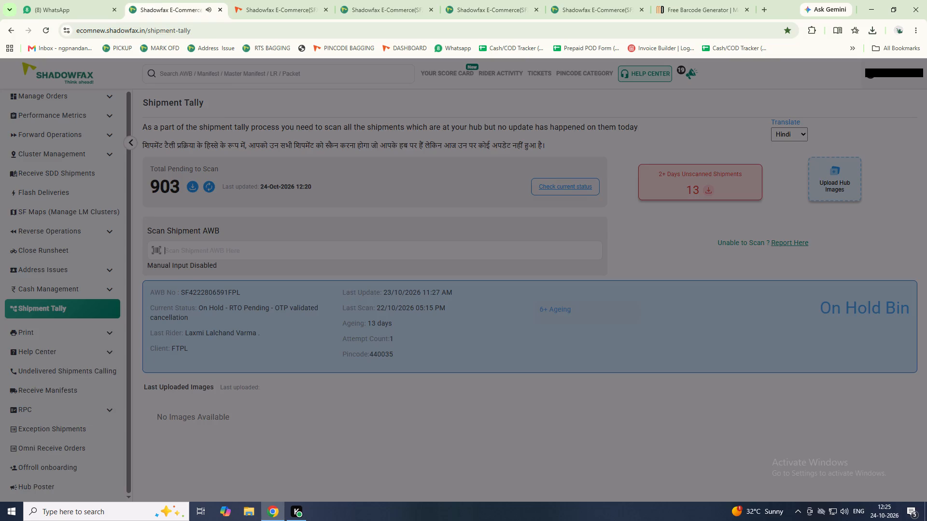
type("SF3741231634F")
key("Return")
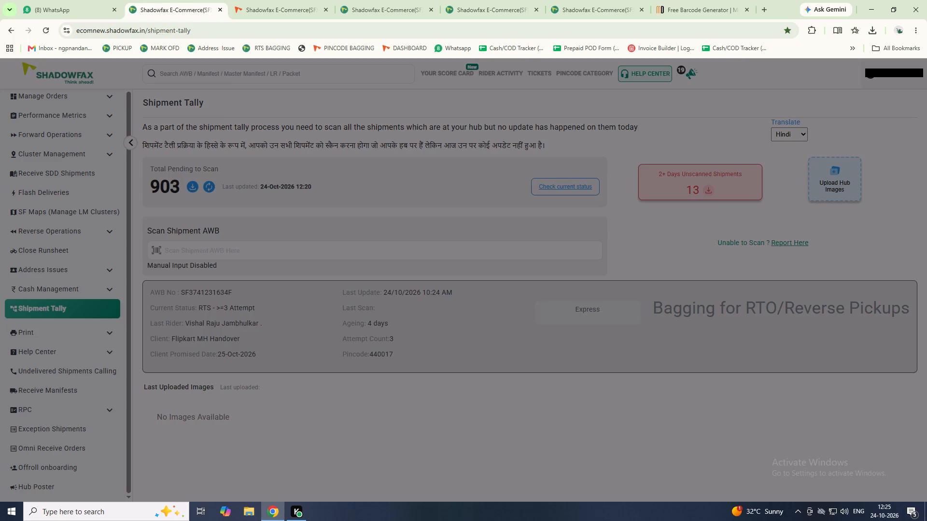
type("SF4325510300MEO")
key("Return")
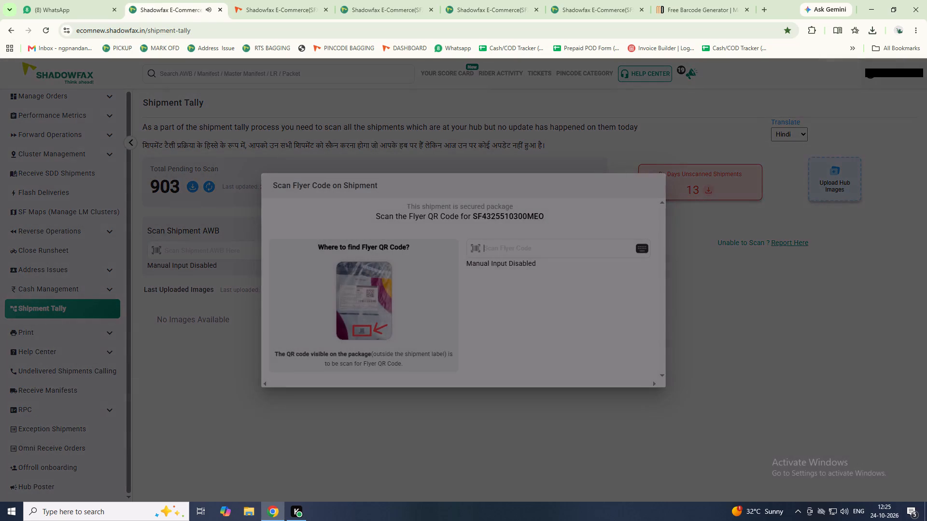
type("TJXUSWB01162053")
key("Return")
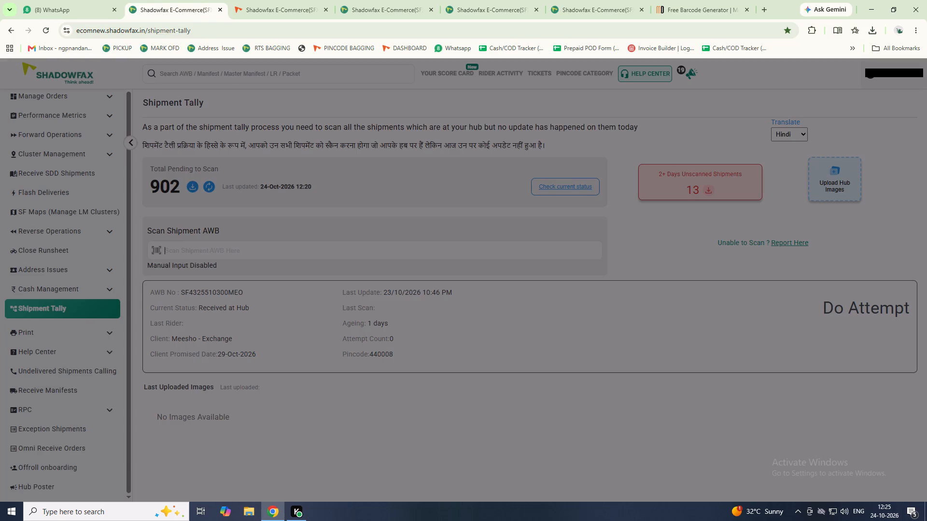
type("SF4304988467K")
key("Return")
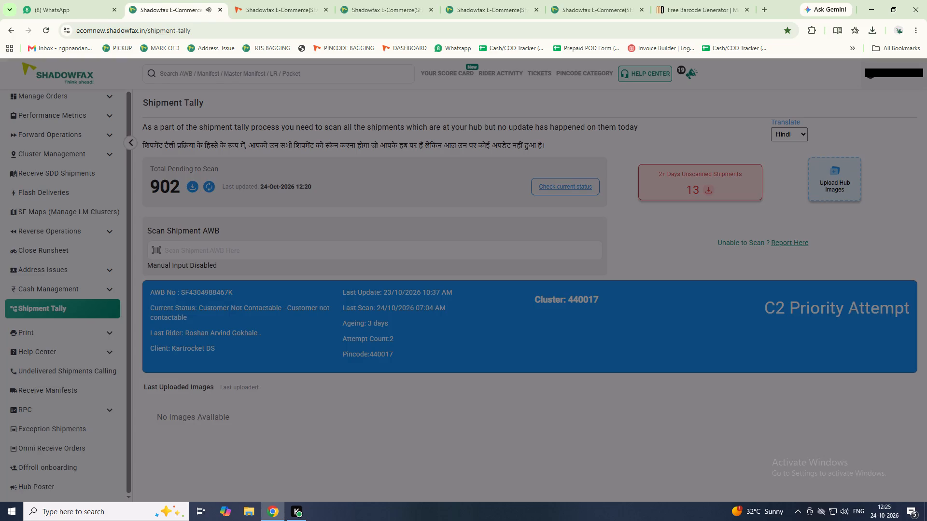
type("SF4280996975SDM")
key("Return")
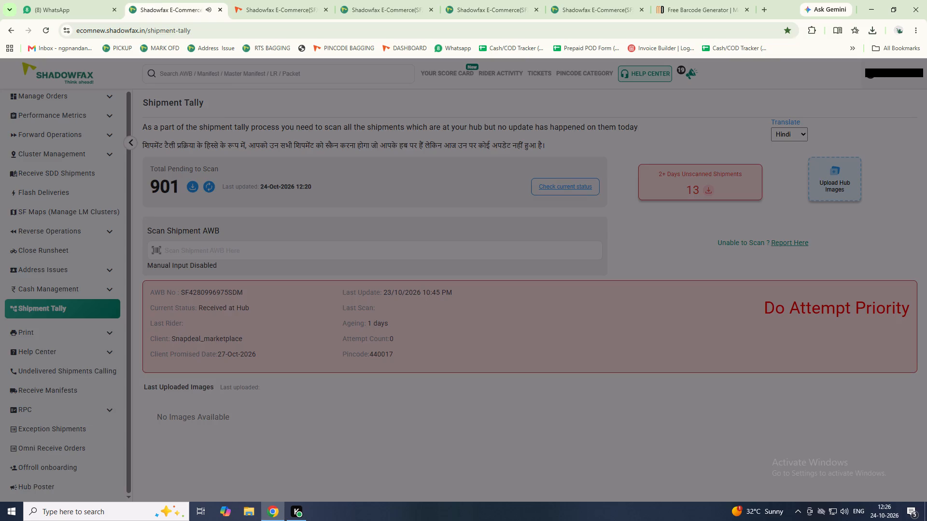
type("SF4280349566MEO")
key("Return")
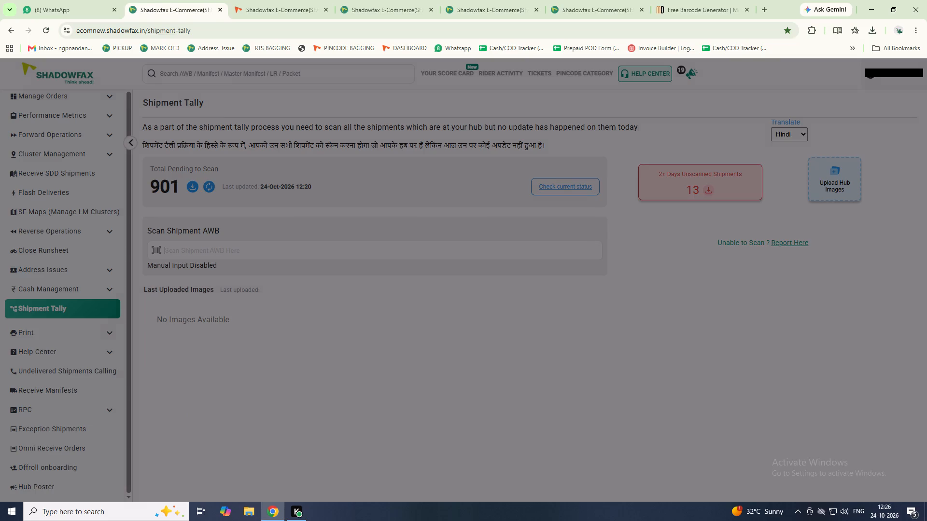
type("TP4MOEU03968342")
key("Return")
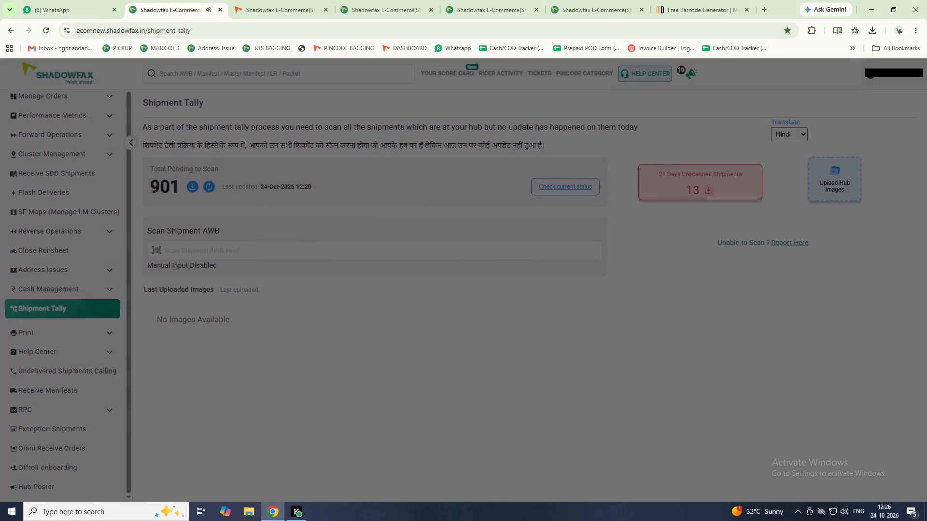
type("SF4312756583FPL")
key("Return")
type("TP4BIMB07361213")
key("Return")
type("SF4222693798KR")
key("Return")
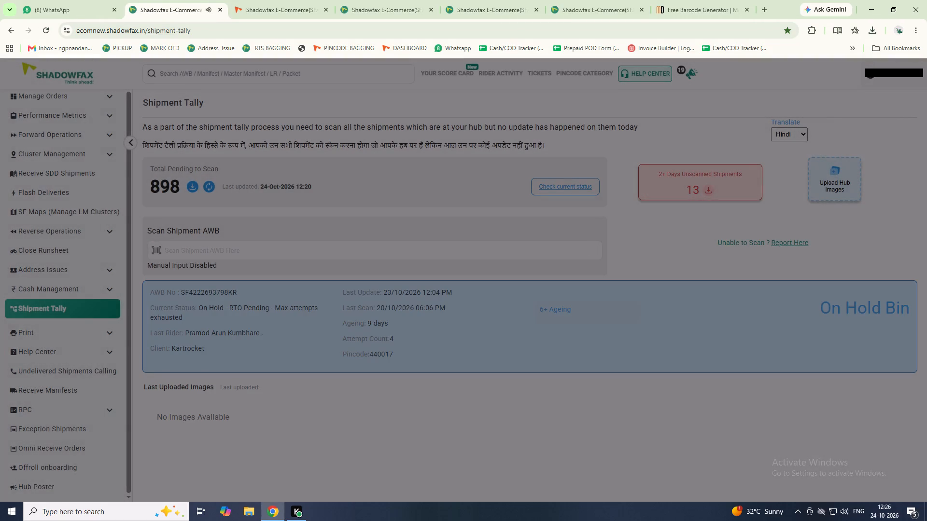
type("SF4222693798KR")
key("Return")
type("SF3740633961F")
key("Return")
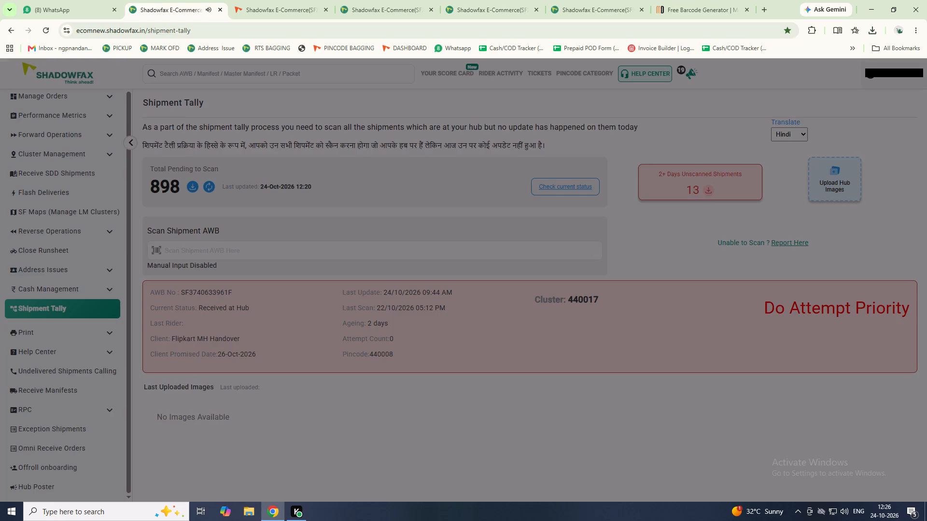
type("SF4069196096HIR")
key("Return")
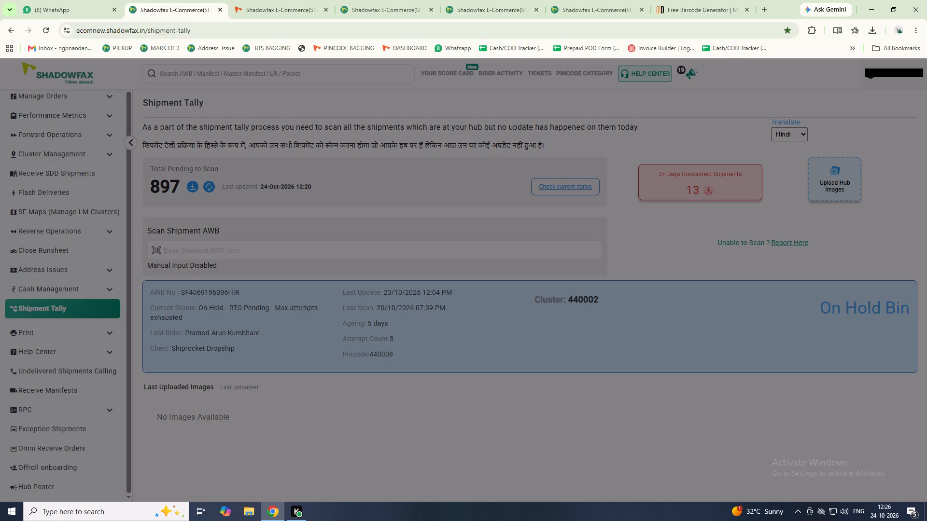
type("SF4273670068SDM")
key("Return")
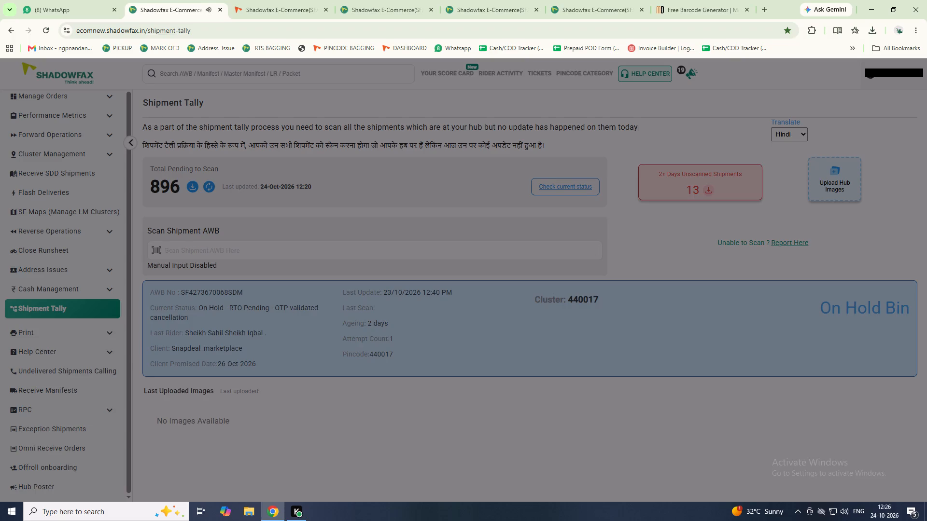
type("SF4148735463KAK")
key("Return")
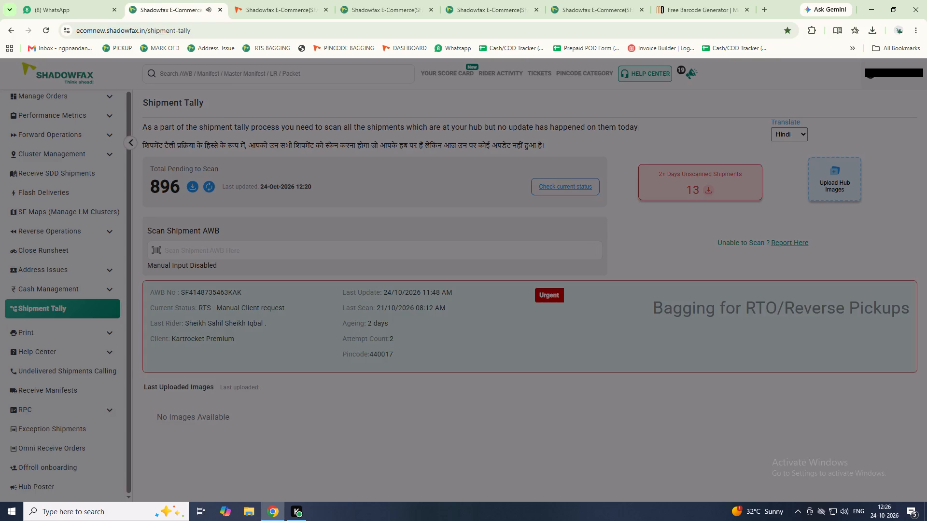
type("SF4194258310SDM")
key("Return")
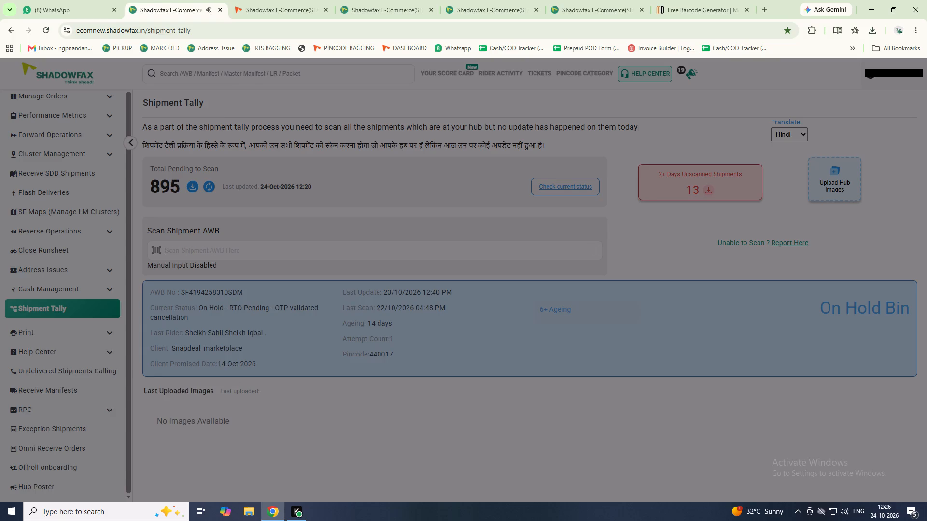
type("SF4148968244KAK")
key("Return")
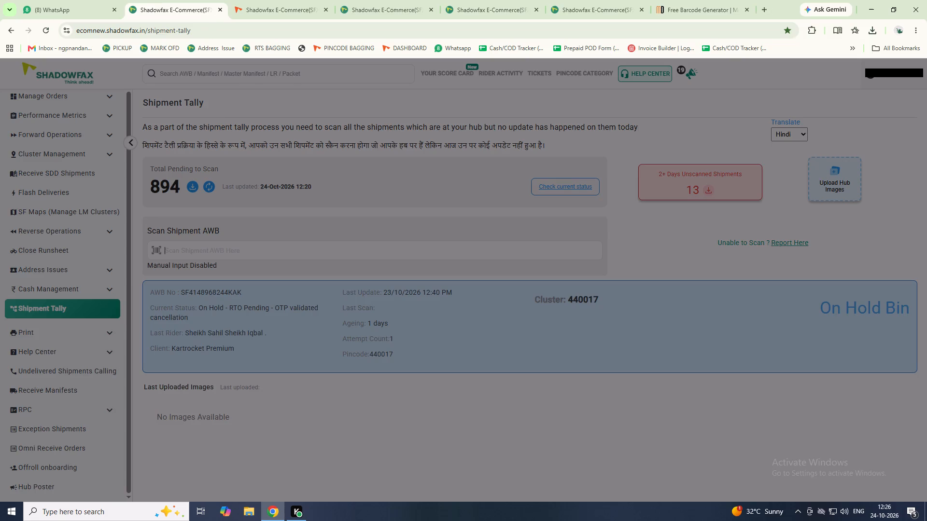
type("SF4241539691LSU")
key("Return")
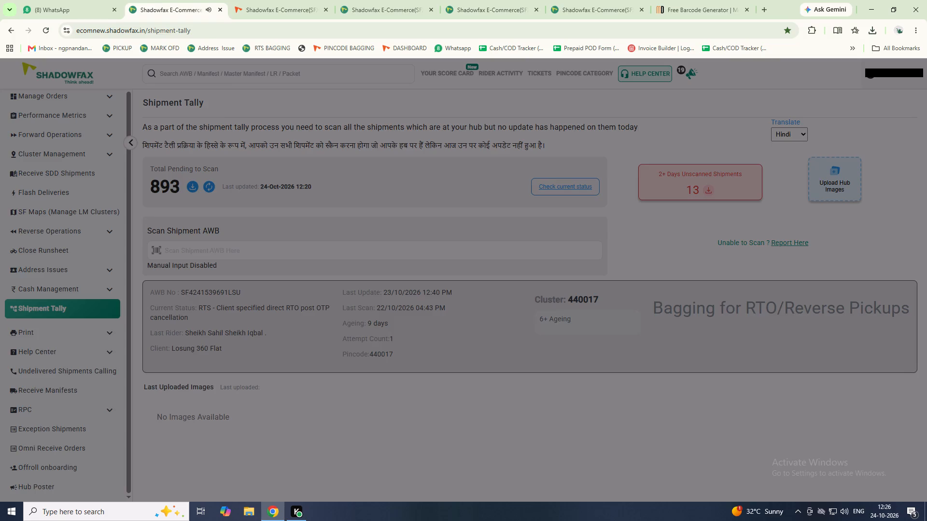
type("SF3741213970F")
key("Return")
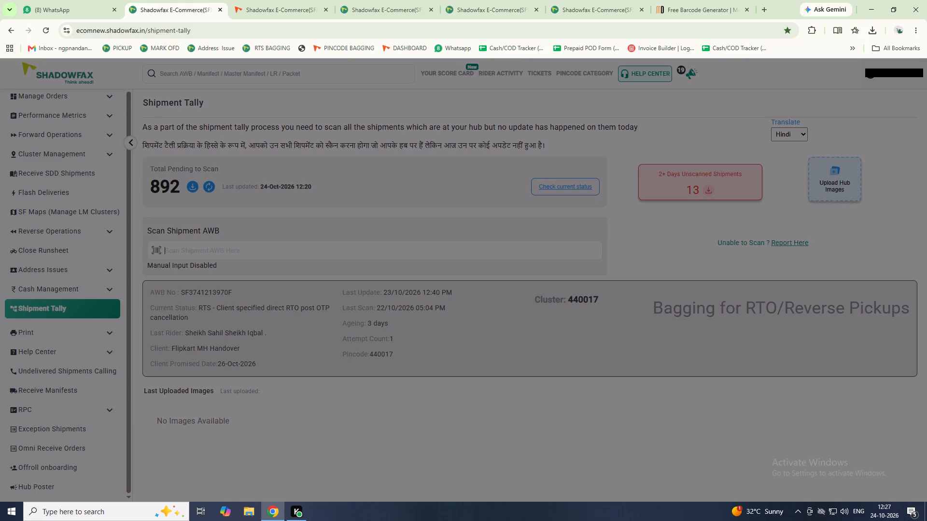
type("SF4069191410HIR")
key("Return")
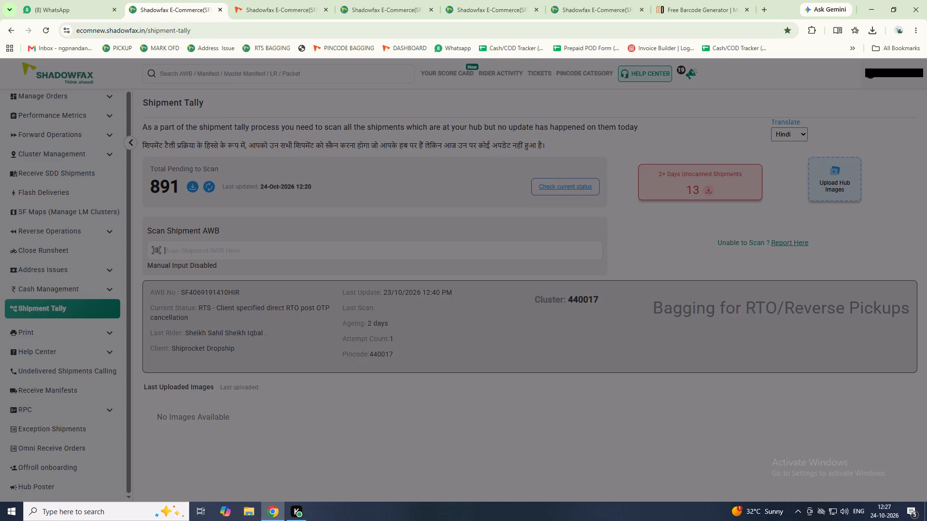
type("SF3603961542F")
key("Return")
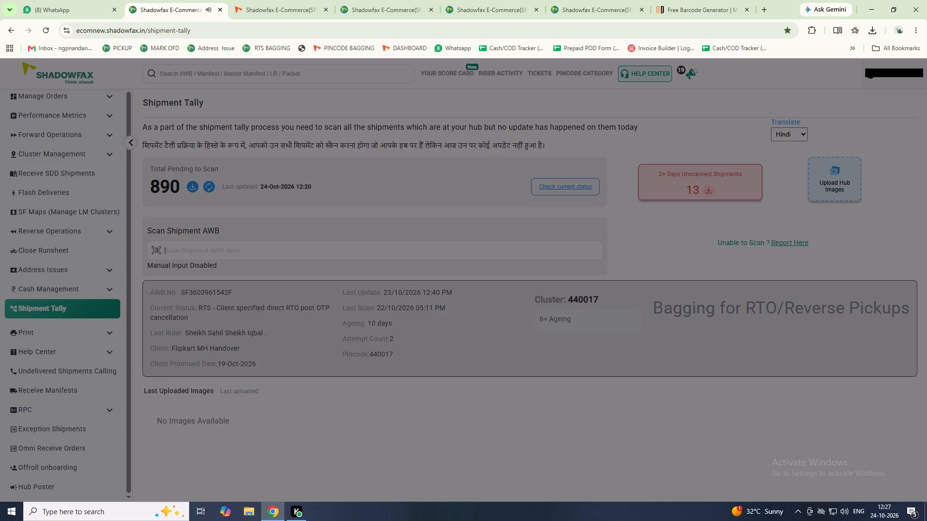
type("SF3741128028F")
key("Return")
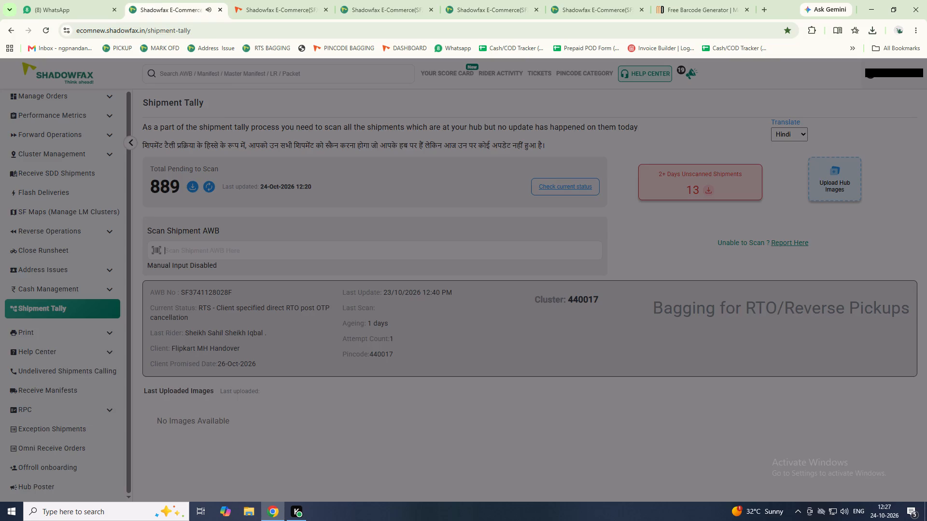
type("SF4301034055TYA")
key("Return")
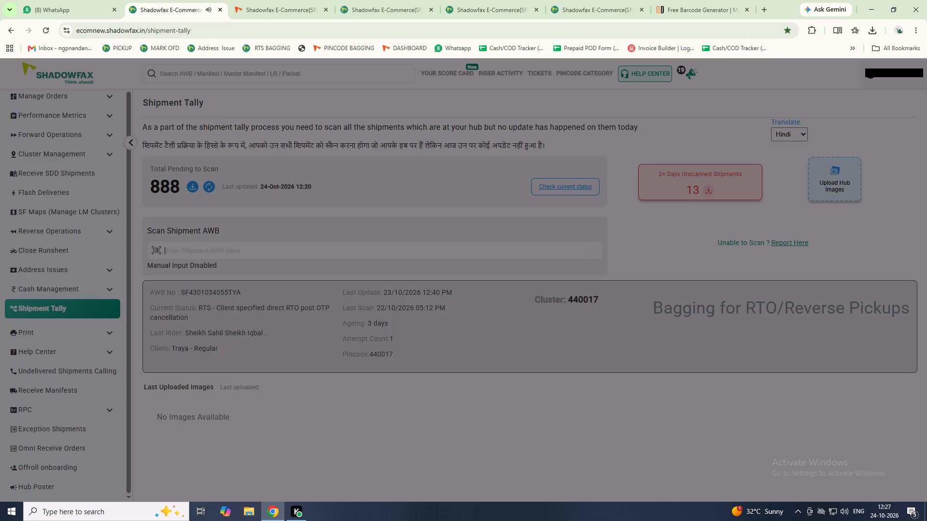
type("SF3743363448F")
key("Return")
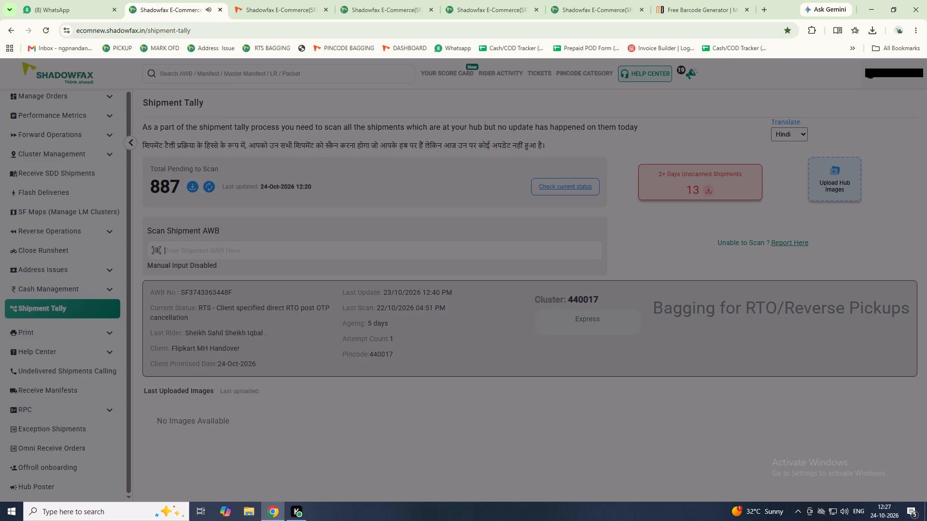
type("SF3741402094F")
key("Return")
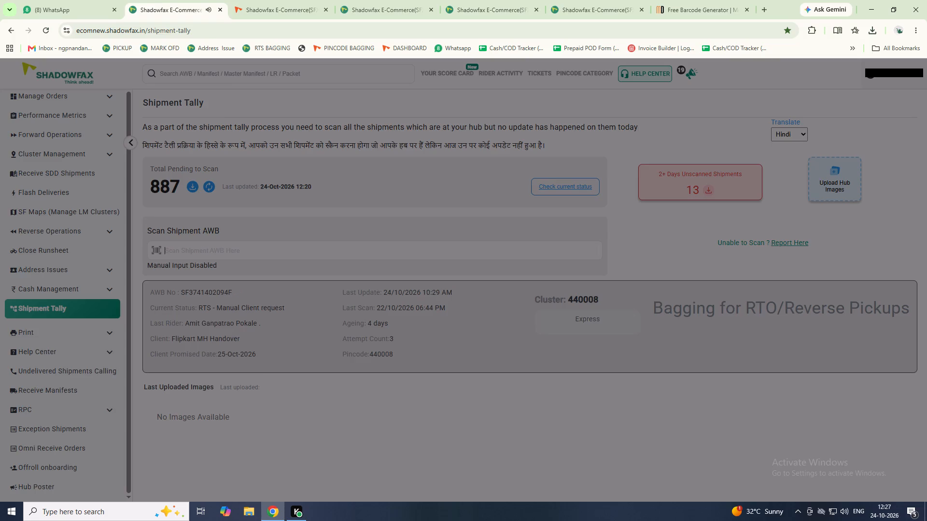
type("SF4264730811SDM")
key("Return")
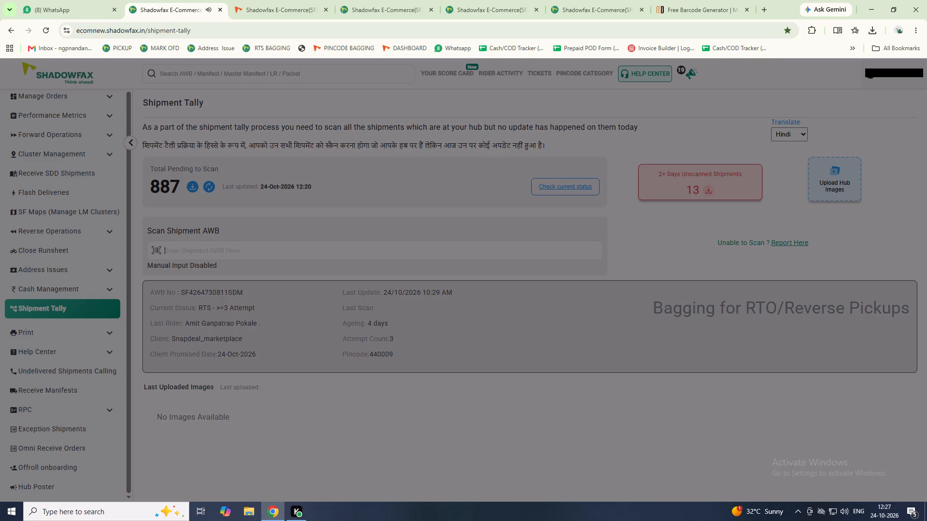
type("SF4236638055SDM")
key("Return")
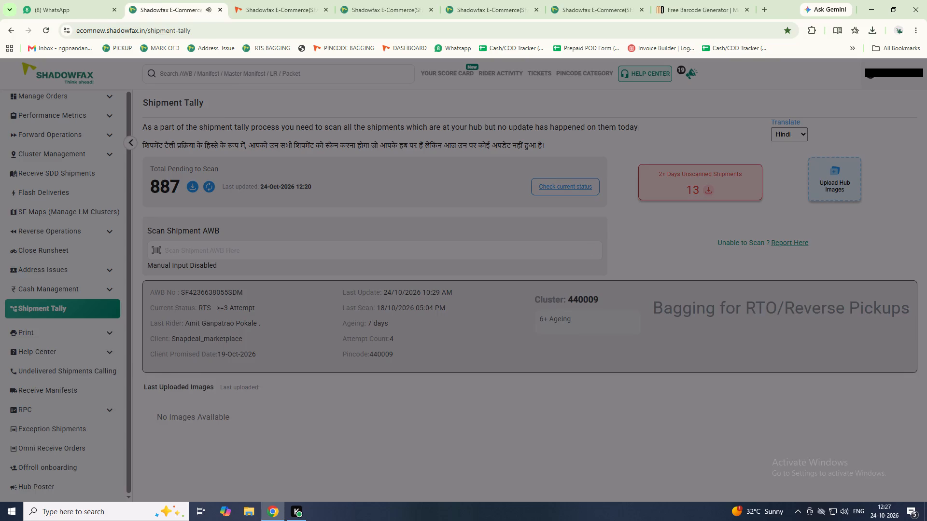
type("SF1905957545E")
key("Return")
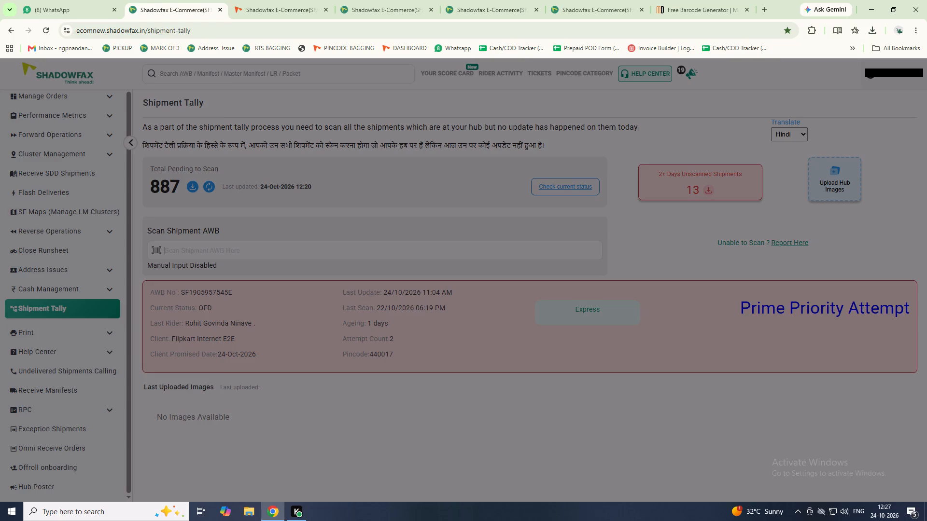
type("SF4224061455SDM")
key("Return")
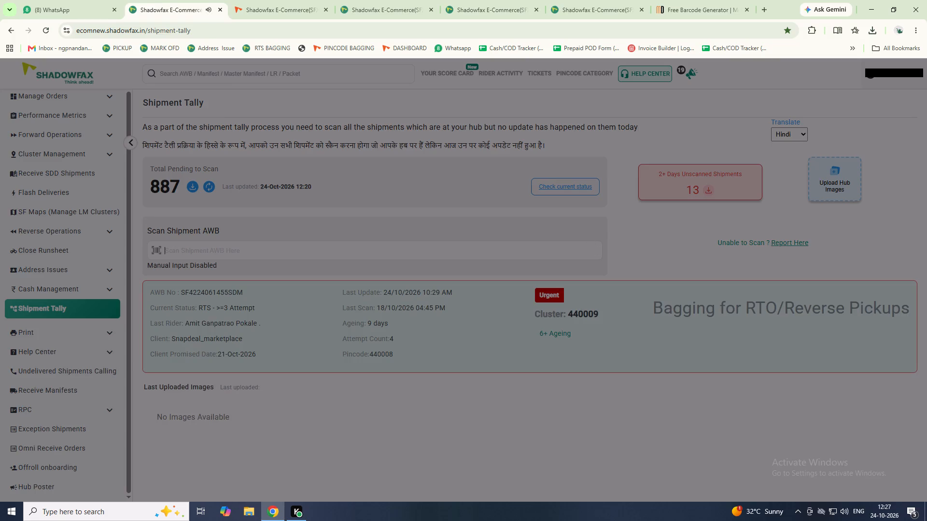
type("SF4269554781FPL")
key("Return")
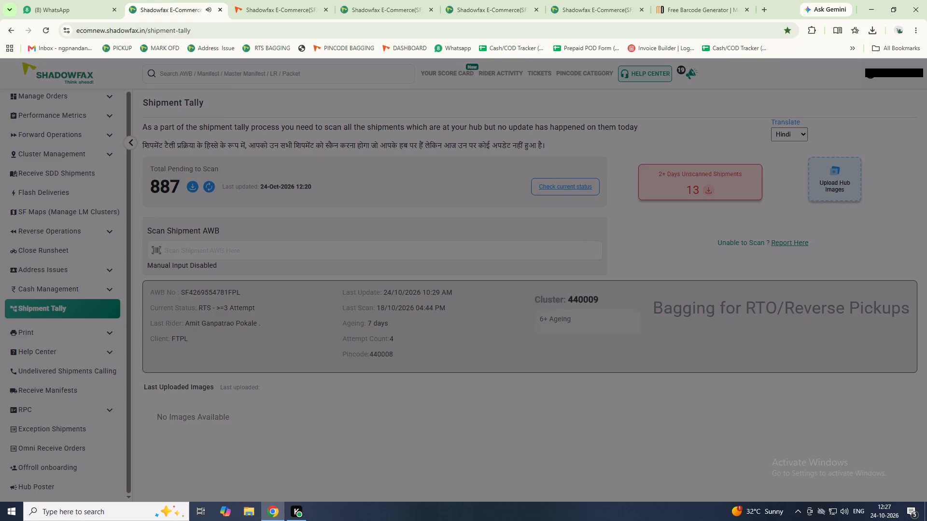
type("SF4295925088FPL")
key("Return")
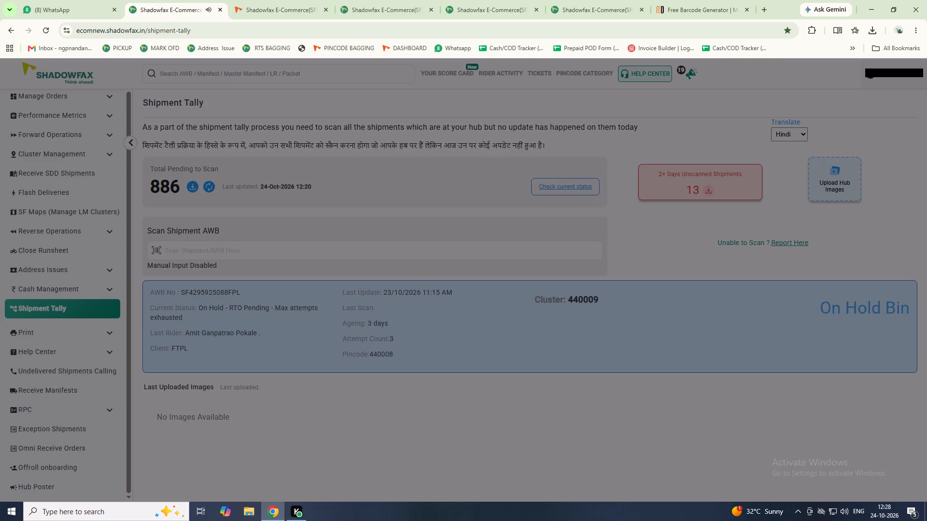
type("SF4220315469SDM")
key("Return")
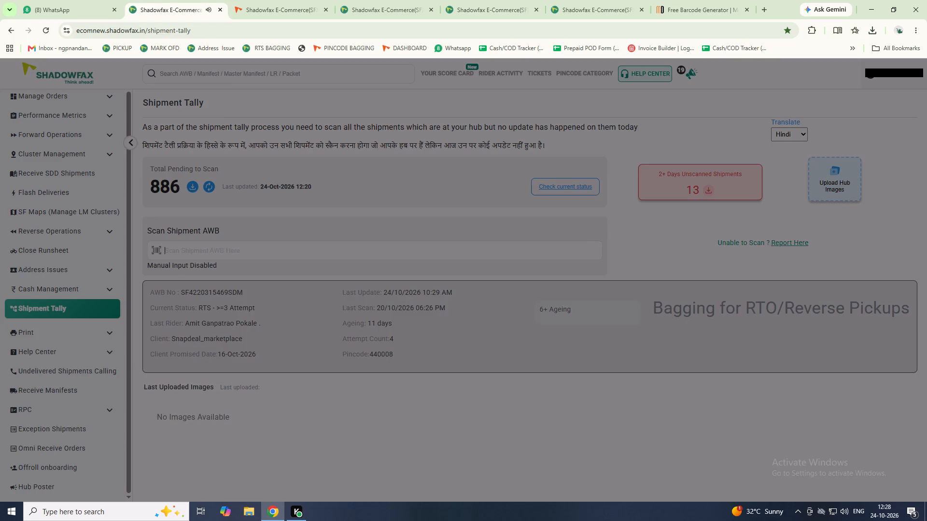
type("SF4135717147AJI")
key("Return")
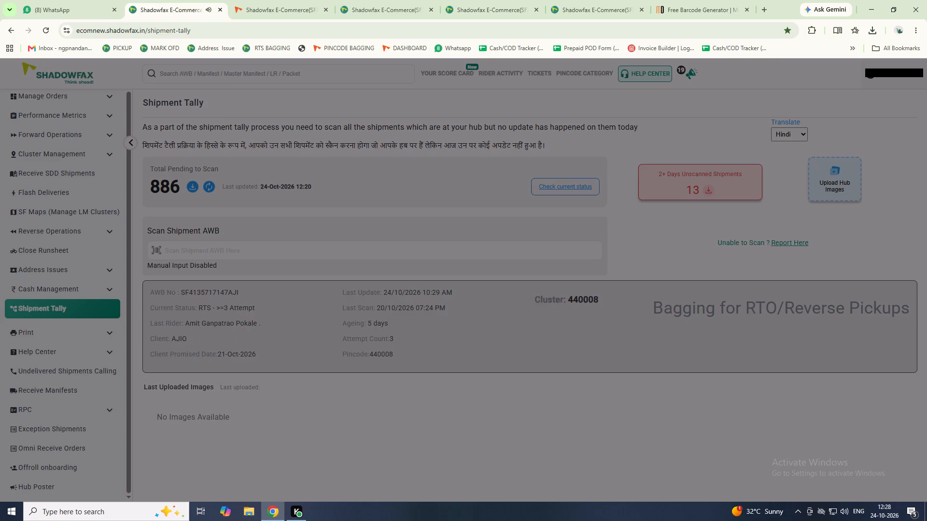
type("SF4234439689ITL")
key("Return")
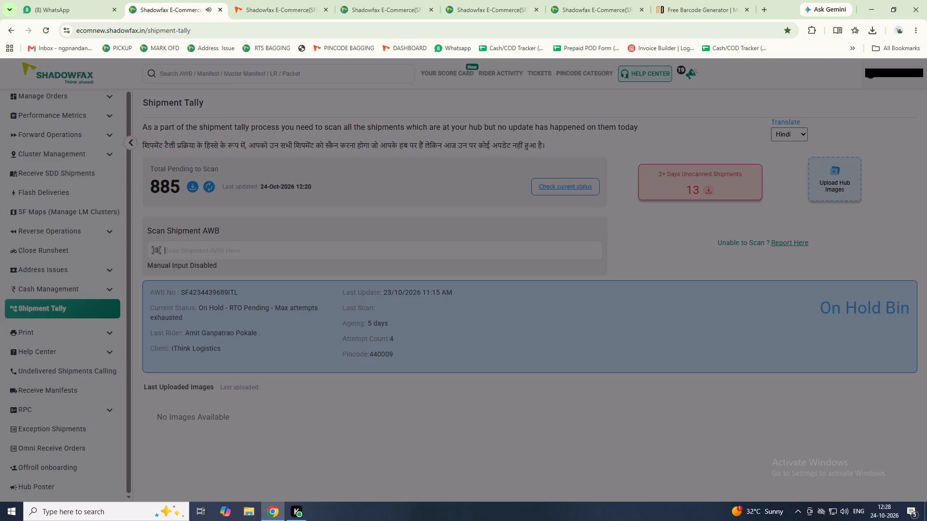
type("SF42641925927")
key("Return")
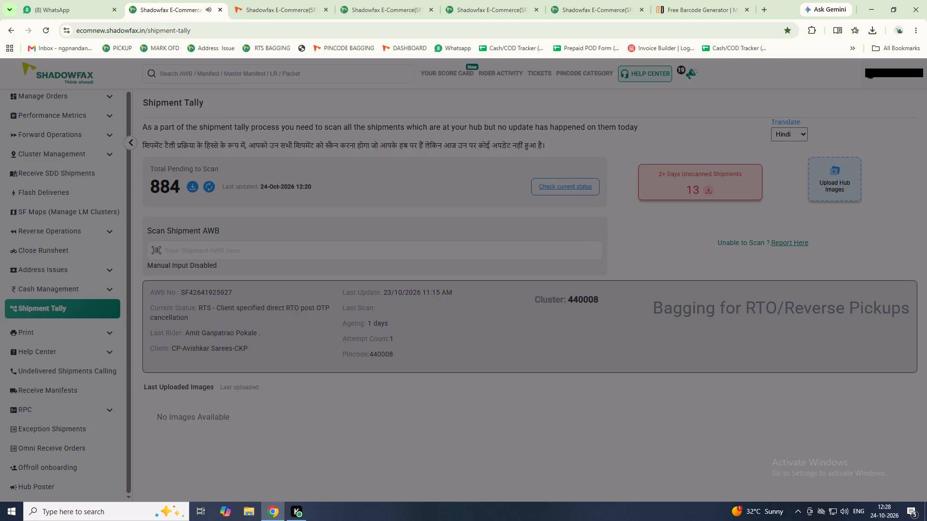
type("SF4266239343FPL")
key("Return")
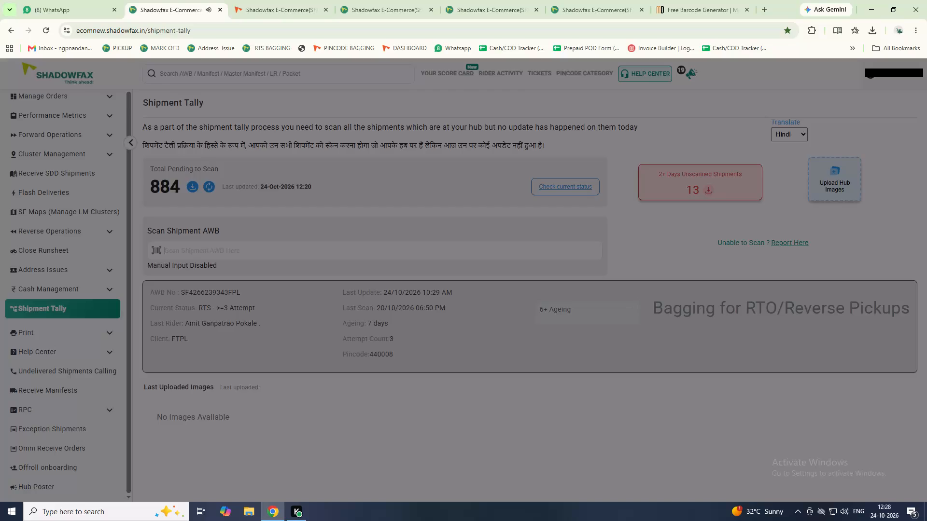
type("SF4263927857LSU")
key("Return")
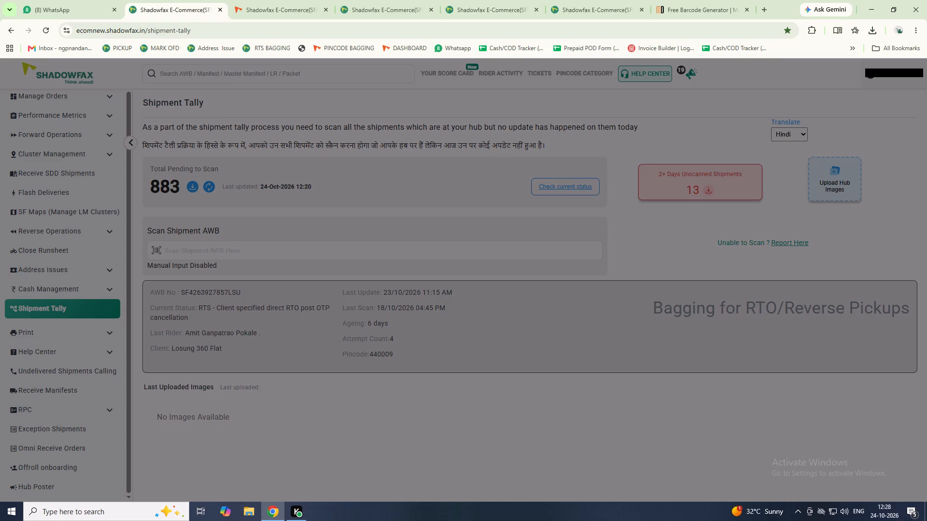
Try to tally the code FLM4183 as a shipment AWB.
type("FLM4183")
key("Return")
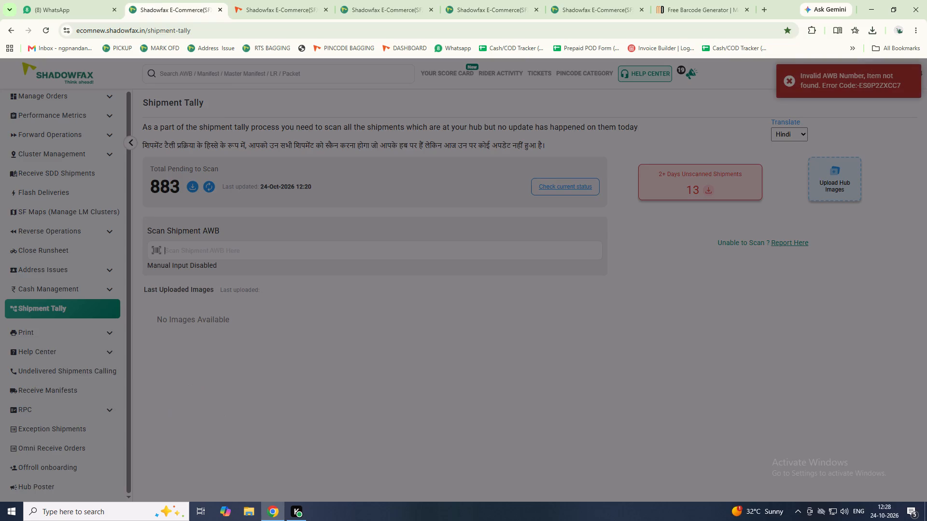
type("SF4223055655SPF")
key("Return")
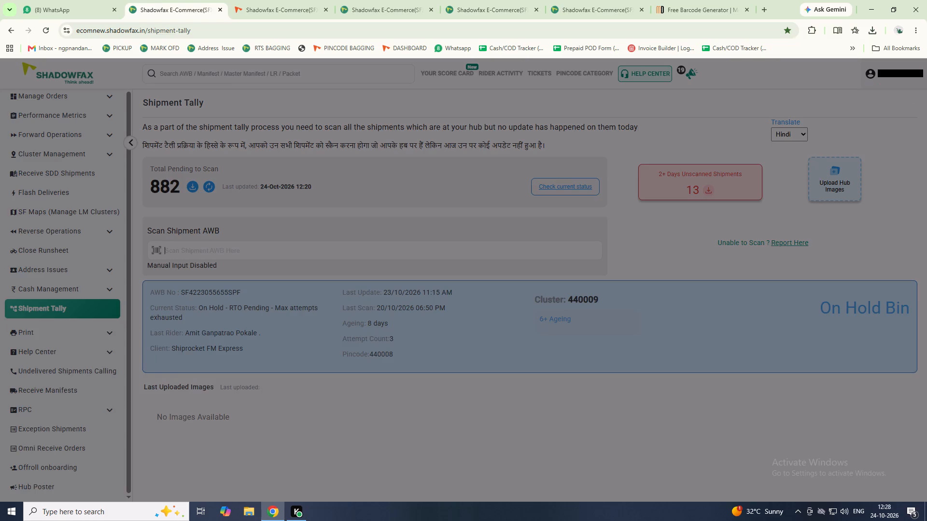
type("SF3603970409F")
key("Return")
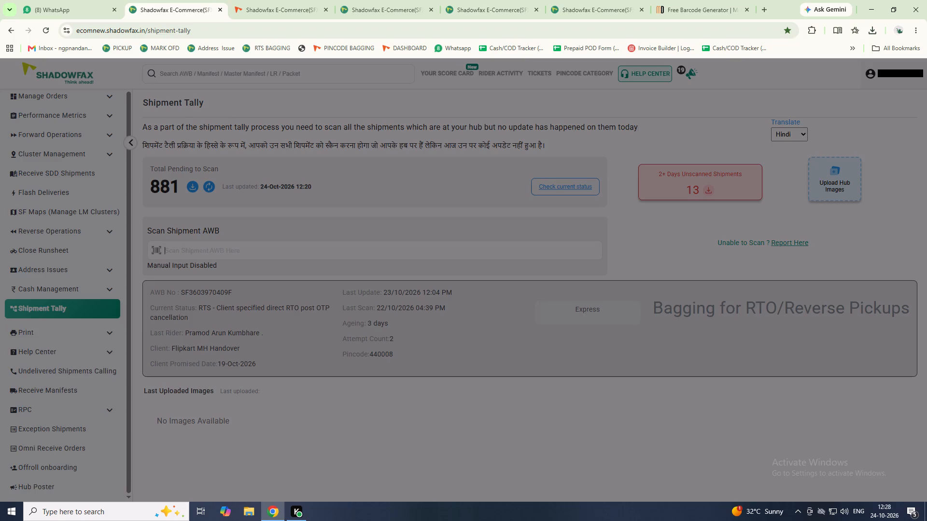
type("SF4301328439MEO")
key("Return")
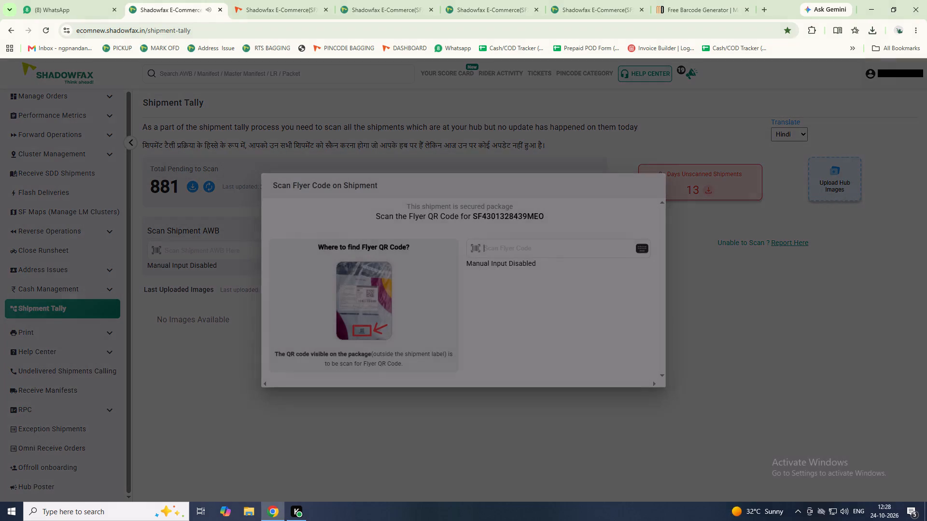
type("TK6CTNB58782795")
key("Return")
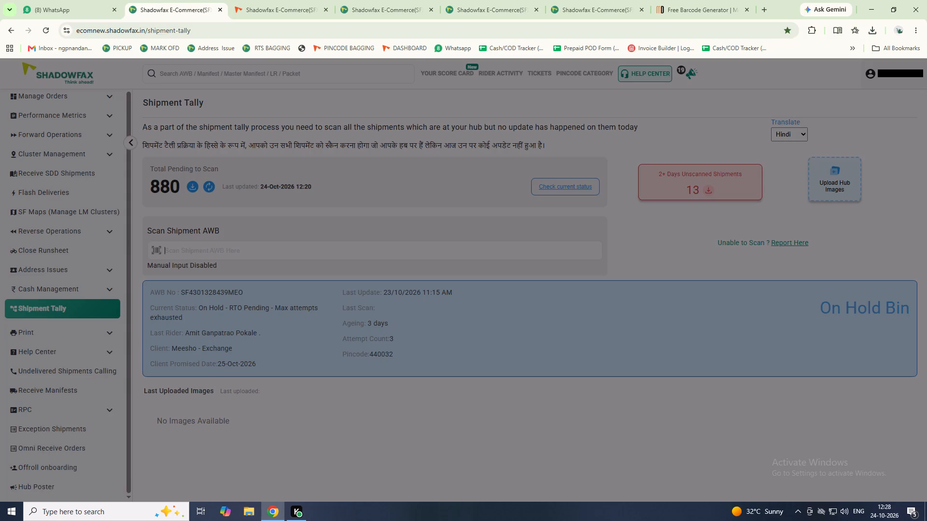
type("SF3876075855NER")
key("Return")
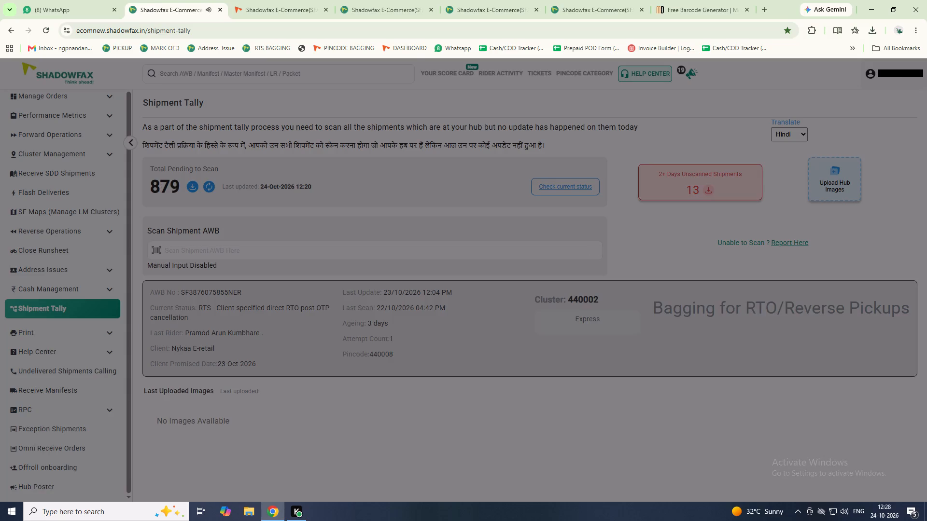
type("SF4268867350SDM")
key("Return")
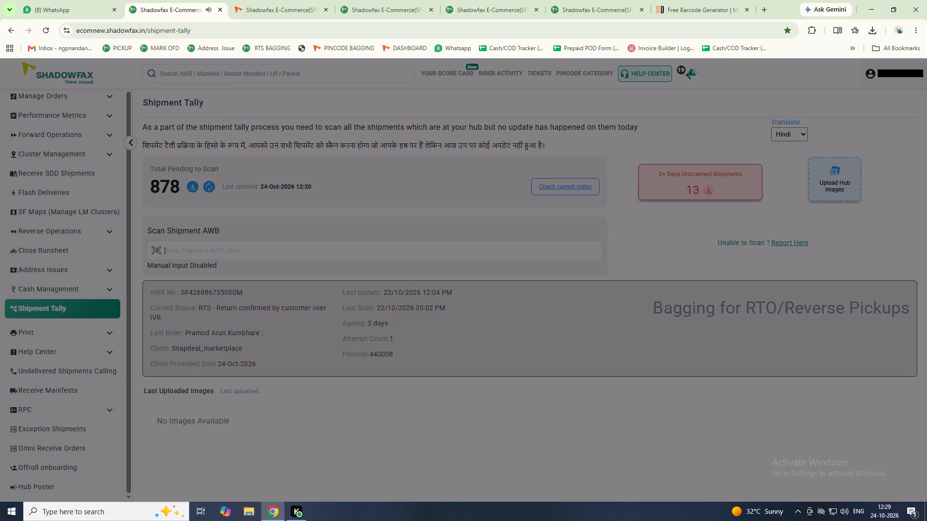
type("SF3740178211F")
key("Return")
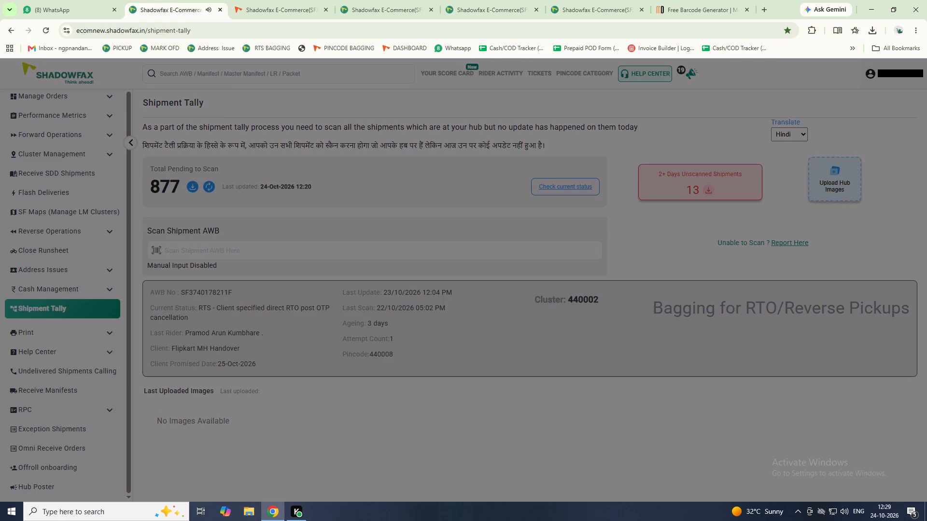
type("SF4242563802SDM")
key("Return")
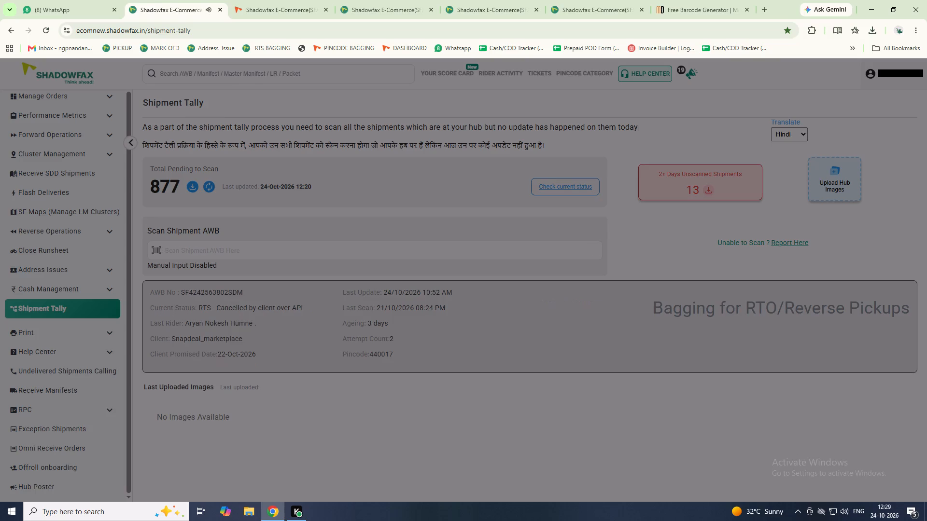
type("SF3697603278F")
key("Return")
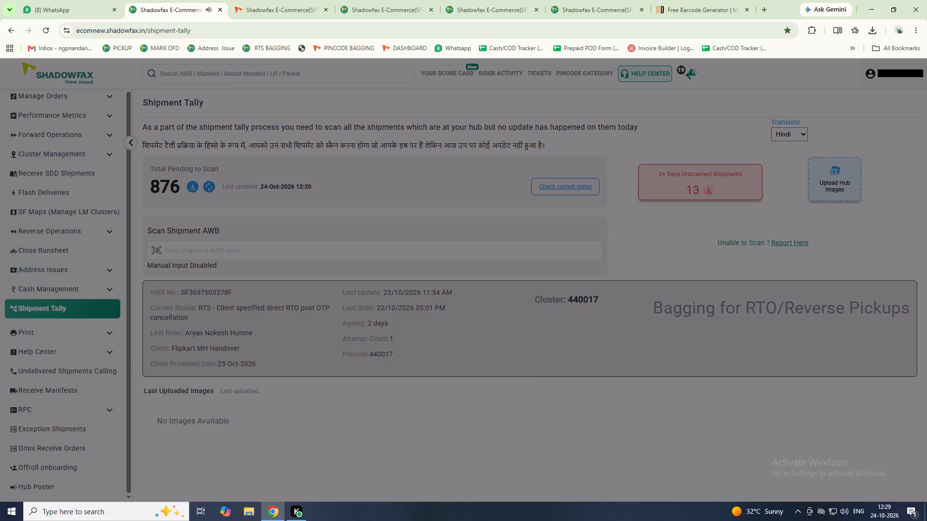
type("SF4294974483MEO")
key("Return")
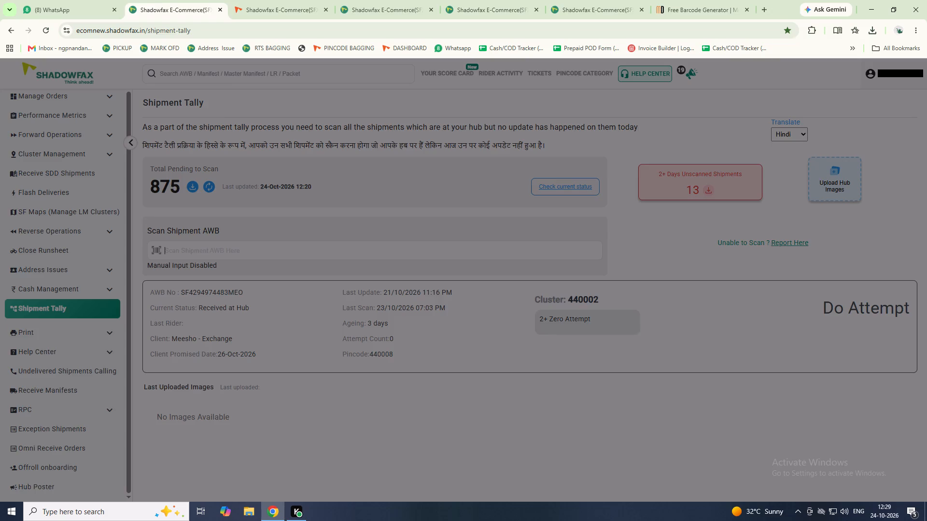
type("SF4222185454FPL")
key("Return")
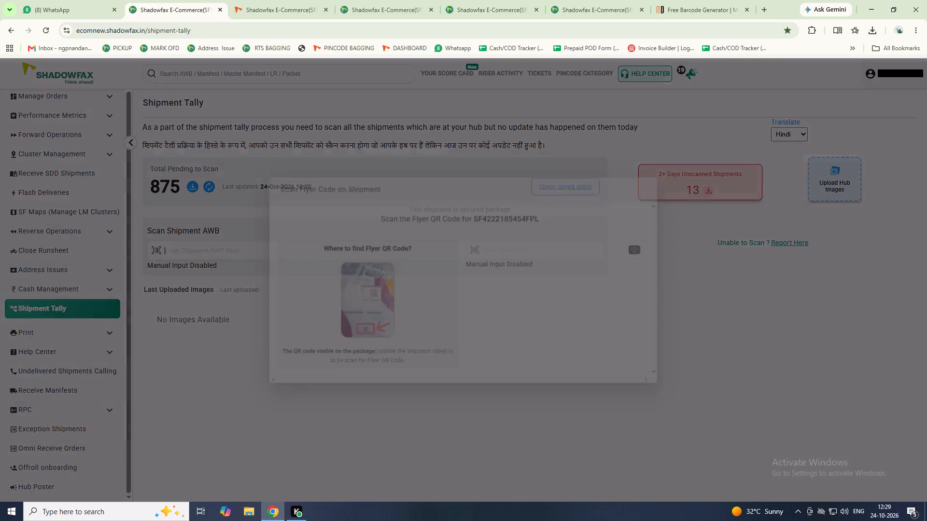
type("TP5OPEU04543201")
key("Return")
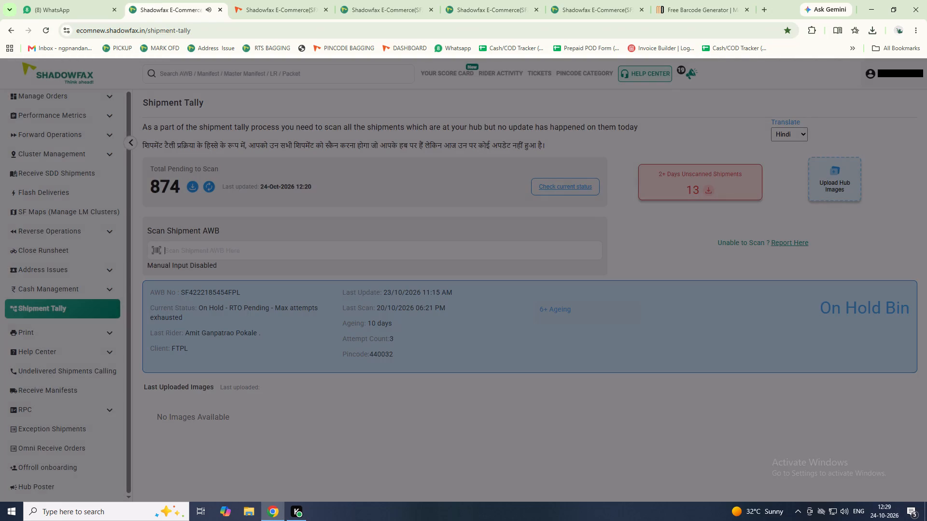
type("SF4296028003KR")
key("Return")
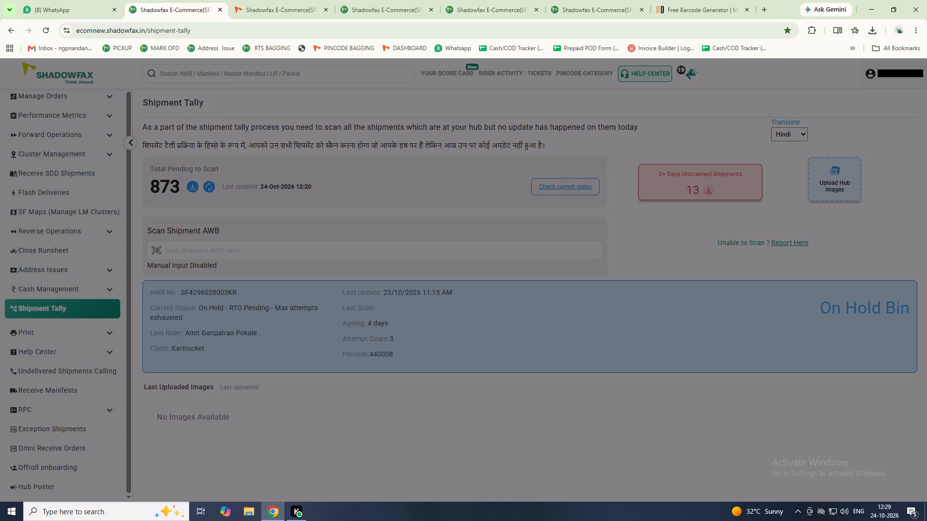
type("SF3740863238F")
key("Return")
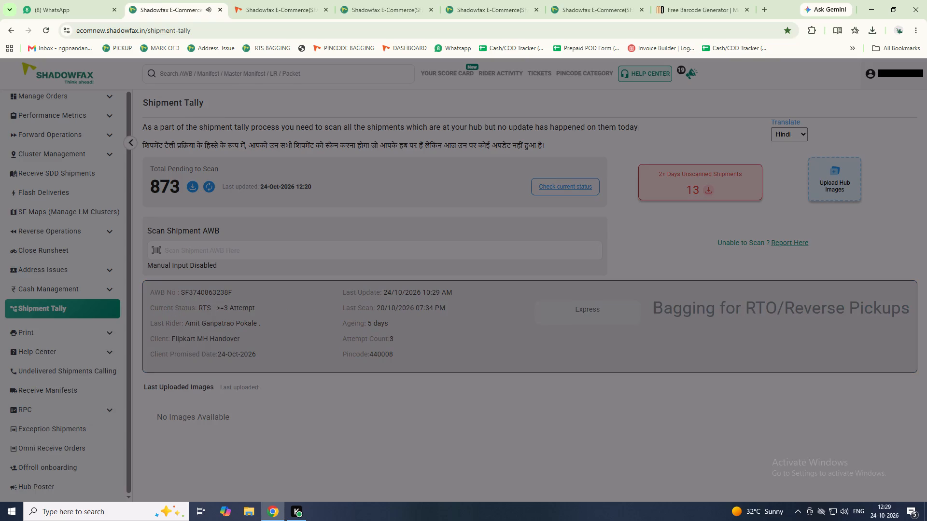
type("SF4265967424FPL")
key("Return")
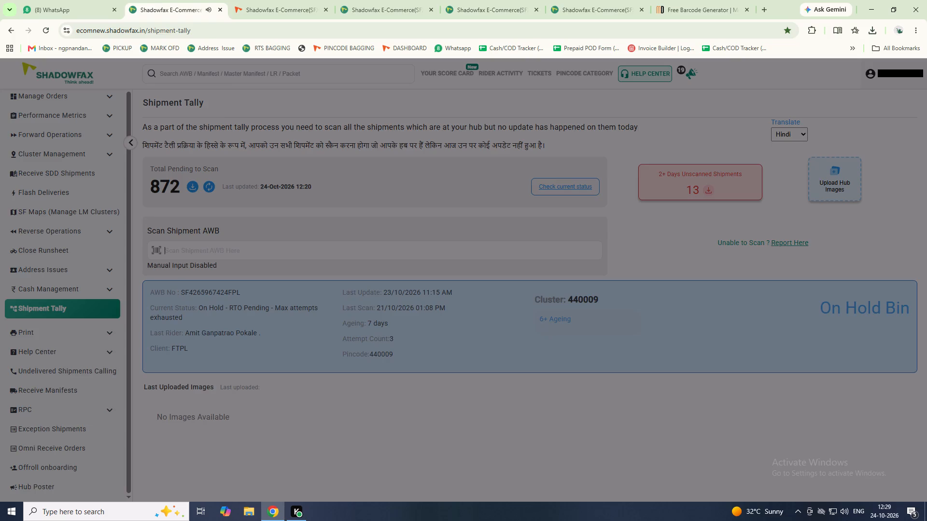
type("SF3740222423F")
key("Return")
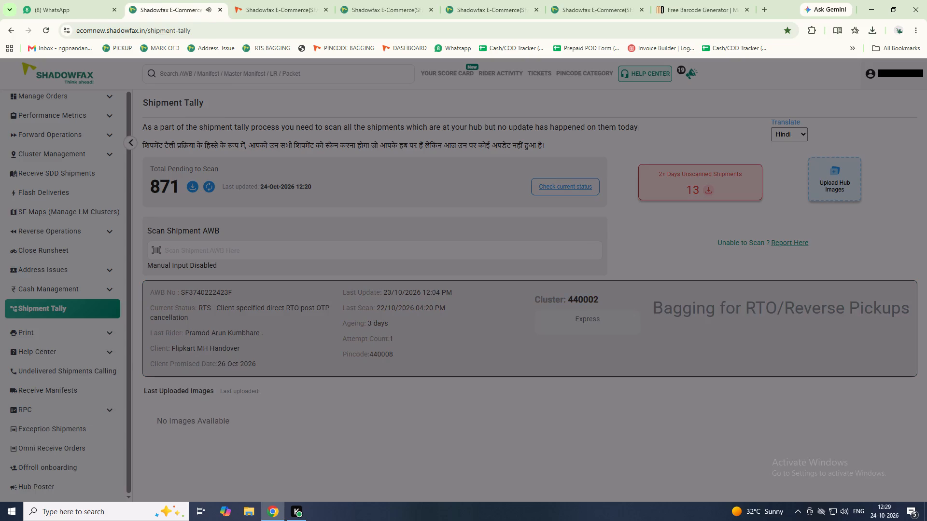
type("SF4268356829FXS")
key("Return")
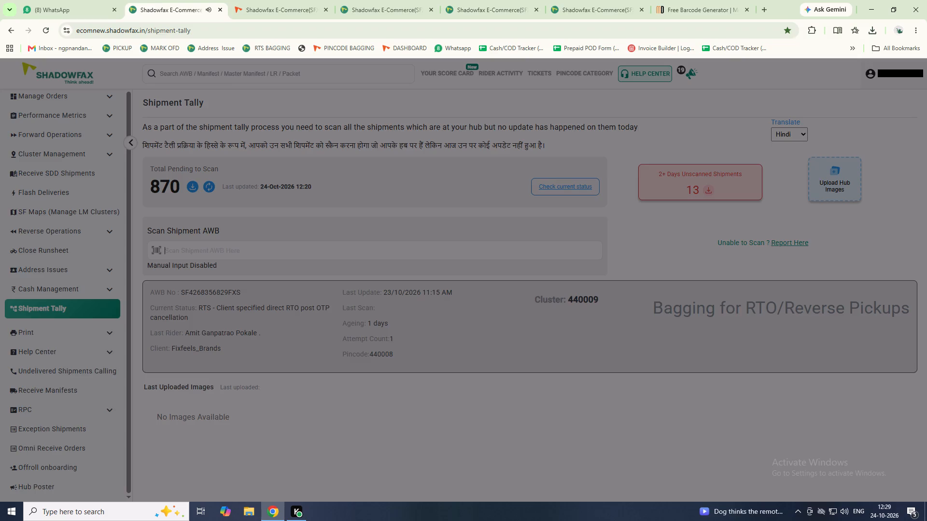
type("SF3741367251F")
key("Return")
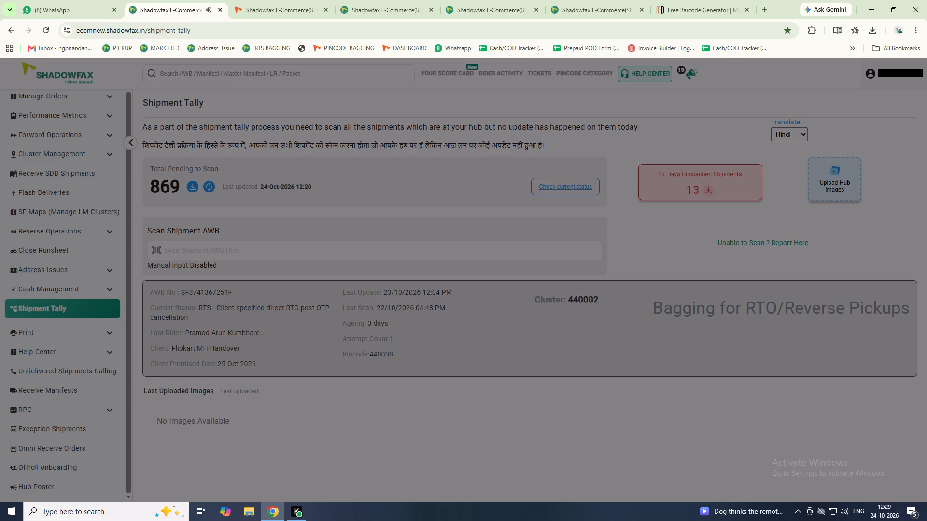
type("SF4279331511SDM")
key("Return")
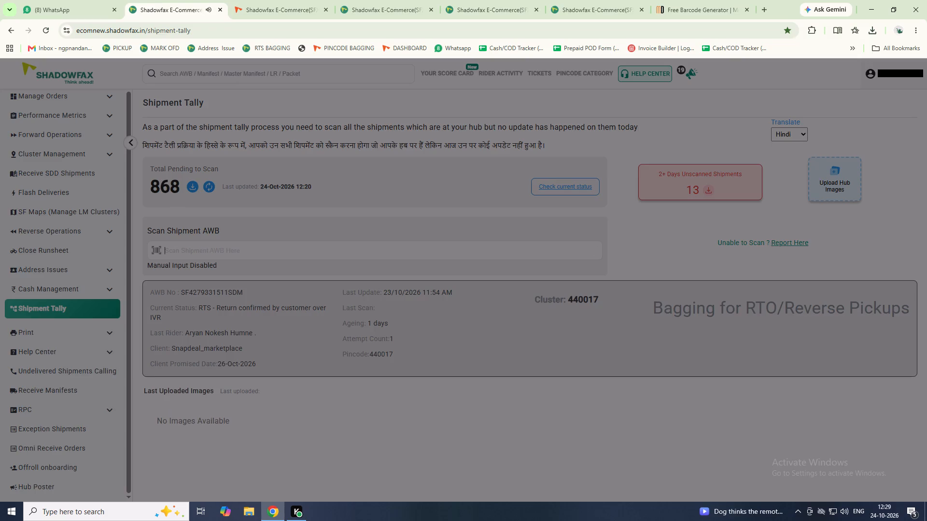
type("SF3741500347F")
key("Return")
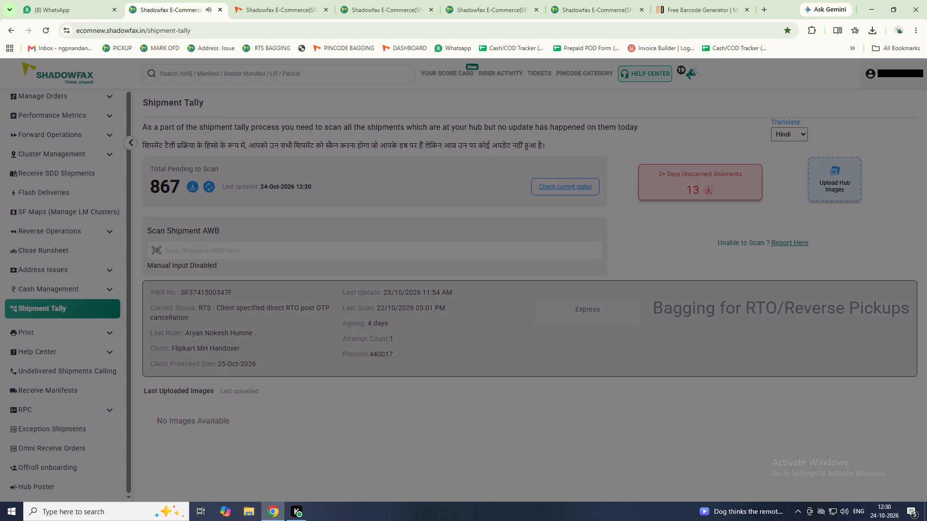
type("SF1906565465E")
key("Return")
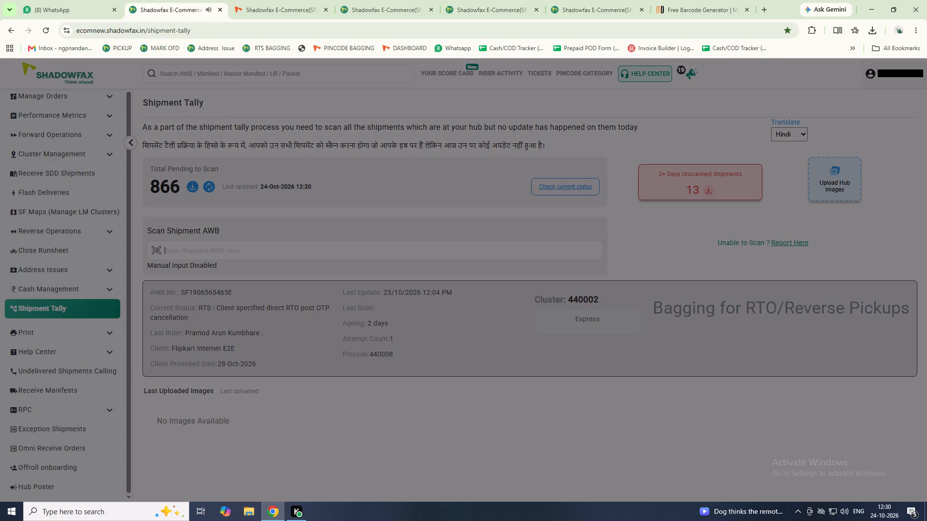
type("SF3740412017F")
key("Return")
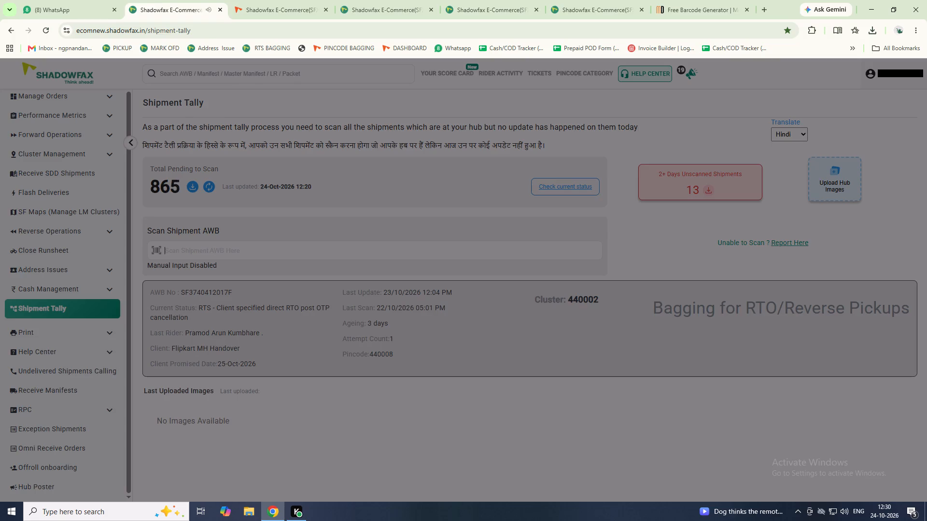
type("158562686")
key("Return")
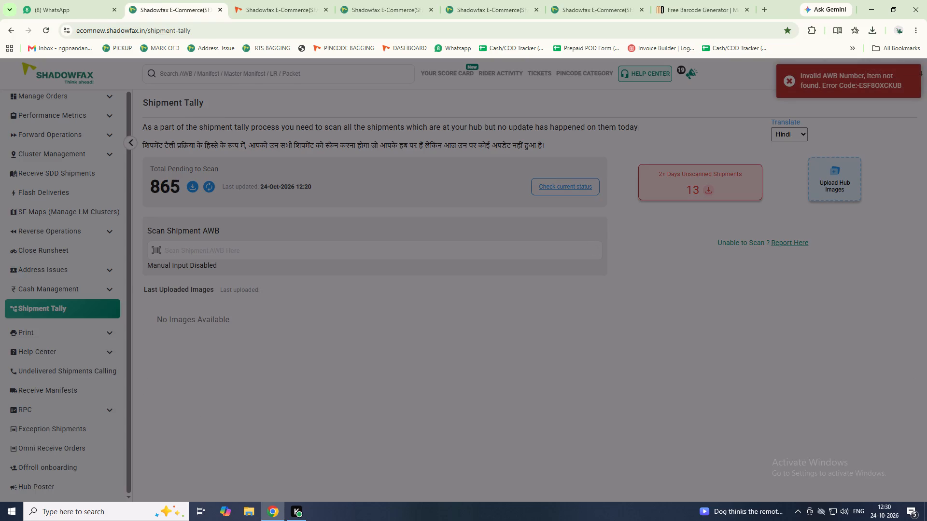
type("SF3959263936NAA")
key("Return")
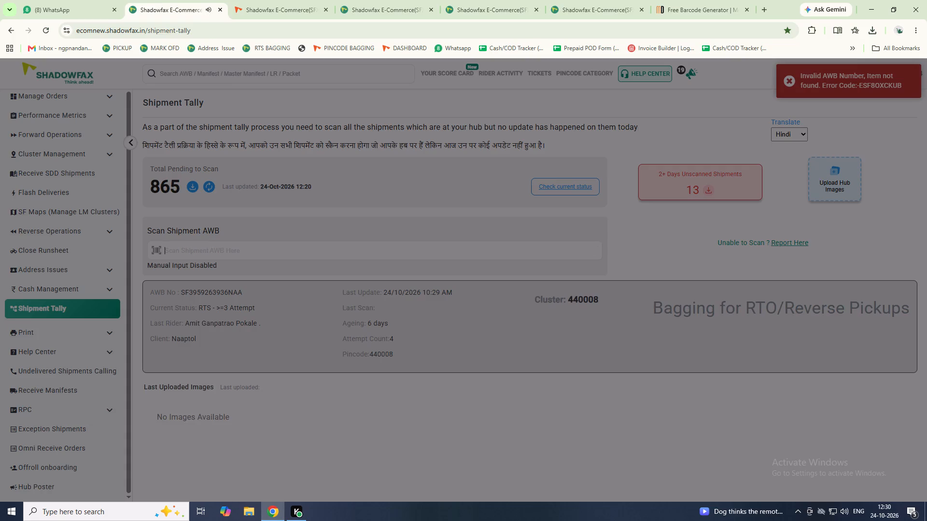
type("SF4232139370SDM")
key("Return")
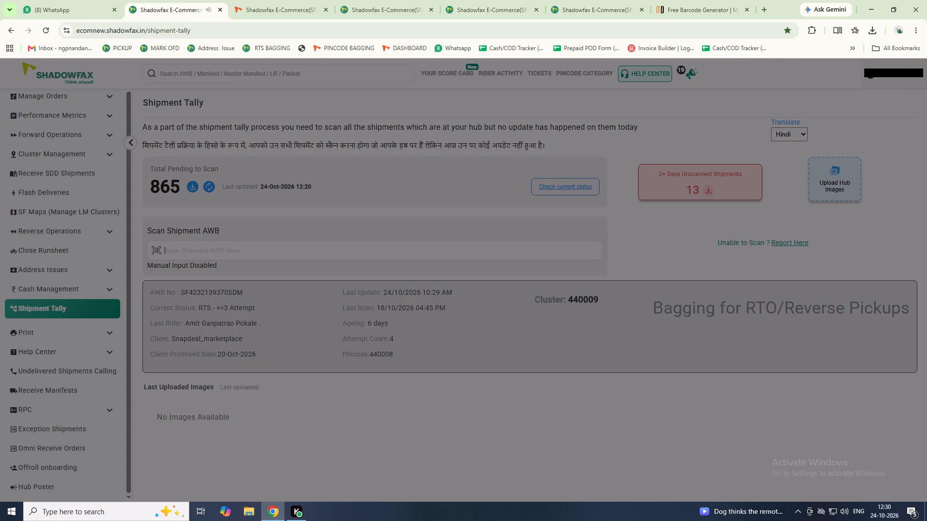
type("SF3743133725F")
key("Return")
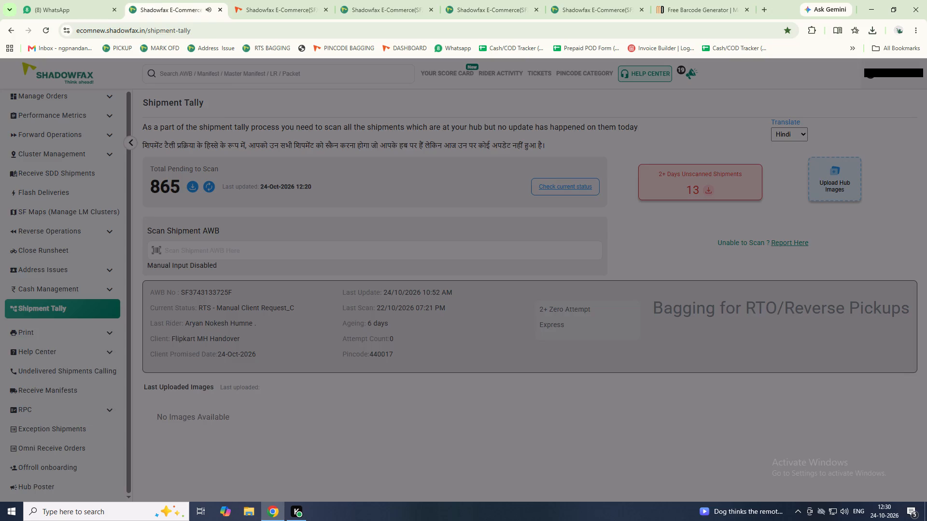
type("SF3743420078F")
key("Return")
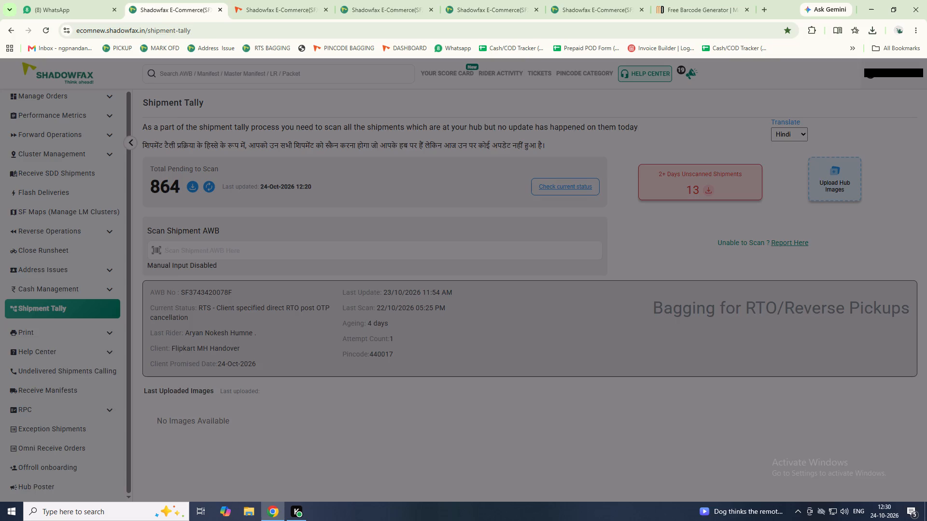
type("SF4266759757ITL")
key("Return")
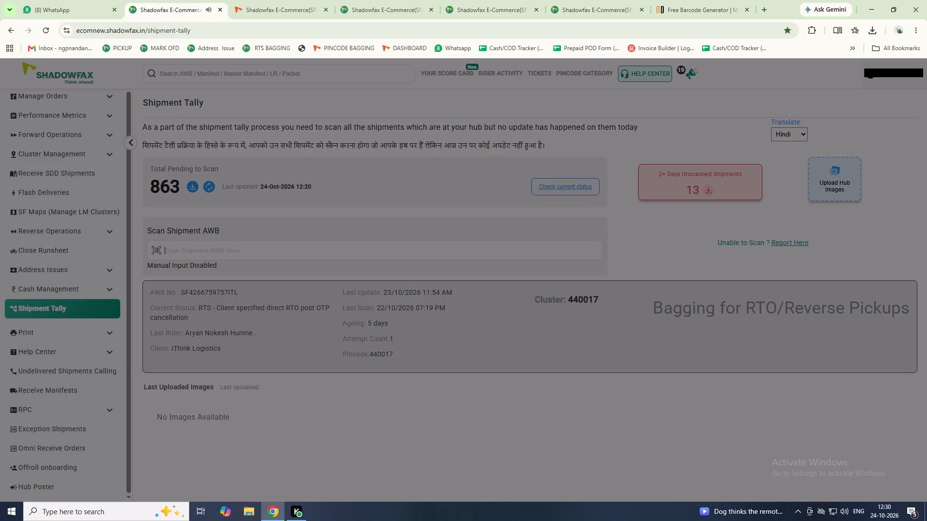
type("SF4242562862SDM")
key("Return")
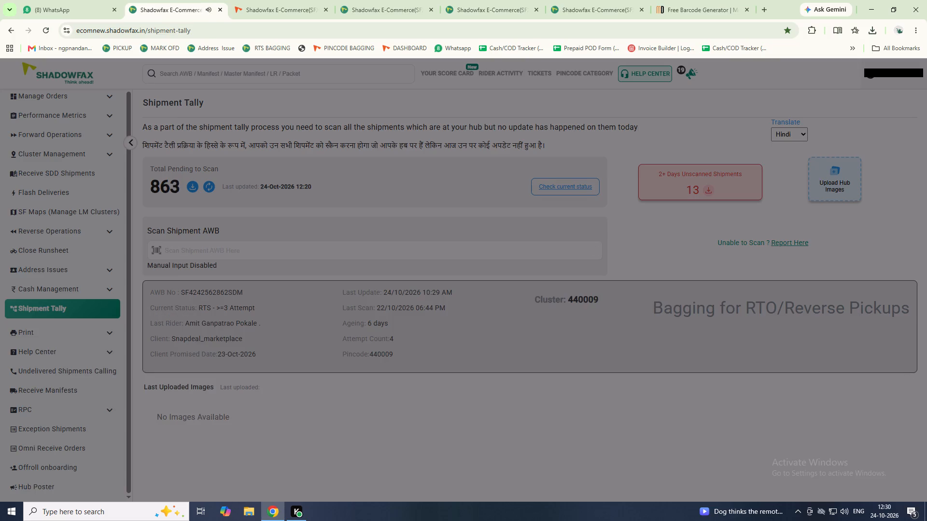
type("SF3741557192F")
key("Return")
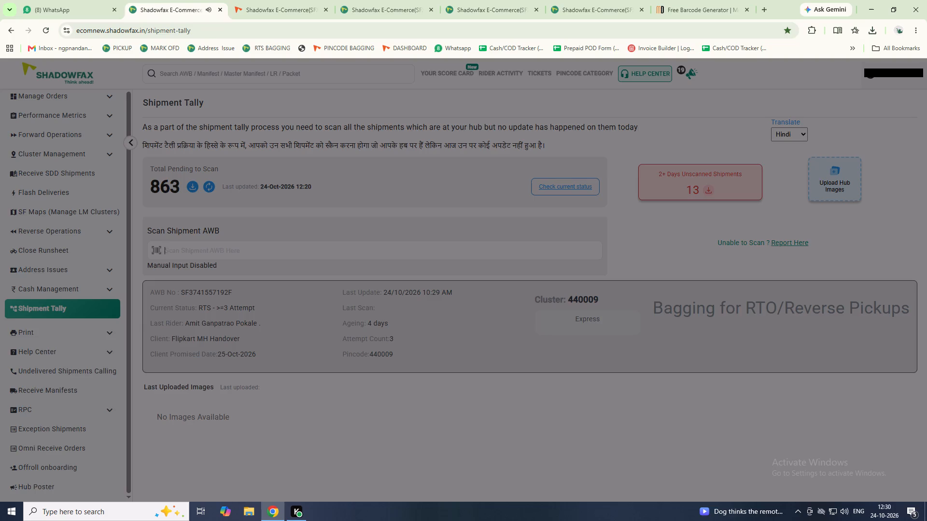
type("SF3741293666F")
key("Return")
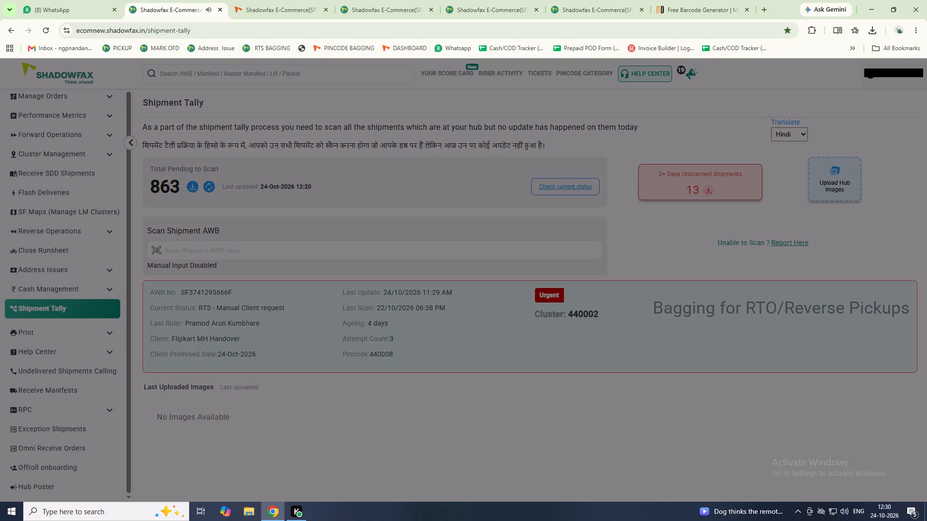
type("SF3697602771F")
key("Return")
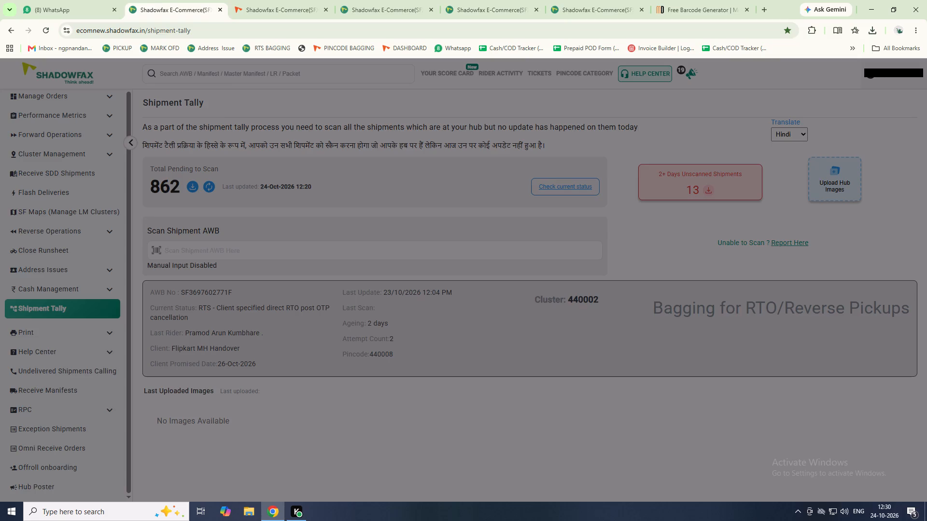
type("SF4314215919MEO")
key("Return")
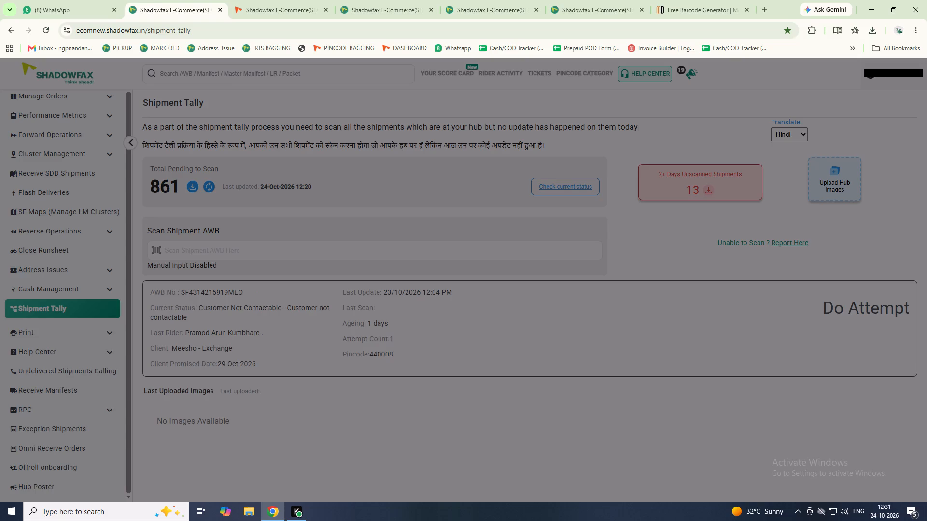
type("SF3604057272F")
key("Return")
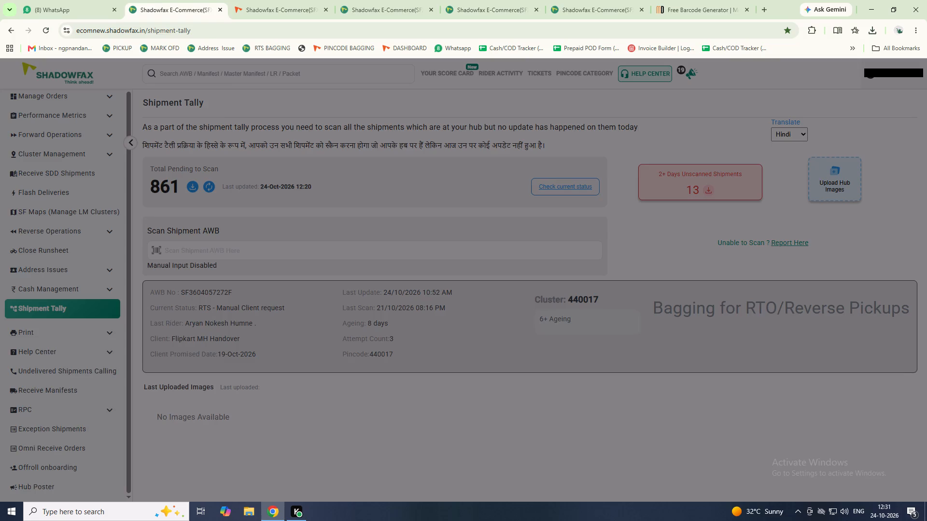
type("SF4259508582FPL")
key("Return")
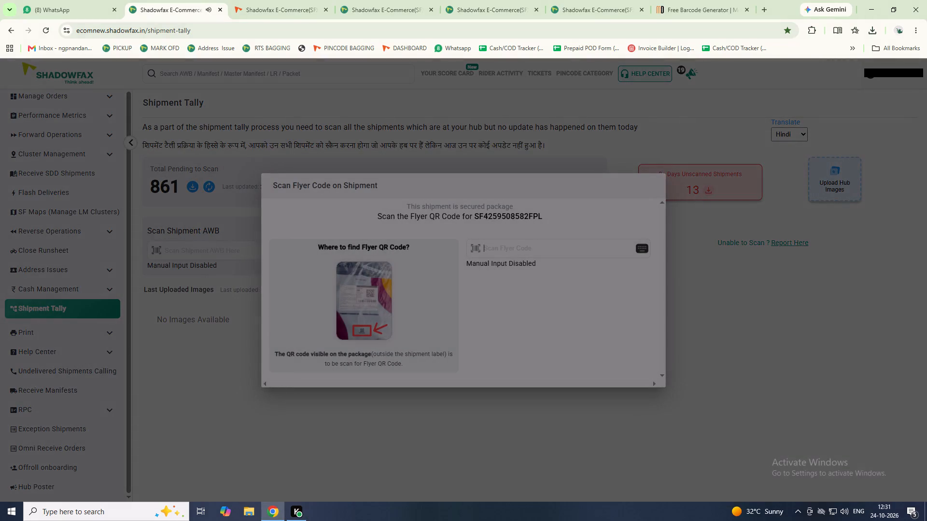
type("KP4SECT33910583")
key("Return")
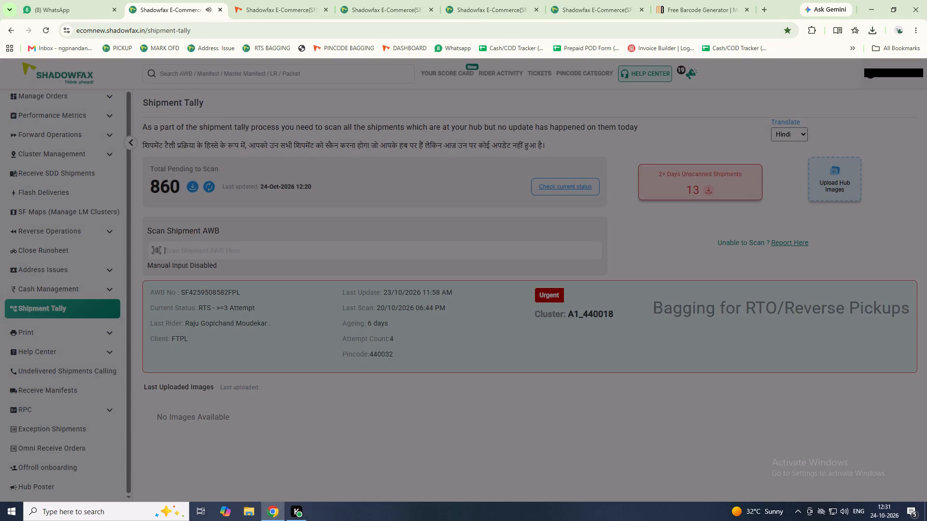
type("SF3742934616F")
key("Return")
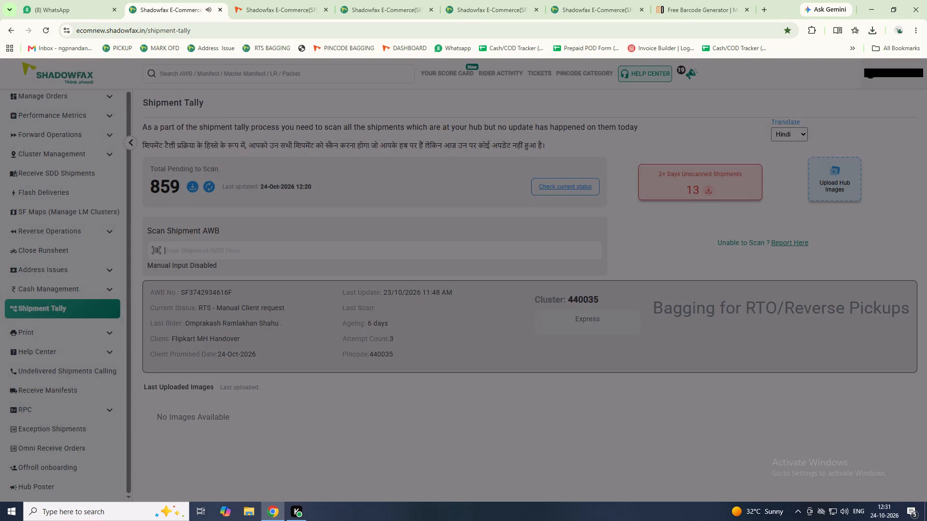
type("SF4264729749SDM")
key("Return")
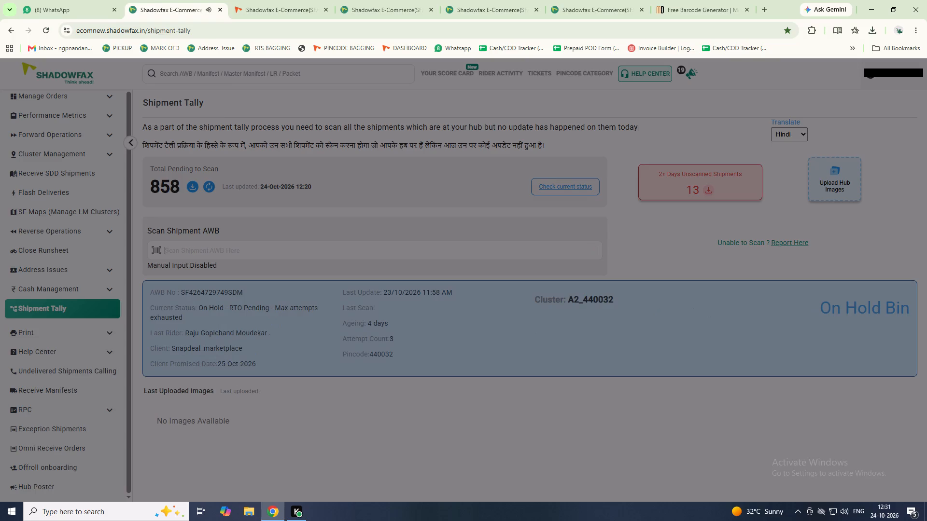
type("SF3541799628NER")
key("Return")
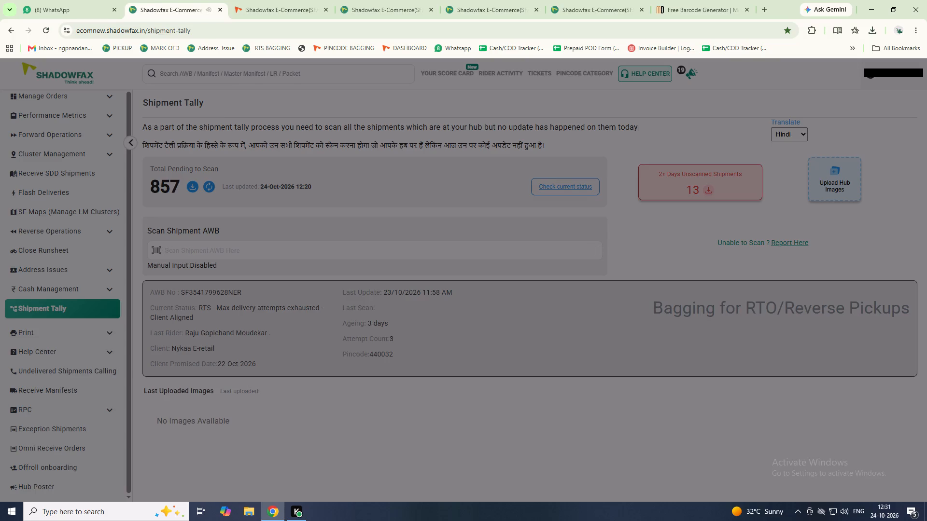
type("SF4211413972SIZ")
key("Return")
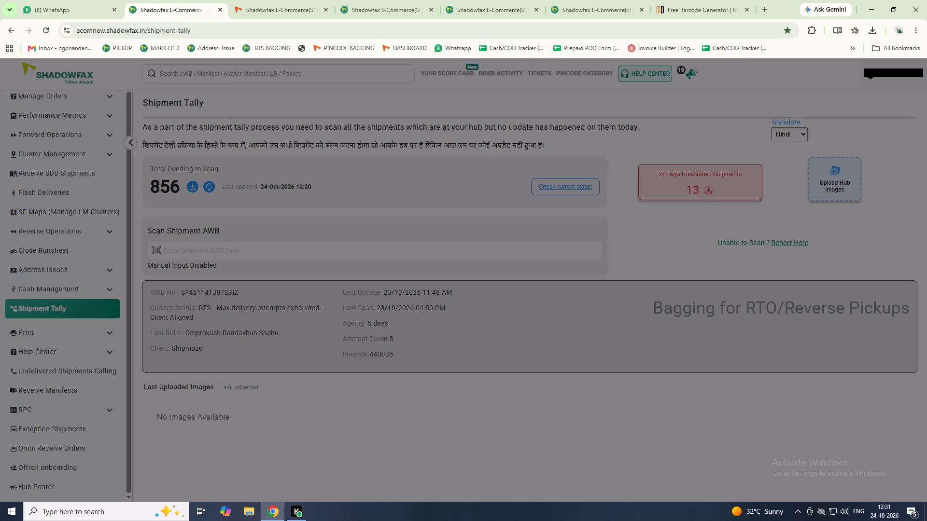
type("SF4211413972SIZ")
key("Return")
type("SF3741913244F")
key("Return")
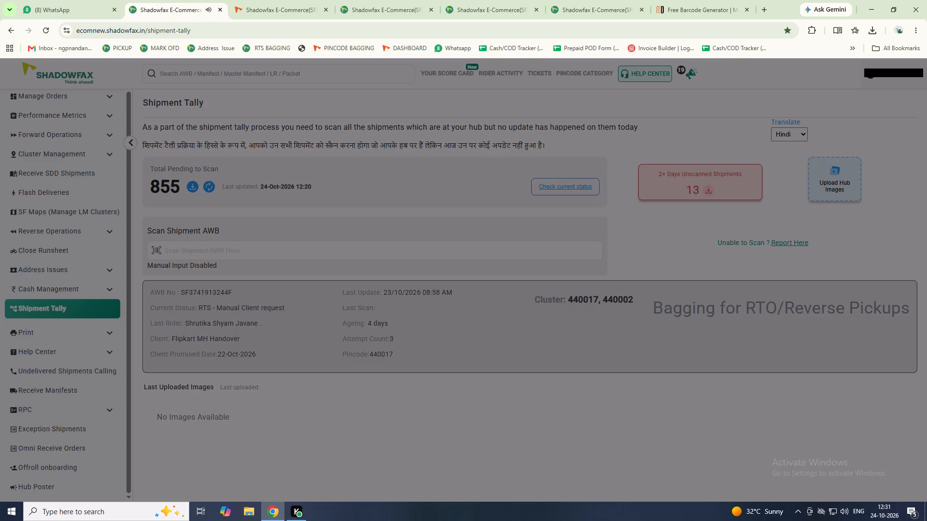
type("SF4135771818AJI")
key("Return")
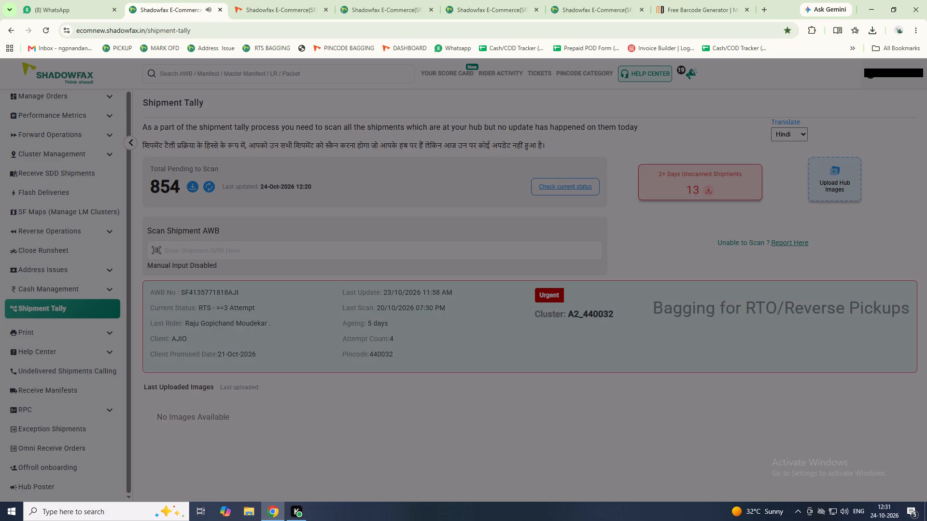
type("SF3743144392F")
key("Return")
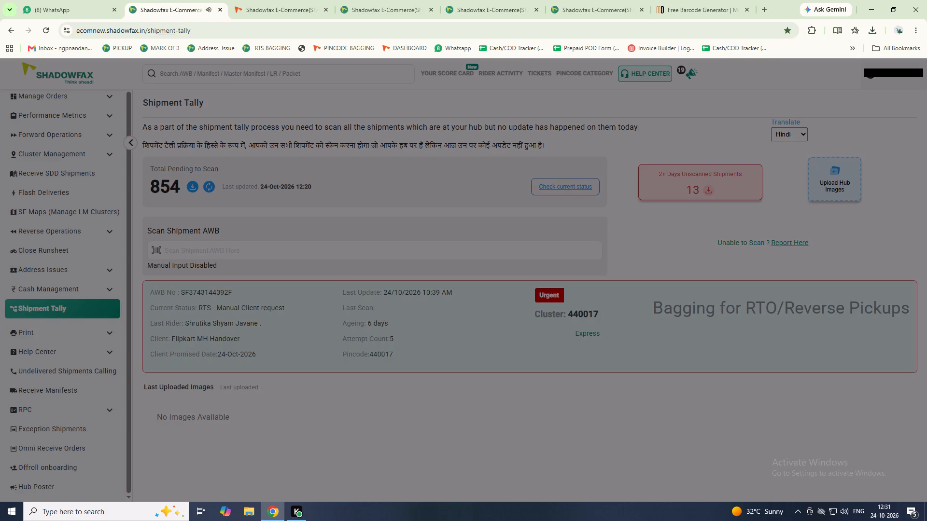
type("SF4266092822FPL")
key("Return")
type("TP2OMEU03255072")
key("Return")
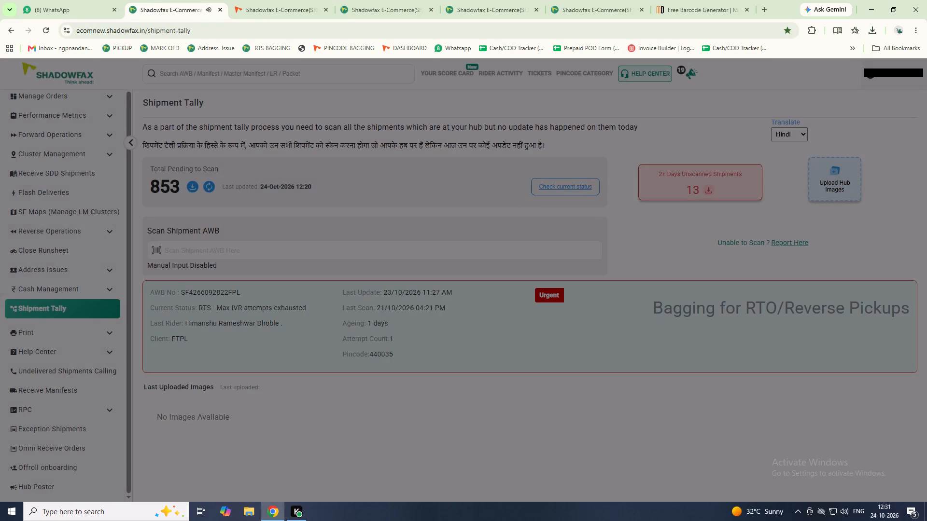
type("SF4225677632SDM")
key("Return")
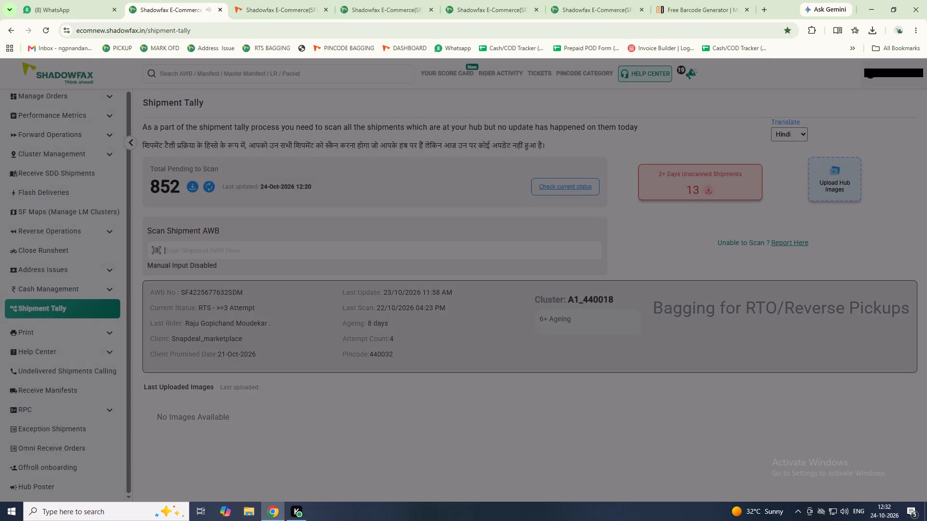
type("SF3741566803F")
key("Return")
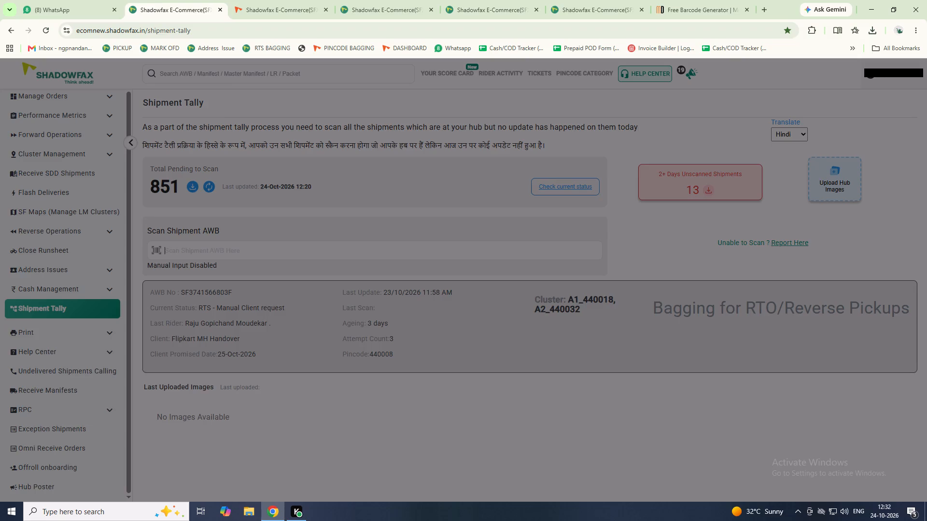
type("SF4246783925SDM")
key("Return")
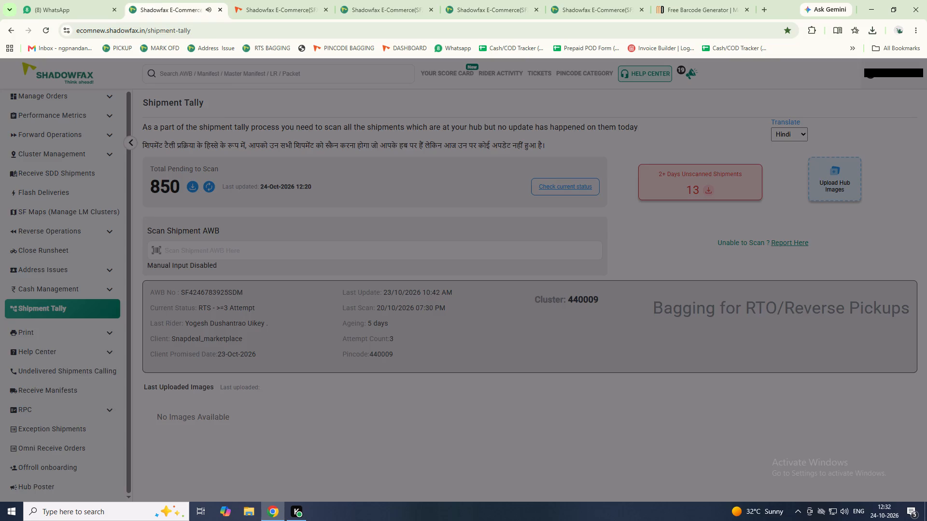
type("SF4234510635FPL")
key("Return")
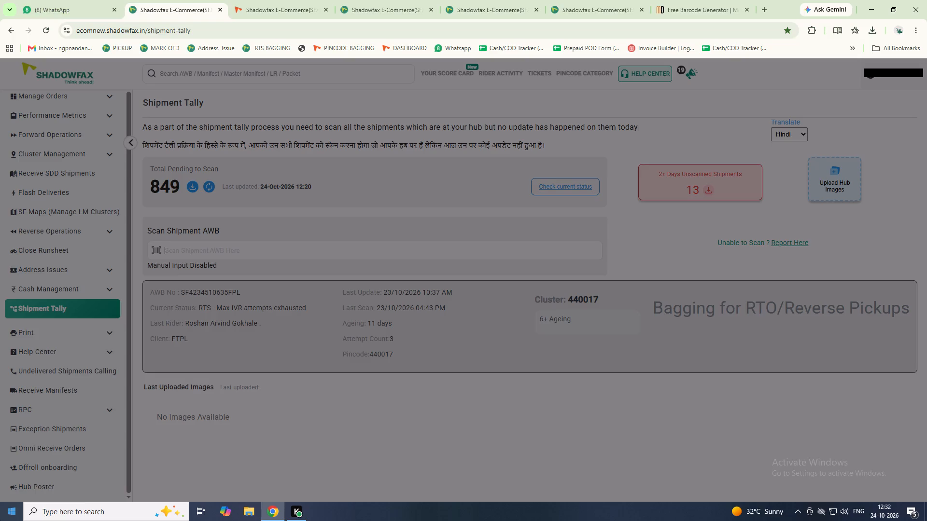
Open the Reverse runsheet closure for the rider found by searching "nish".
left_click(43, 254)
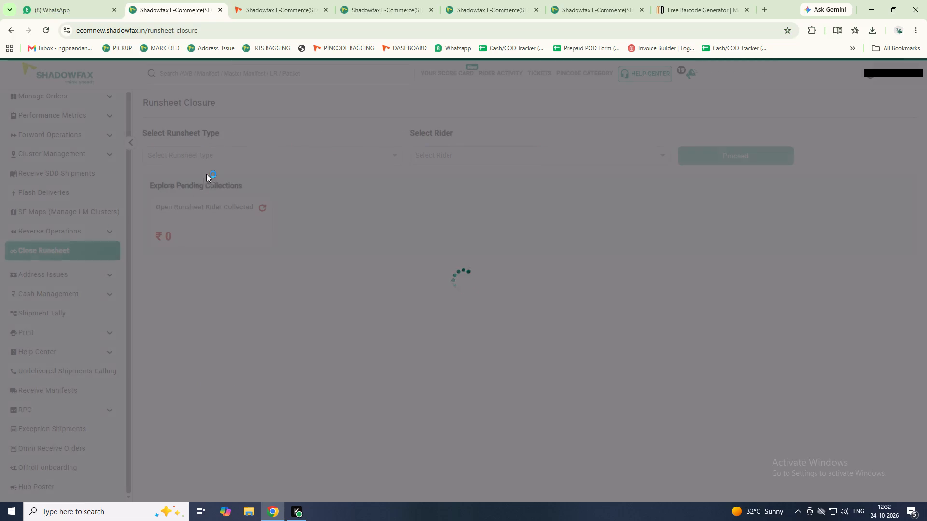
left_click(215, 159)
left_click(214, 175)
left_click(430, 153)
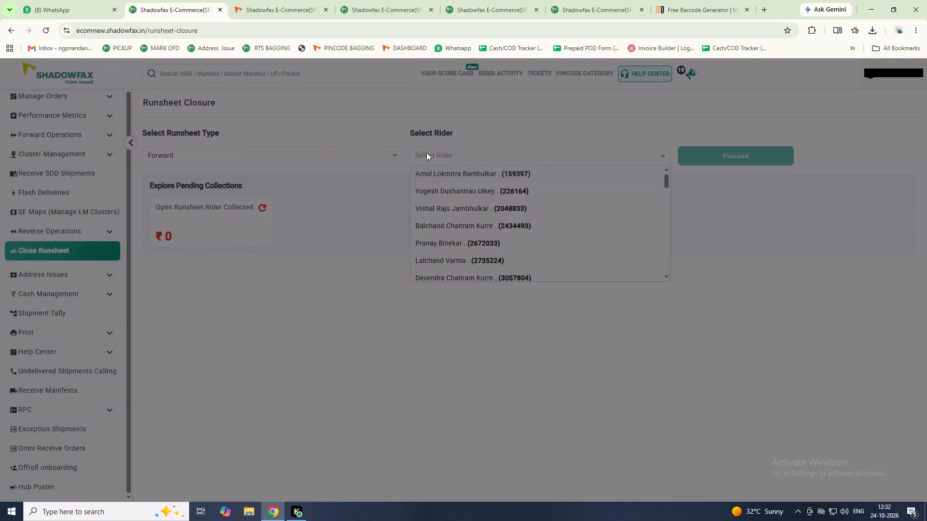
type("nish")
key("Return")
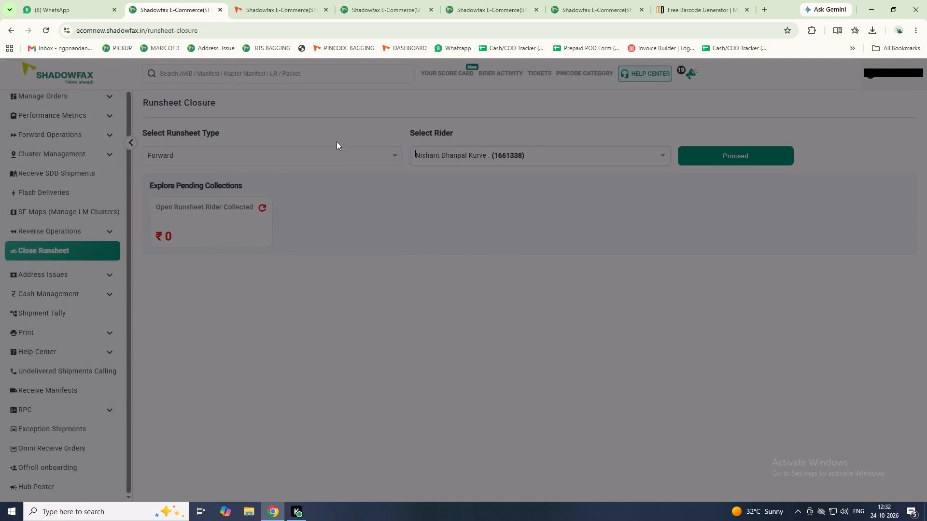
left_click(309, 151)
left_click(323, 193)
left_click(715, 149)
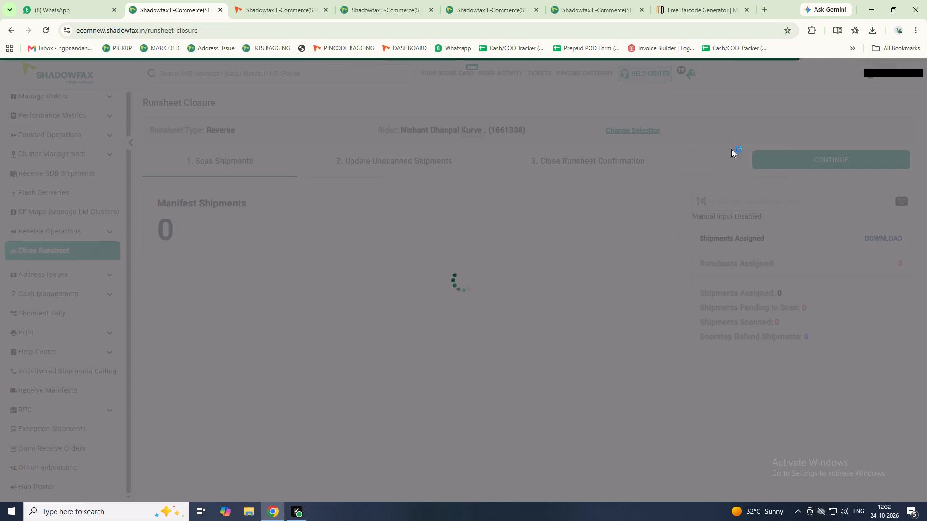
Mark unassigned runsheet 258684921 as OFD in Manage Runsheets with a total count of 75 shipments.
left_click(486, 0)
left_click(413, 2)
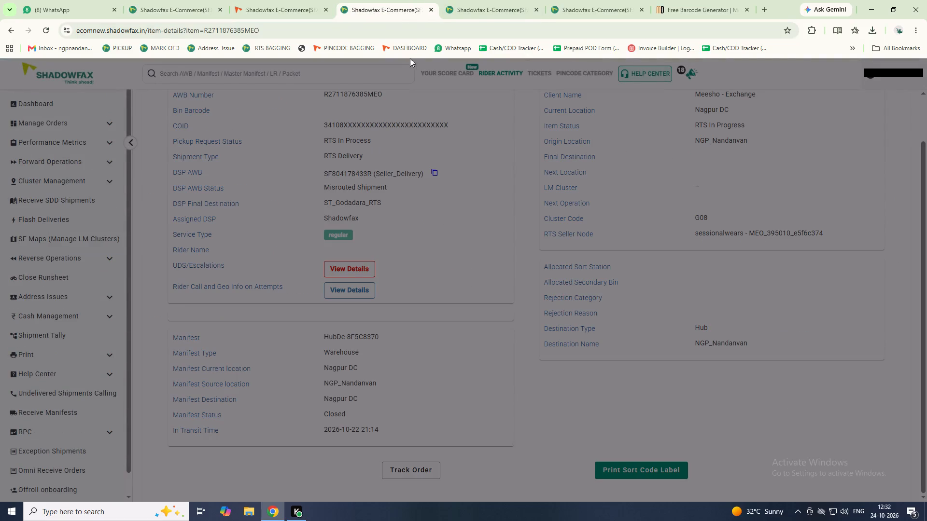
left_click(429, 48)
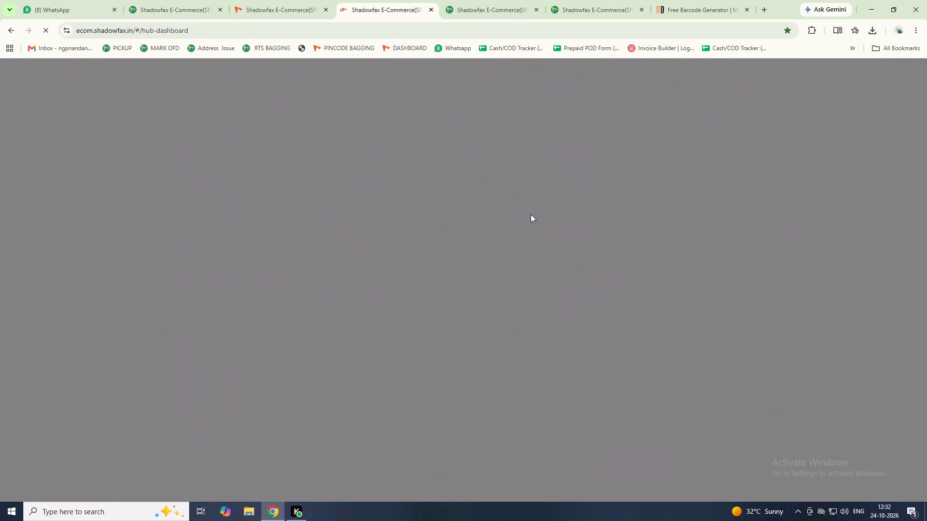
left_click(537, 228)
left_click(537, 228)
left_click(517, 240)
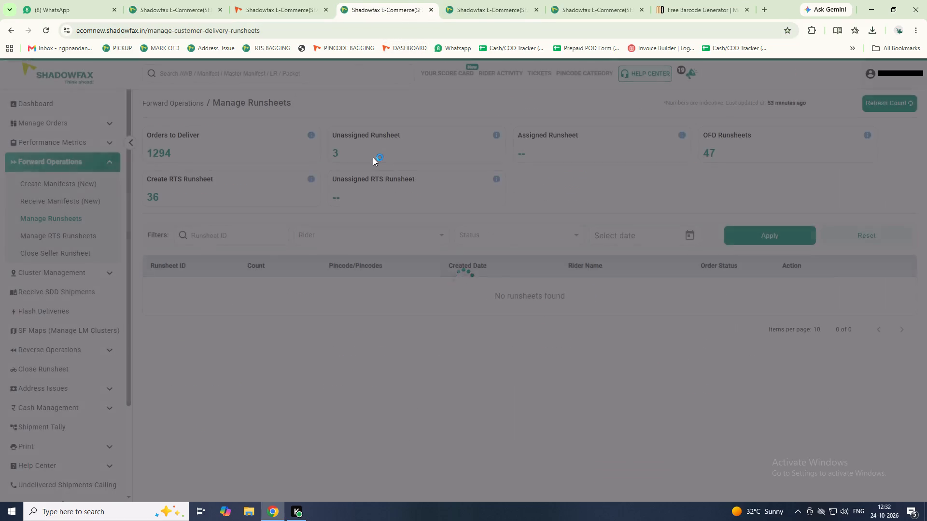
left_click(373, 157)
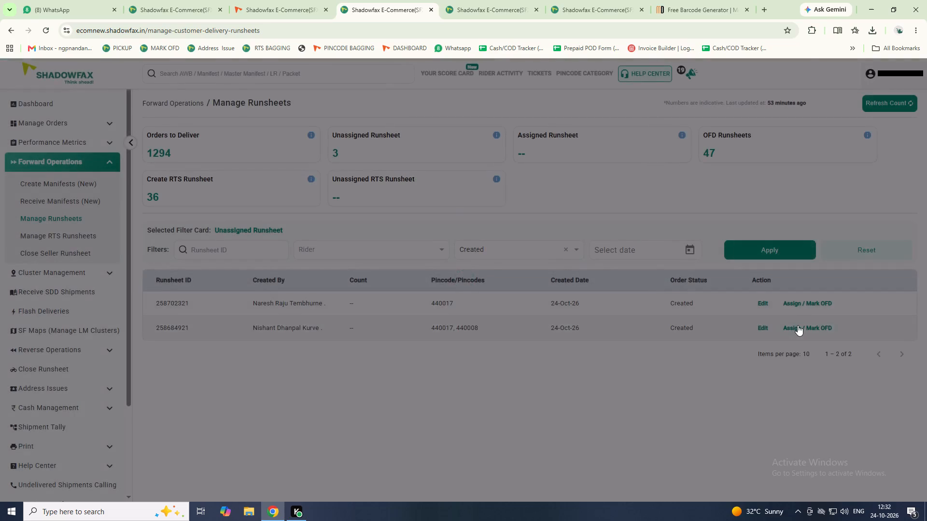
left_click(798, 325)
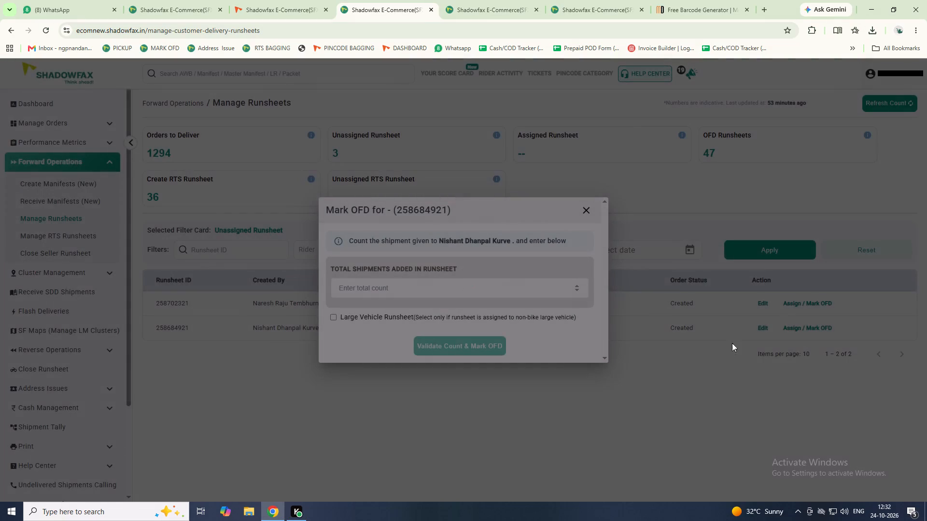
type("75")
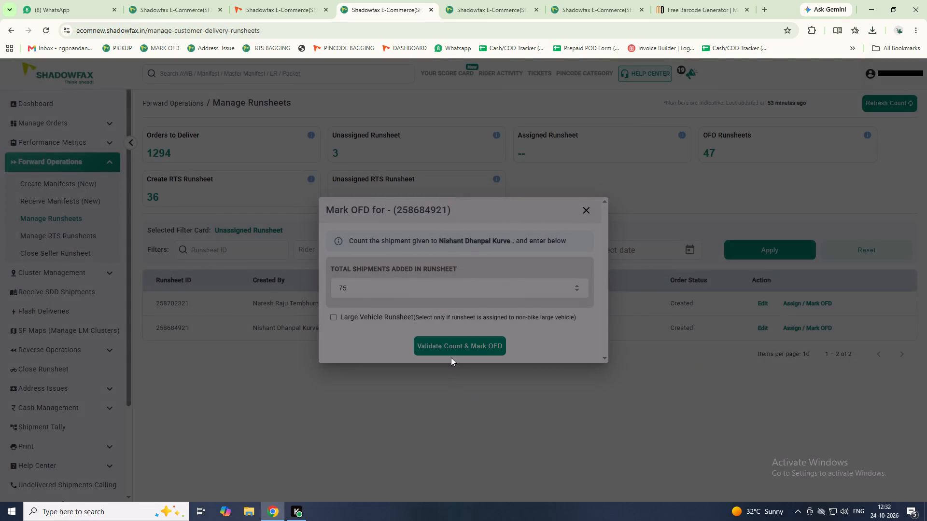
left_click(454, 345)
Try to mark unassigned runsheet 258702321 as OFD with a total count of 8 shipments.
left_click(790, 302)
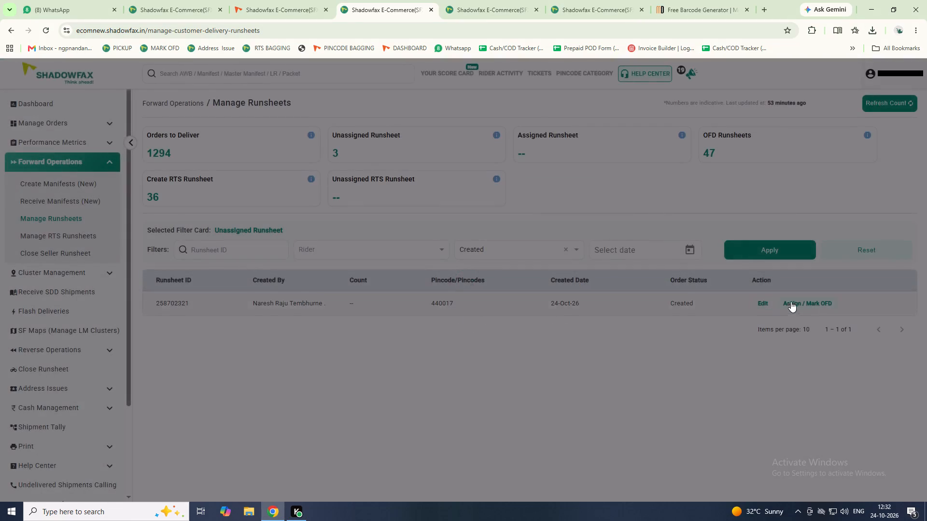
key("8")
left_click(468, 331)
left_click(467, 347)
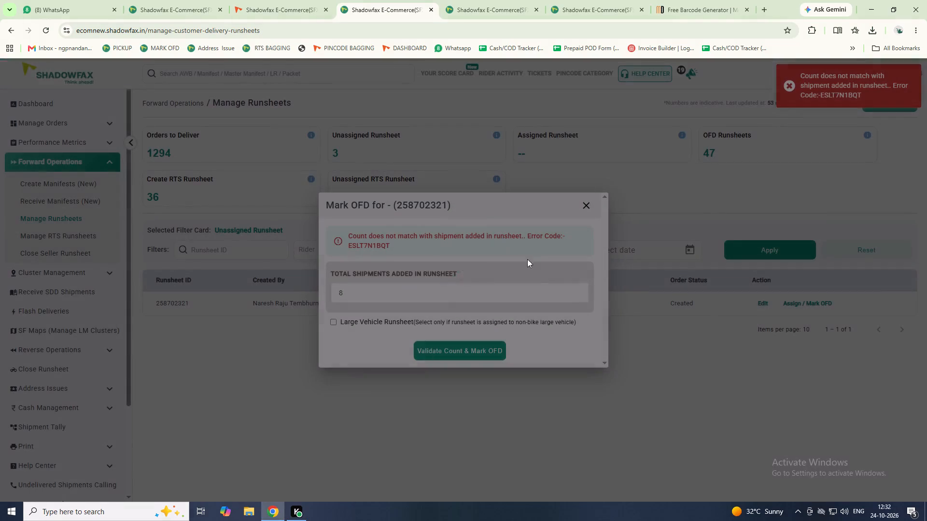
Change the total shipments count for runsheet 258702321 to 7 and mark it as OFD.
left_click(578, 296)
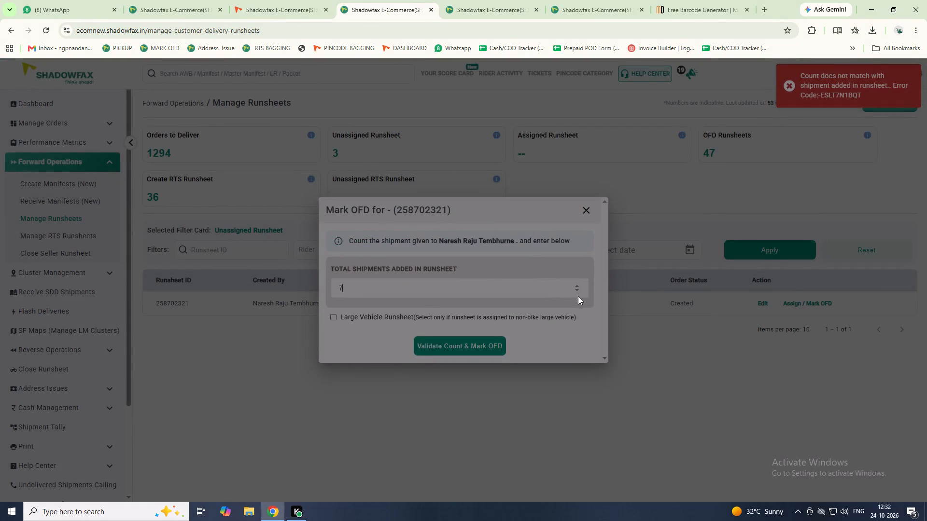
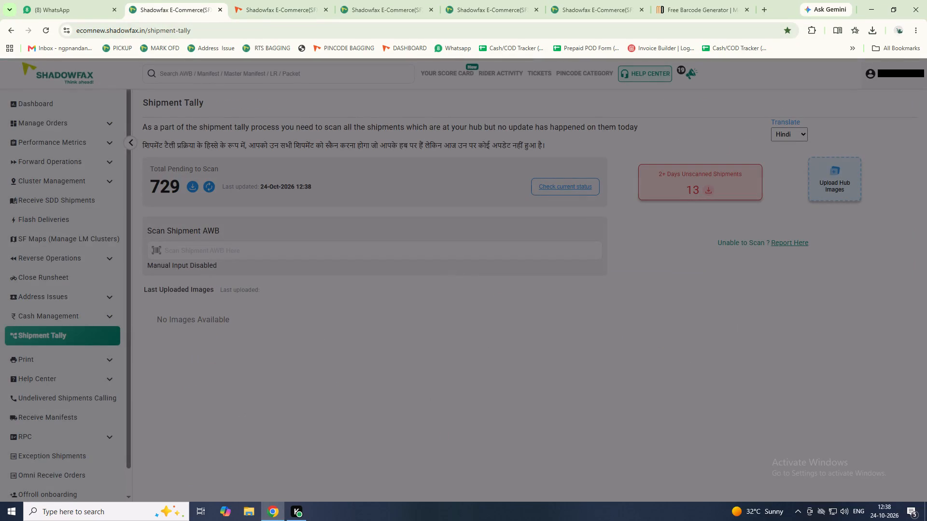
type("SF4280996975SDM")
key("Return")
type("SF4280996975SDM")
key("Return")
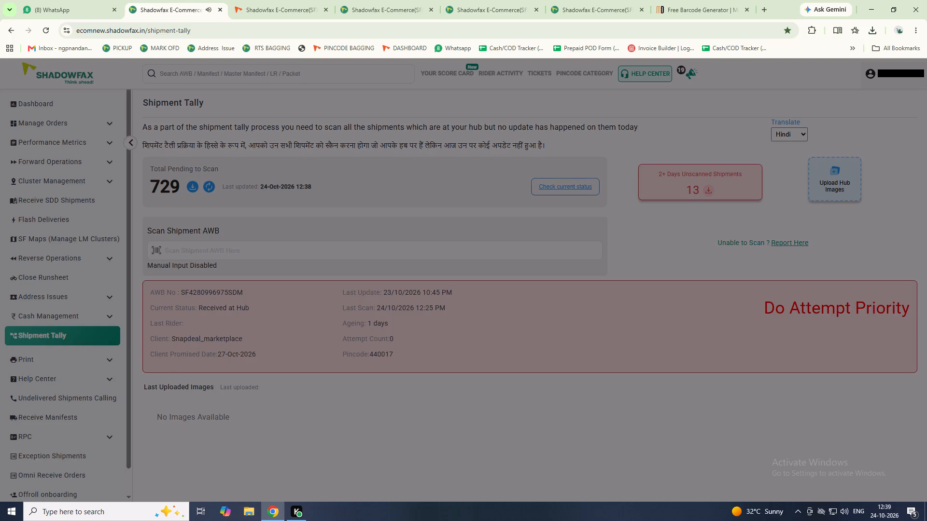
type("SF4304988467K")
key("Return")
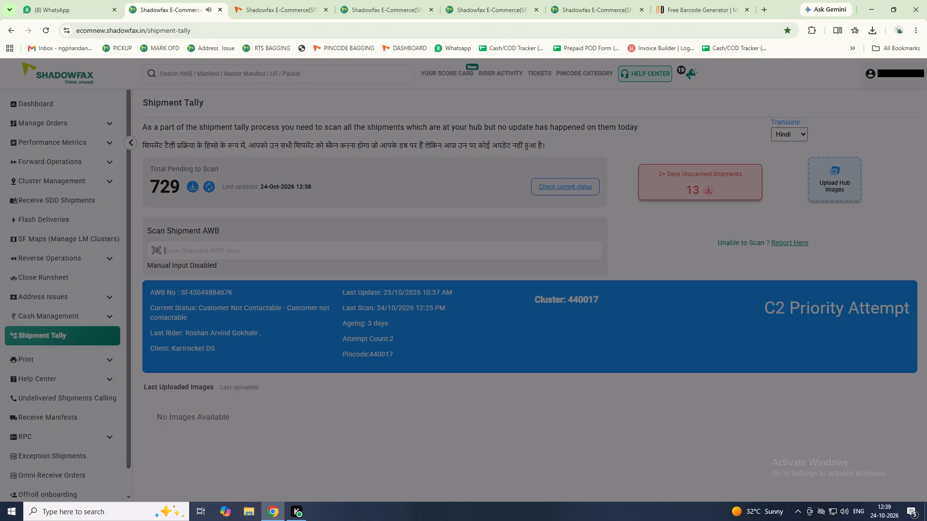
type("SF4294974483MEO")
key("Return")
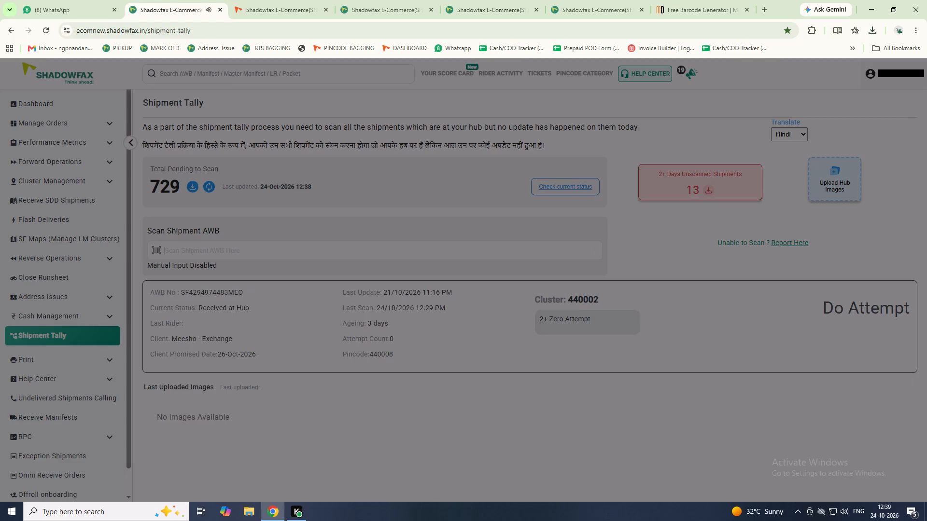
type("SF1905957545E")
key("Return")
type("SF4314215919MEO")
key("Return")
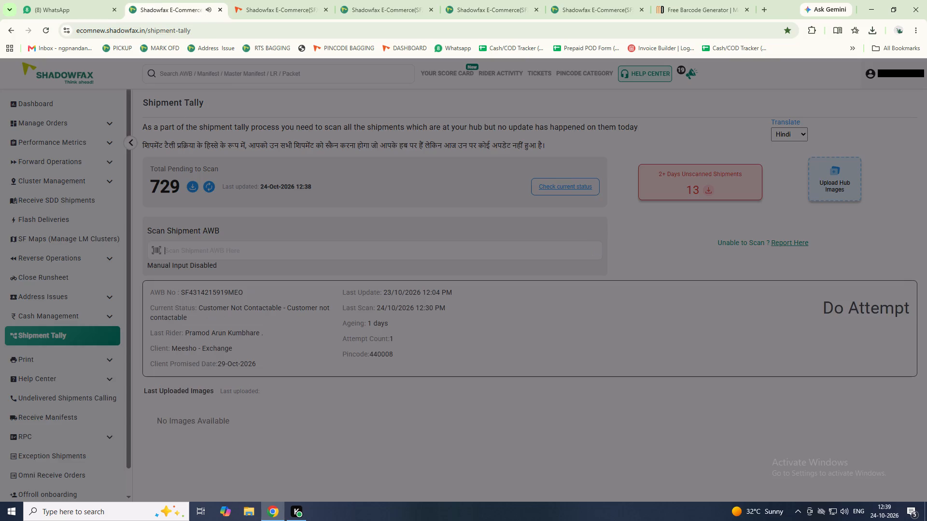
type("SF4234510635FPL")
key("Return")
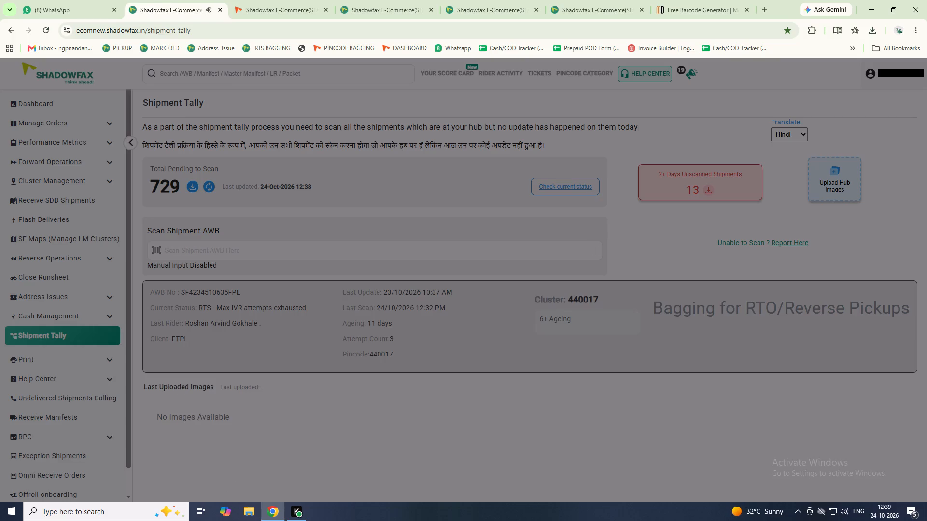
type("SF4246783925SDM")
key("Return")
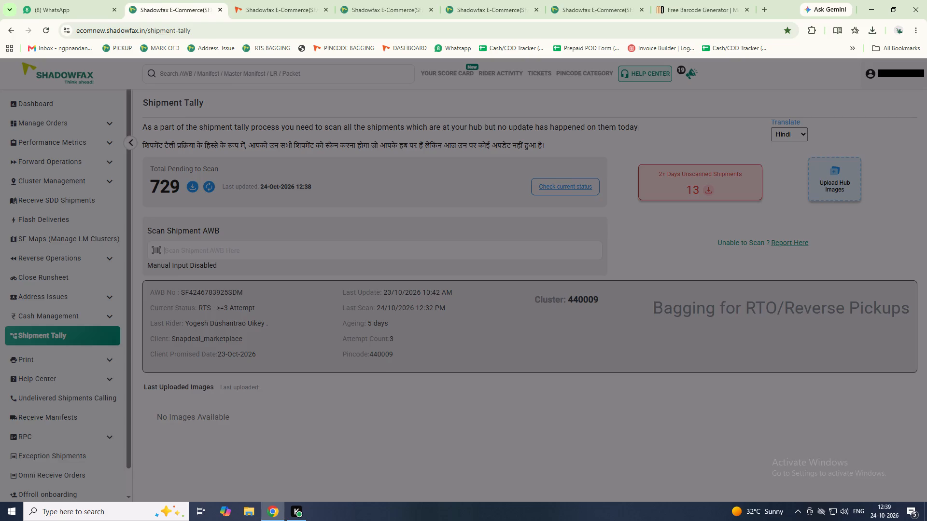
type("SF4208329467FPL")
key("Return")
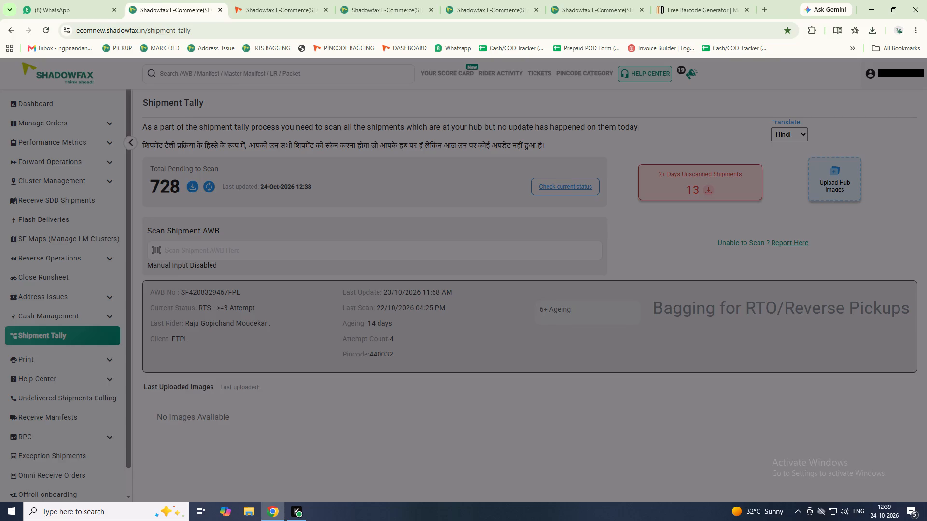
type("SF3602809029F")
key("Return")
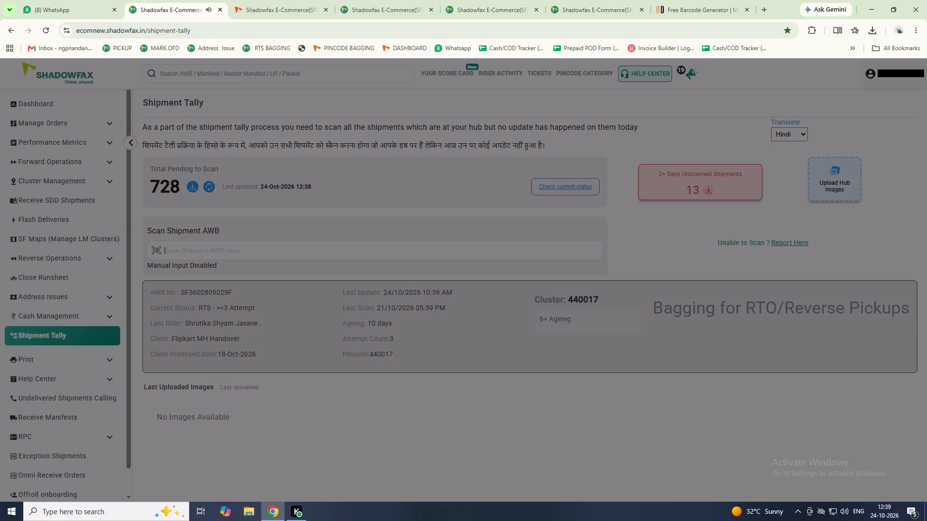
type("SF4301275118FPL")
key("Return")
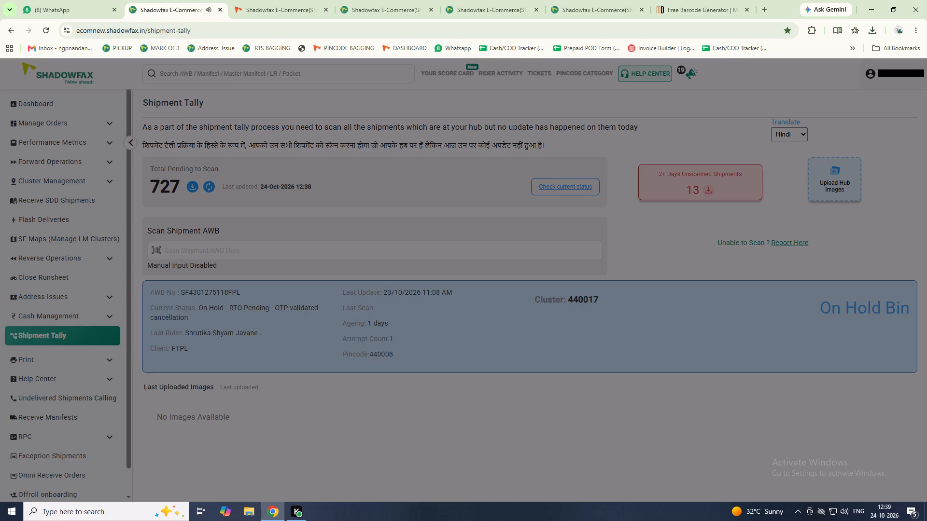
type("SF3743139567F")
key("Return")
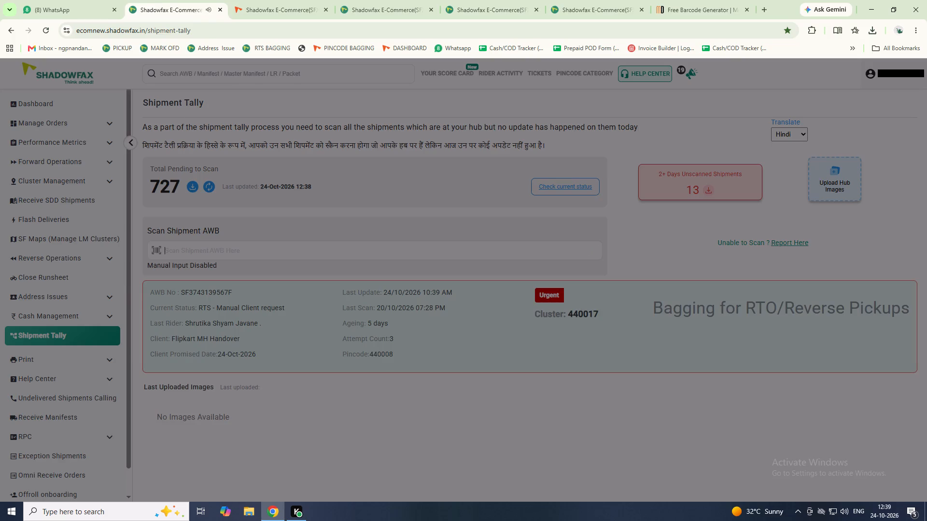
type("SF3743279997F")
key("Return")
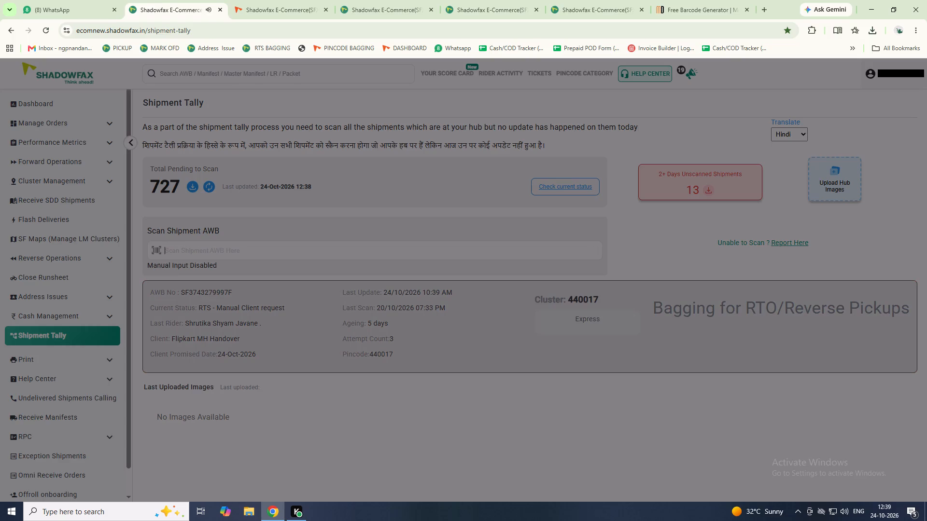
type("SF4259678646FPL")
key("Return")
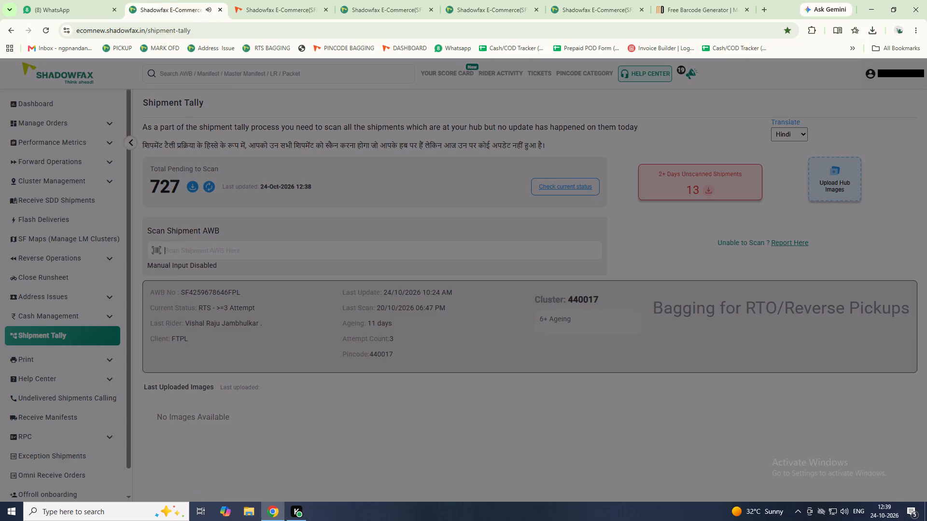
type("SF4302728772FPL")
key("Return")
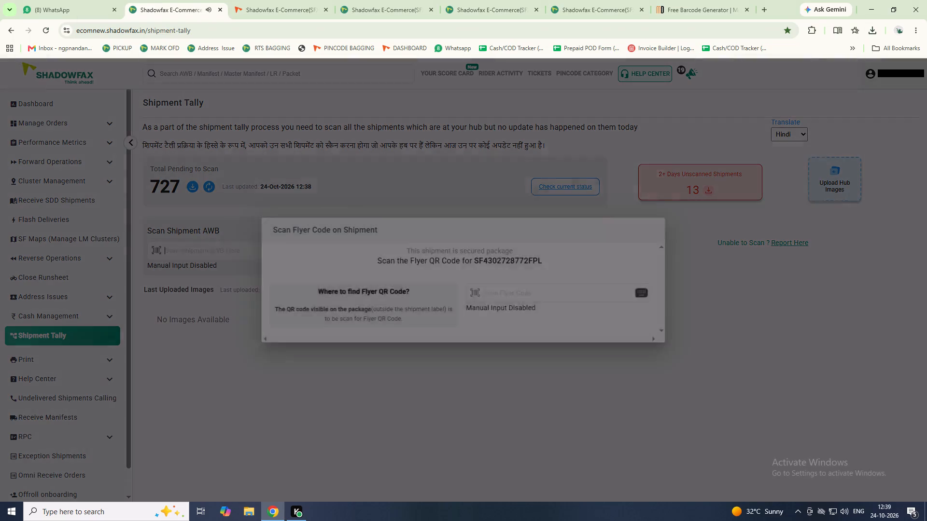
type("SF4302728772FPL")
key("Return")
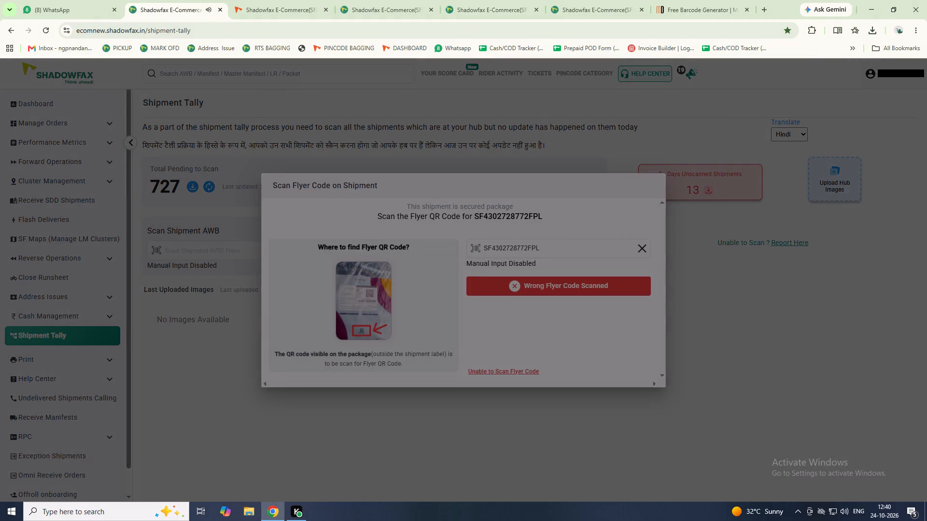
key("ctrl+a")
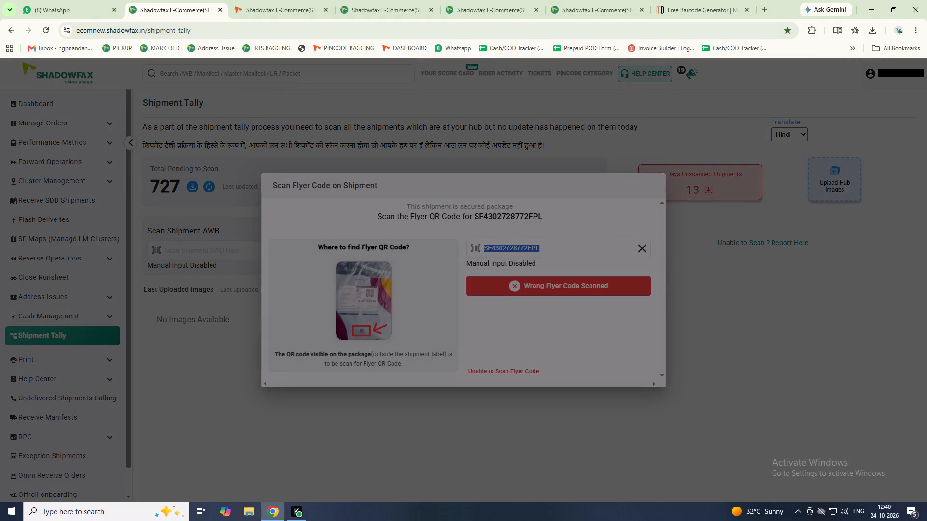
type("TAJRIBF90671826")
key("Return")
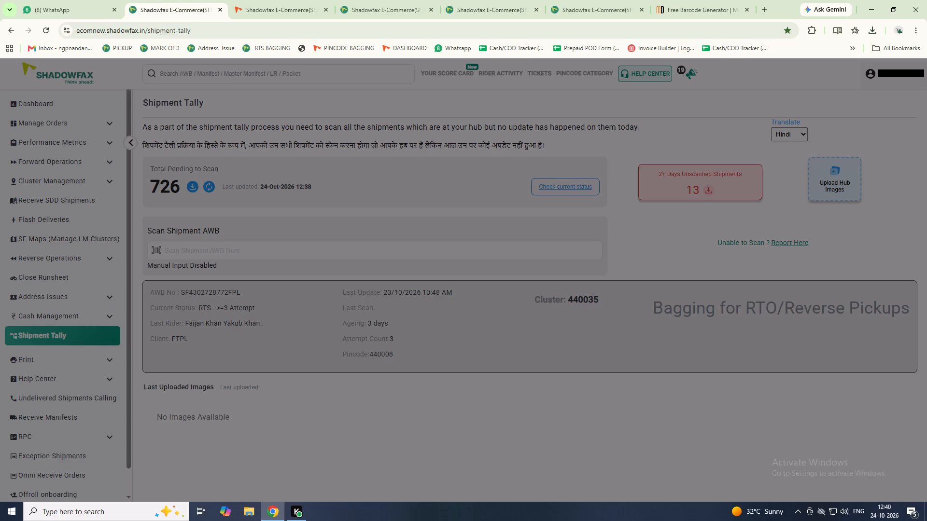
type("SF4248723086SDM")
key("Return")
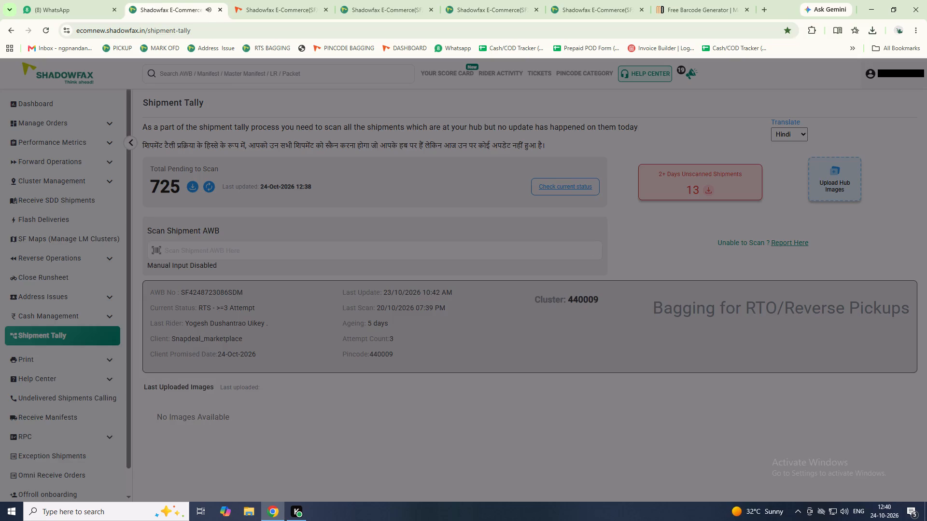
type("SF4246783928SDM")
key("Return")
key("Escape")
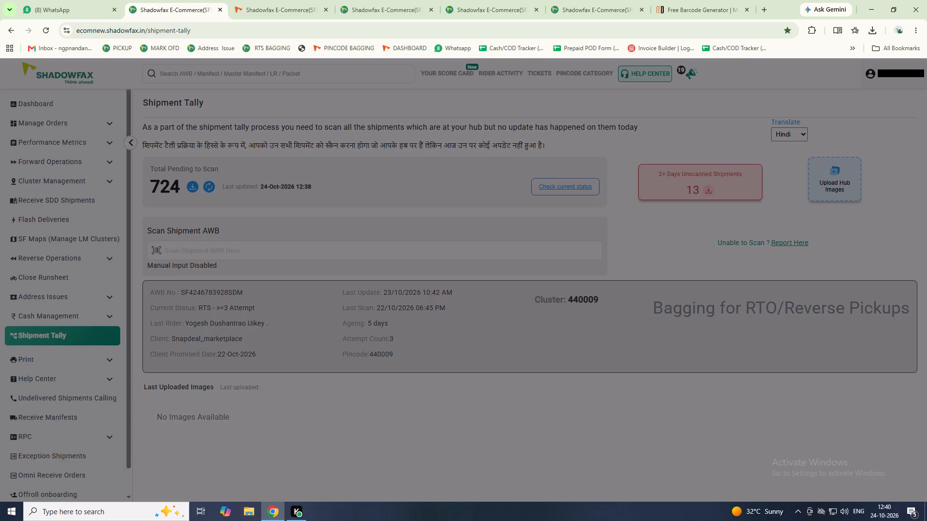
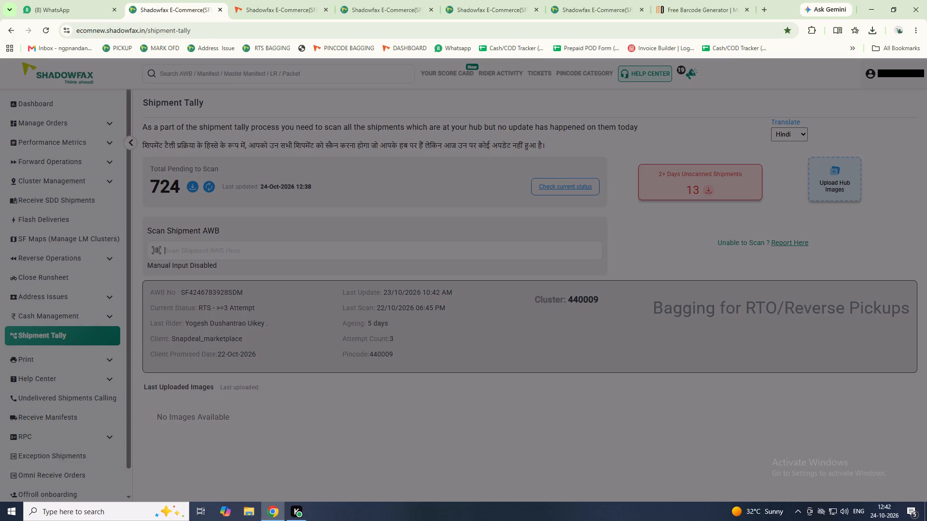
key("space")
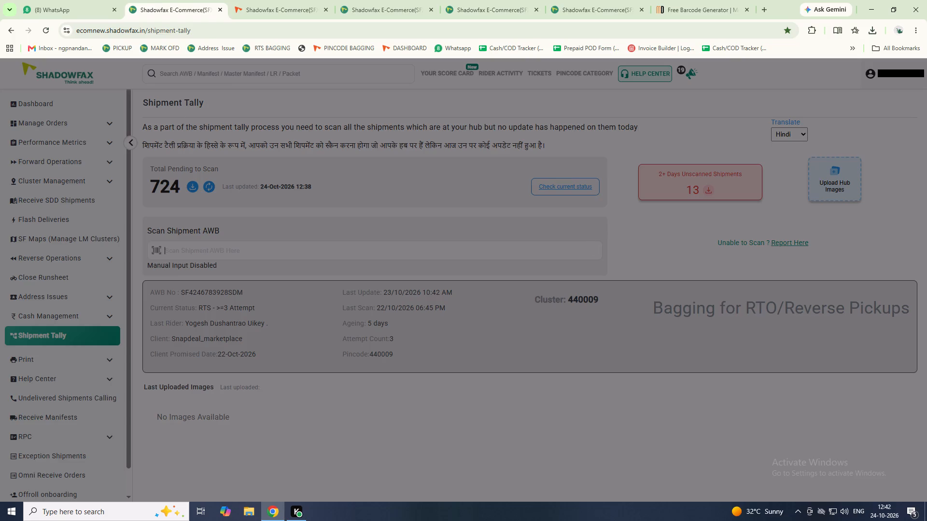
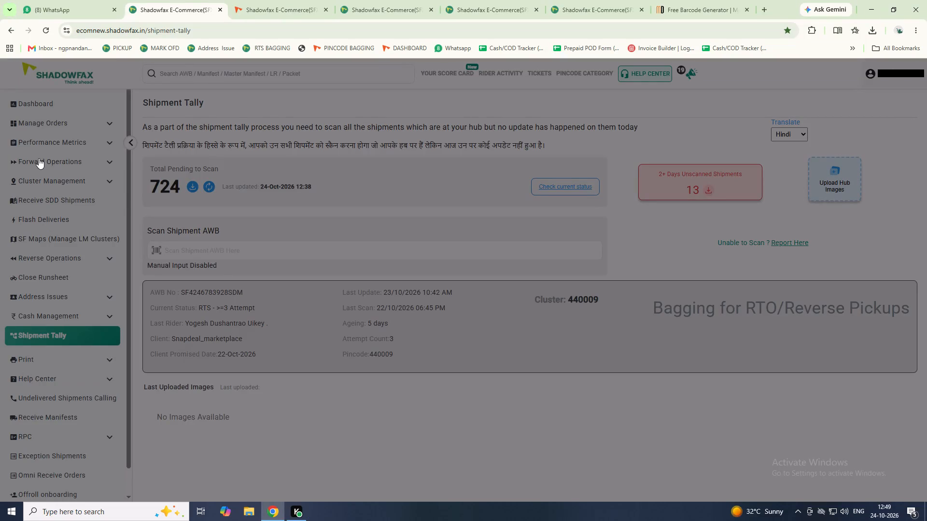
Open the pickup runsheet creation page for customer orders and list the pincodes available for filtering.
left_click(39, 102)
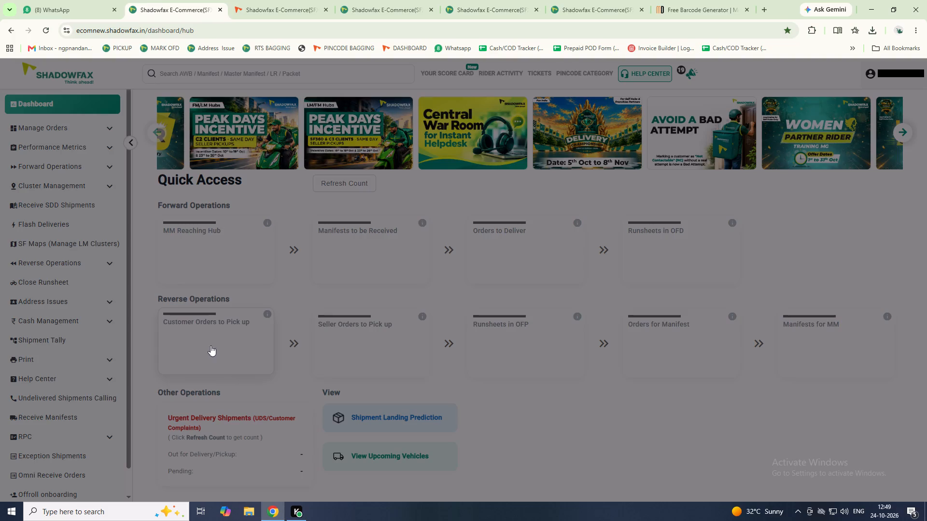
left_click(196, 333)
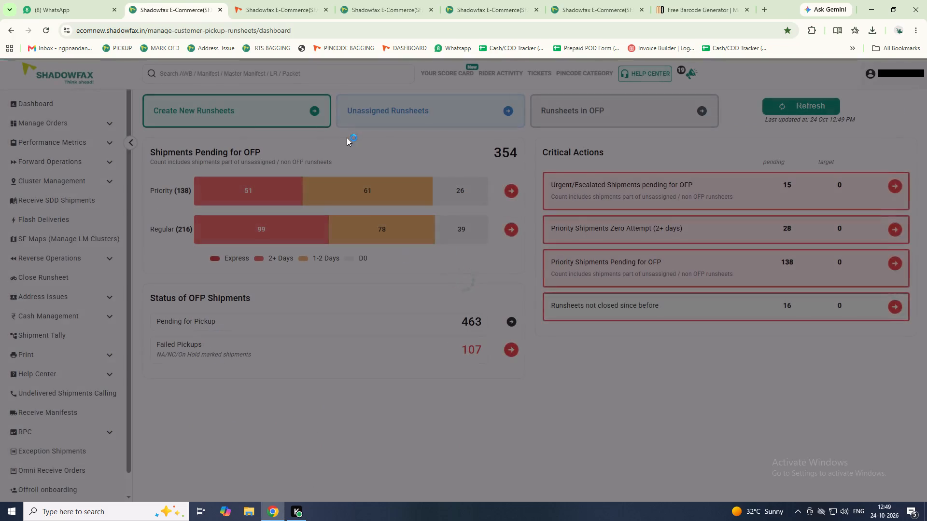
left_click(314, 110)
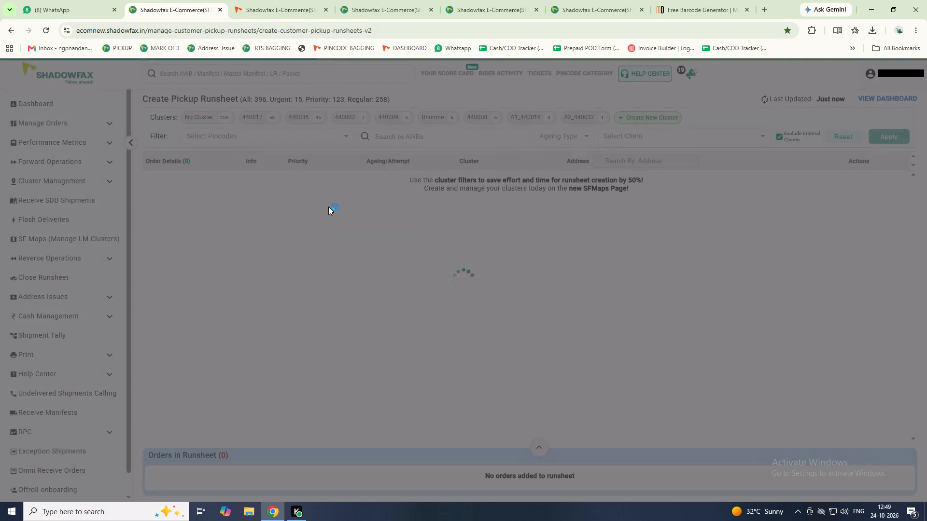
left_click(345, 138)
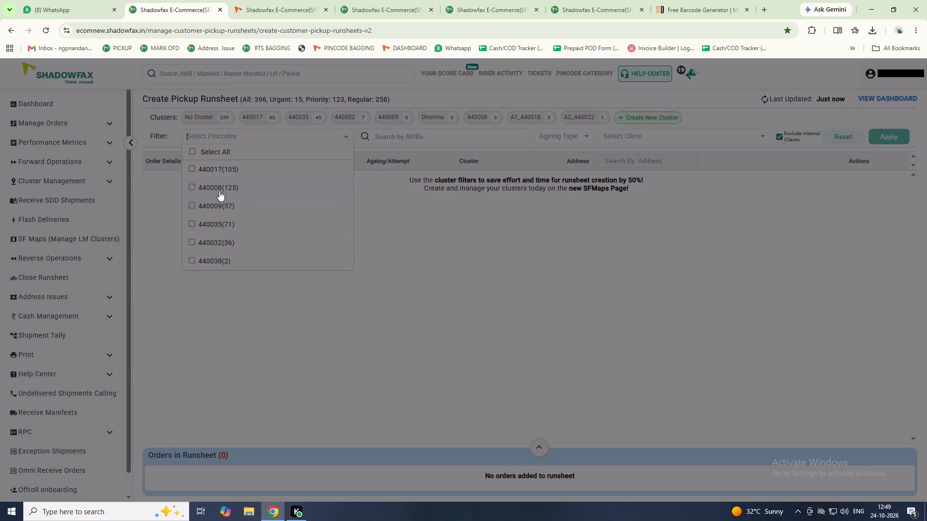
Search YouTube for "choli ke peeche kya hai" in the second Shadowfax tab and play the 90's Gaane version.
left_click(244, 0)
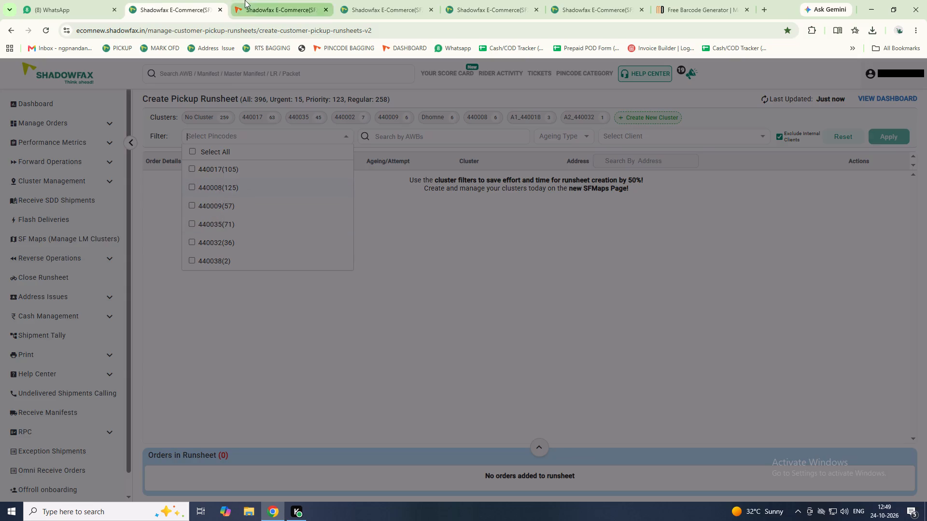
left_click(238, 28)
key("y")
left_click(223, 43)
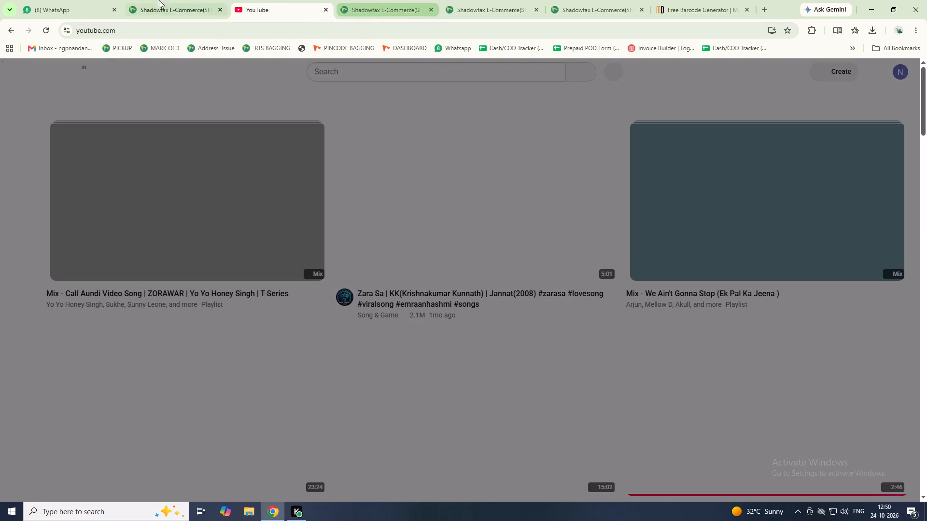
double_click(351, 68)
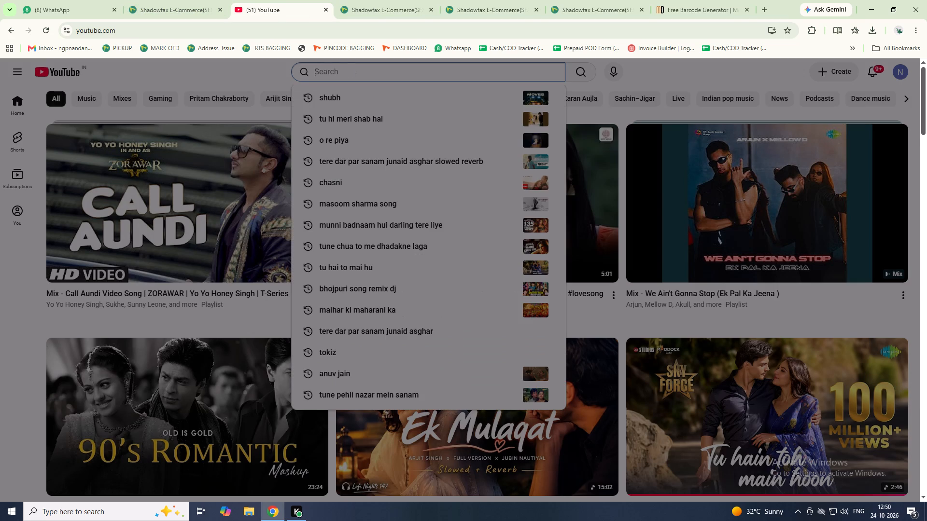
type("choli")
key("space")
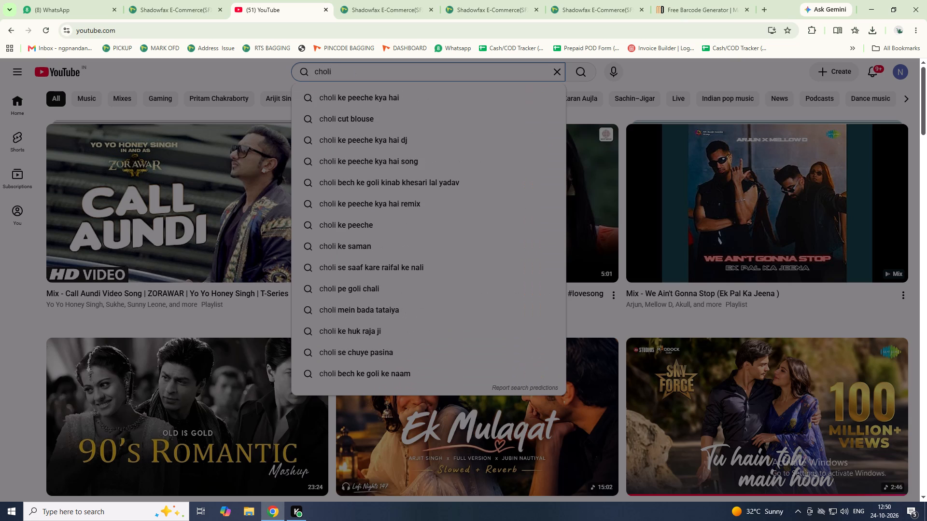
left_click(351, 94)
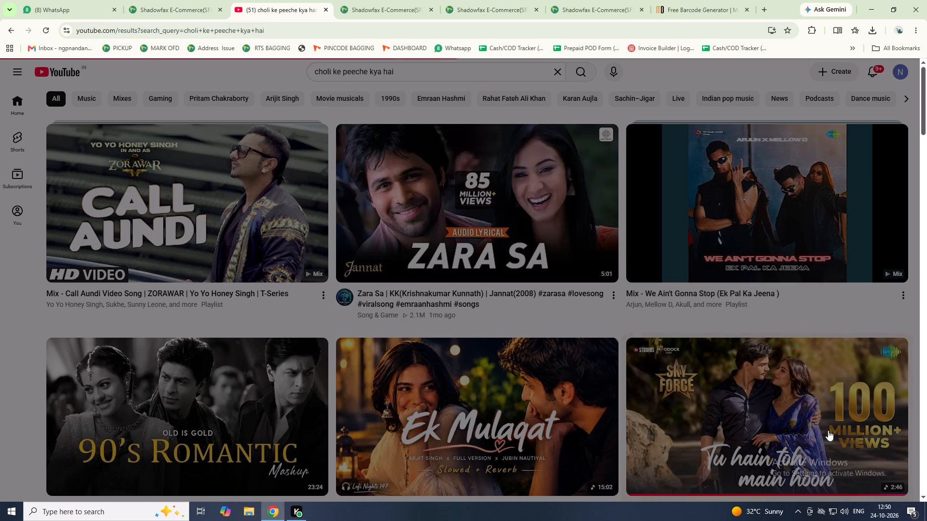
scroll(276, 307, "down", 2)
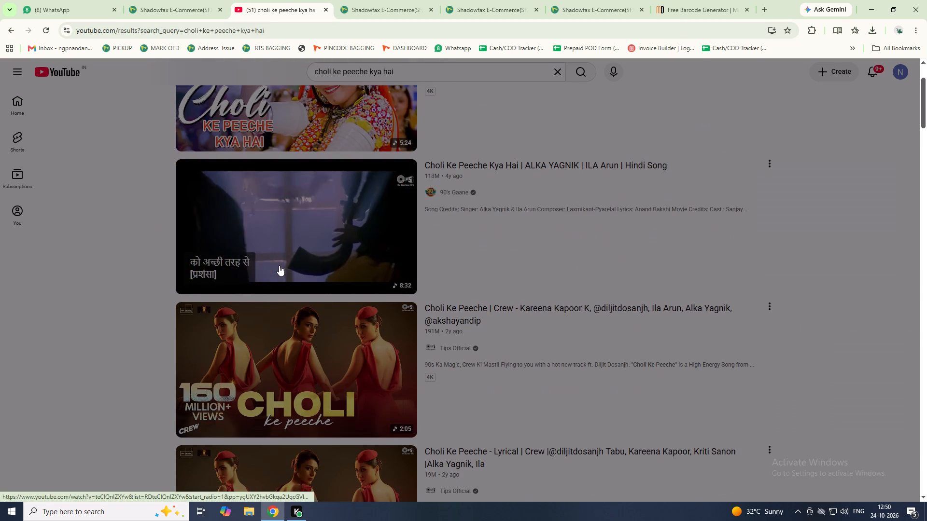
left_click(333, 232)
left_click(189, 0)
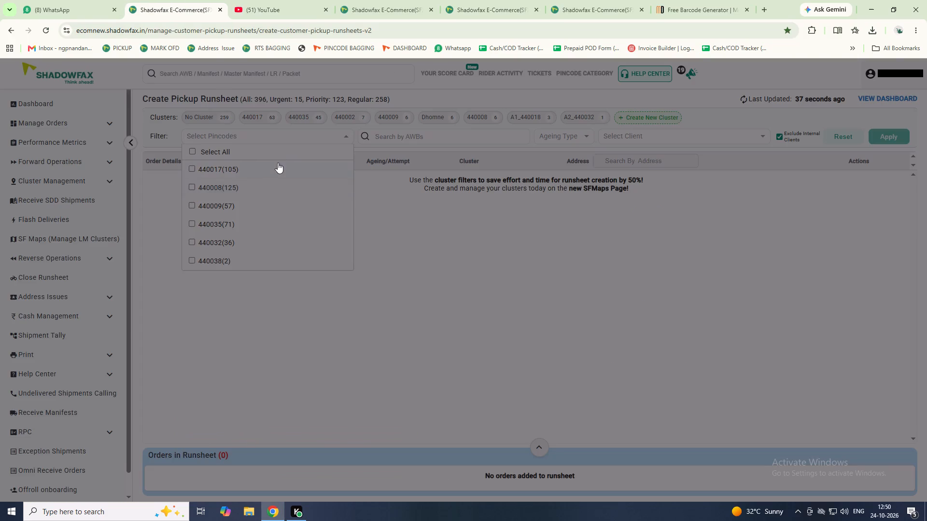
left_click(341, 0)
left_click(173, 9)
left_click(48, 332)
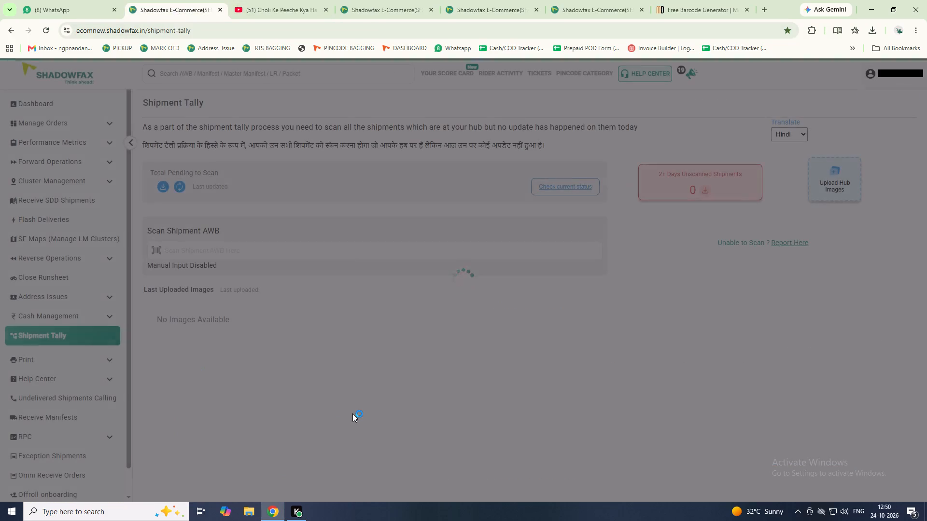
left_click(299, 253)
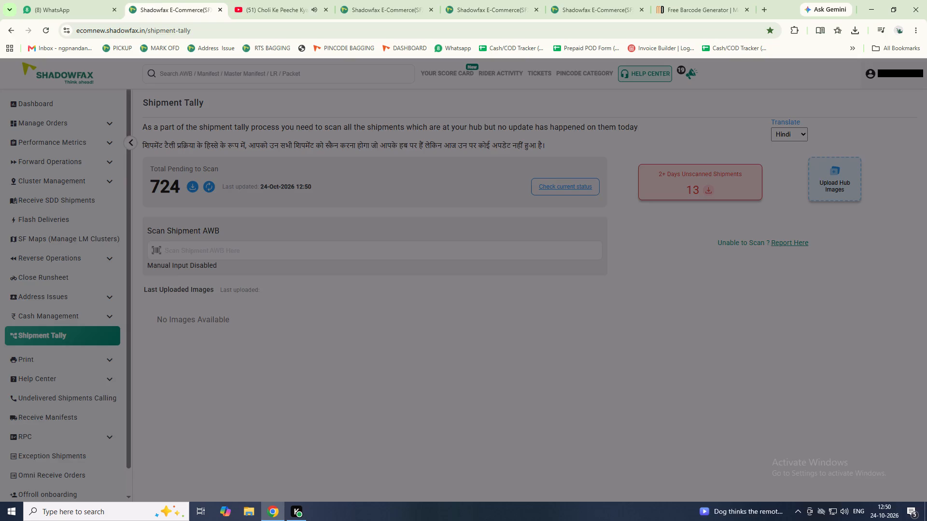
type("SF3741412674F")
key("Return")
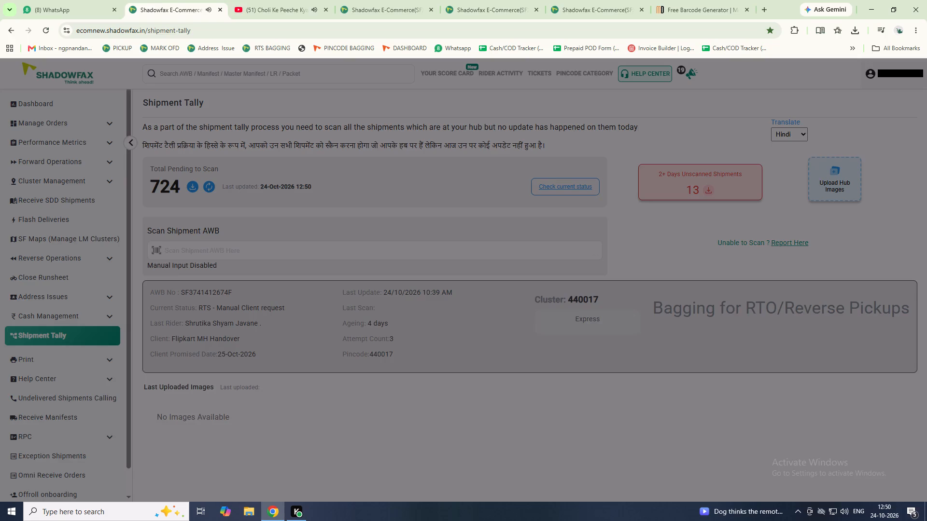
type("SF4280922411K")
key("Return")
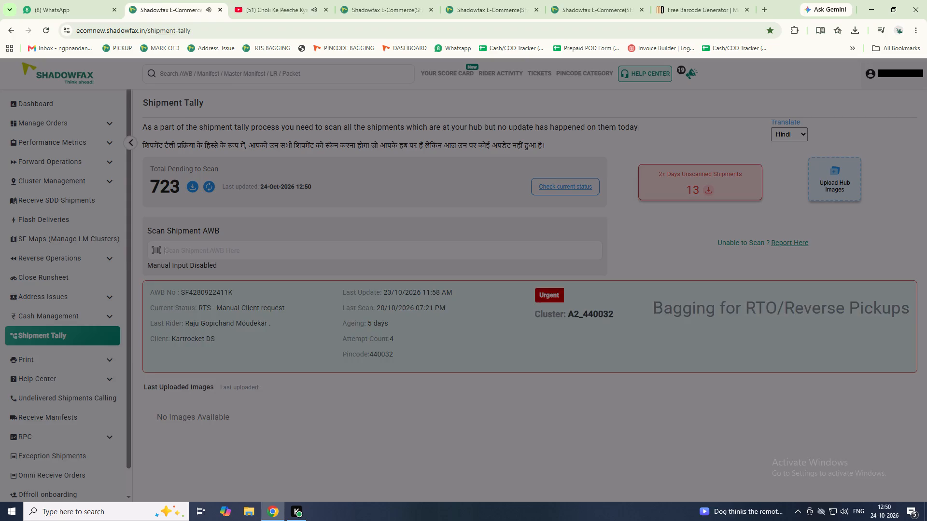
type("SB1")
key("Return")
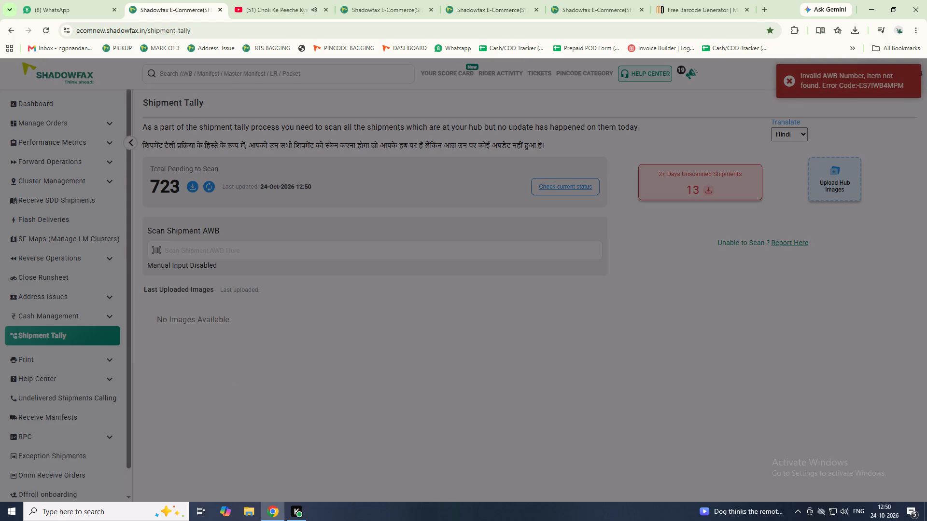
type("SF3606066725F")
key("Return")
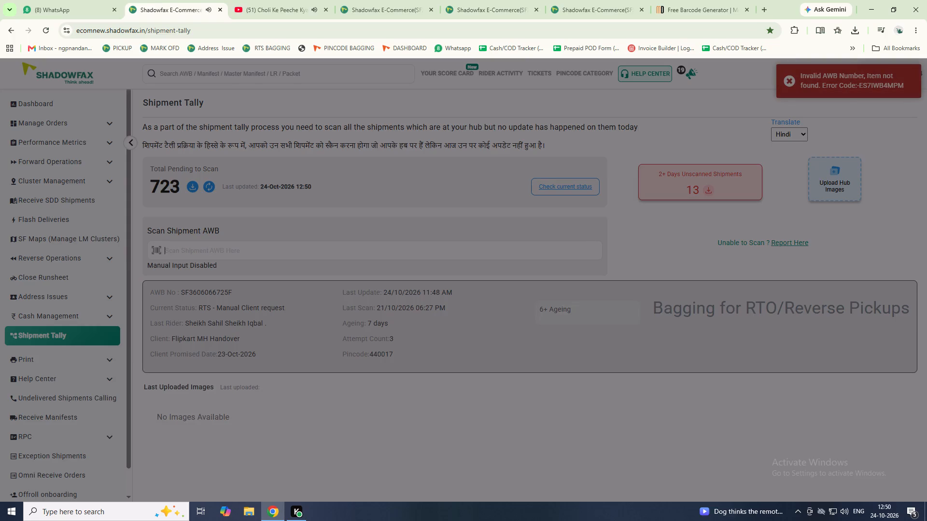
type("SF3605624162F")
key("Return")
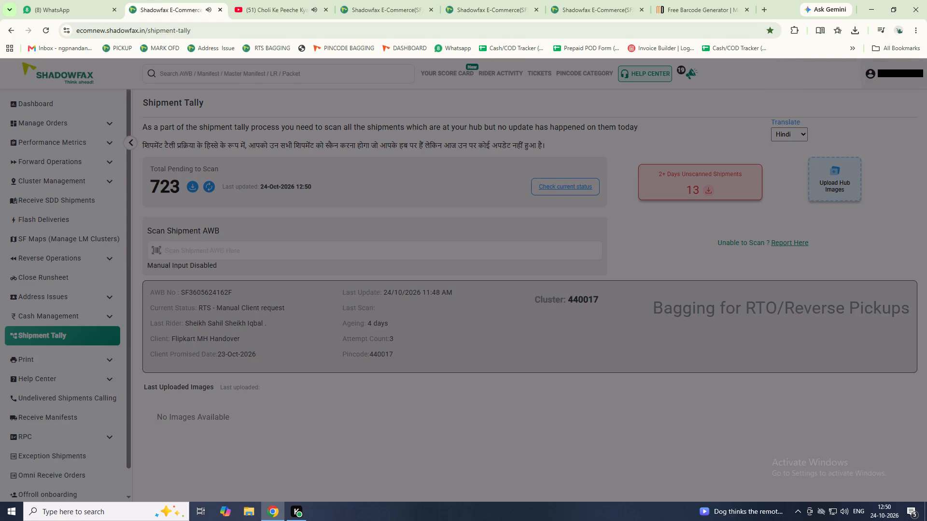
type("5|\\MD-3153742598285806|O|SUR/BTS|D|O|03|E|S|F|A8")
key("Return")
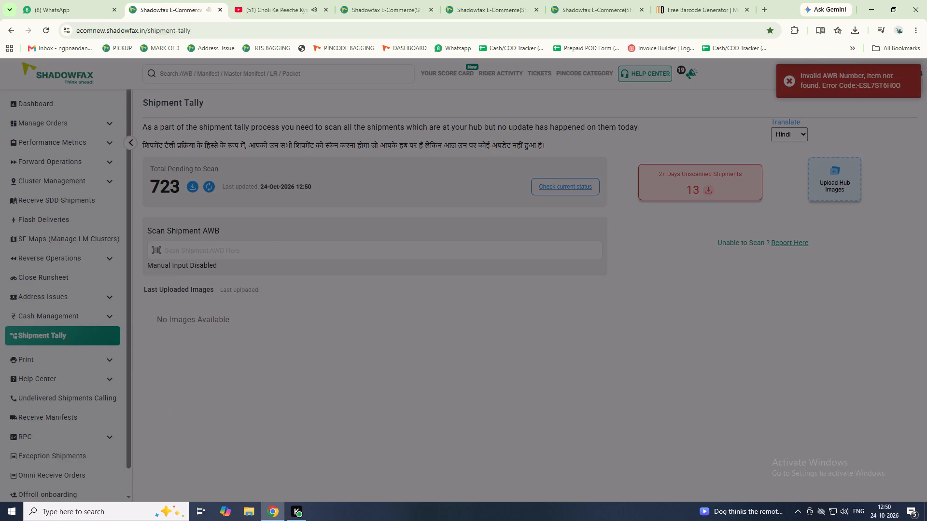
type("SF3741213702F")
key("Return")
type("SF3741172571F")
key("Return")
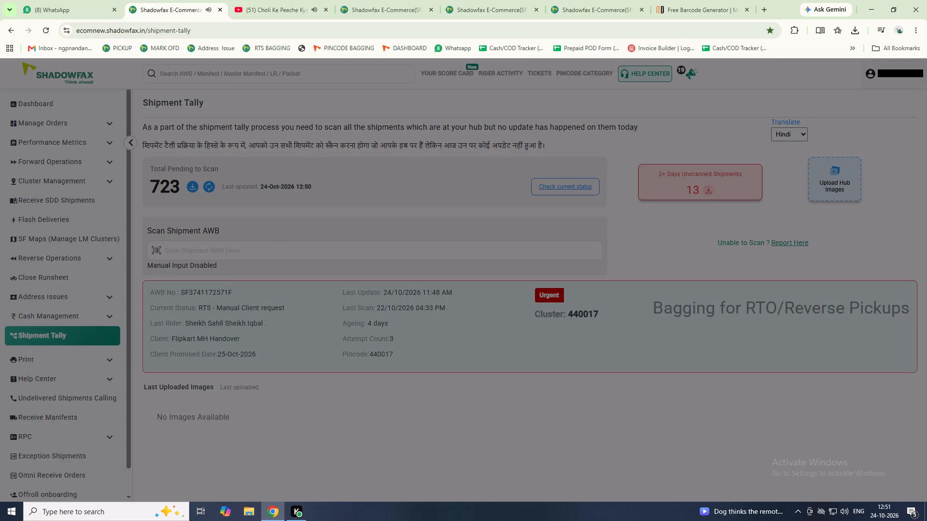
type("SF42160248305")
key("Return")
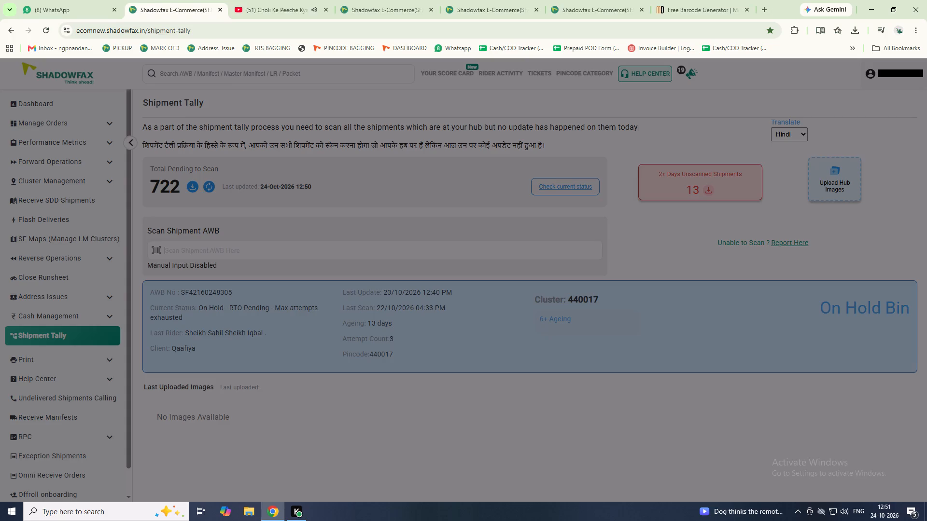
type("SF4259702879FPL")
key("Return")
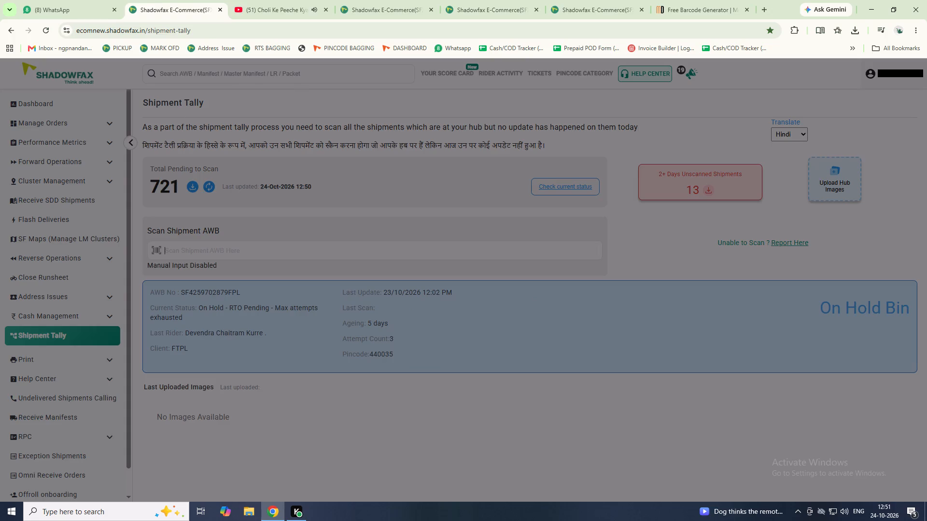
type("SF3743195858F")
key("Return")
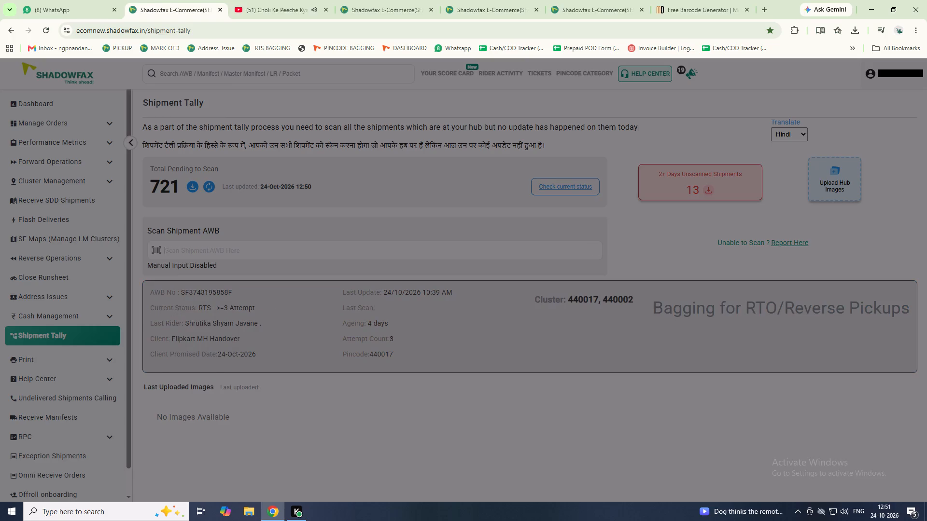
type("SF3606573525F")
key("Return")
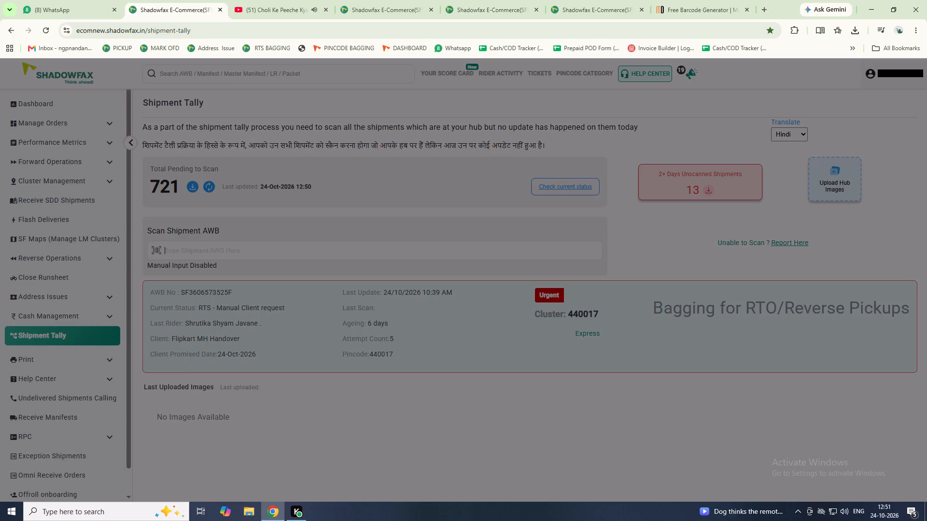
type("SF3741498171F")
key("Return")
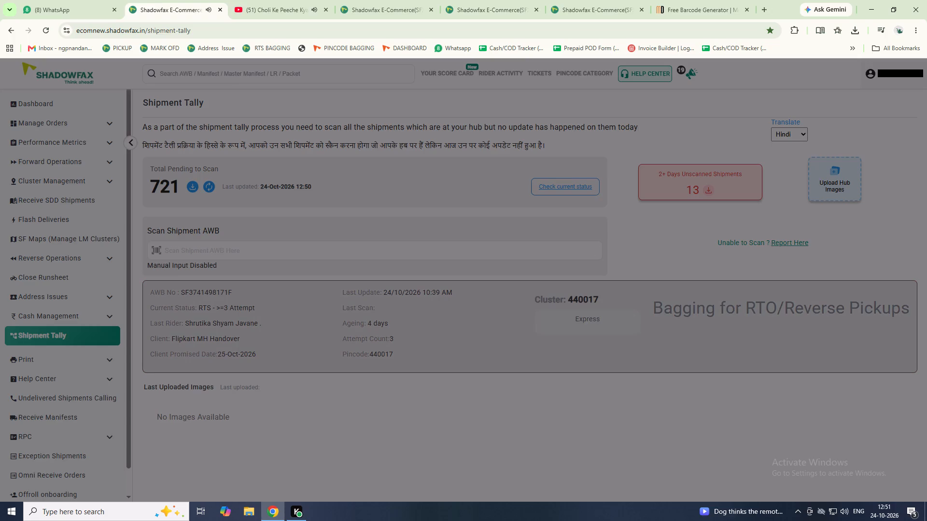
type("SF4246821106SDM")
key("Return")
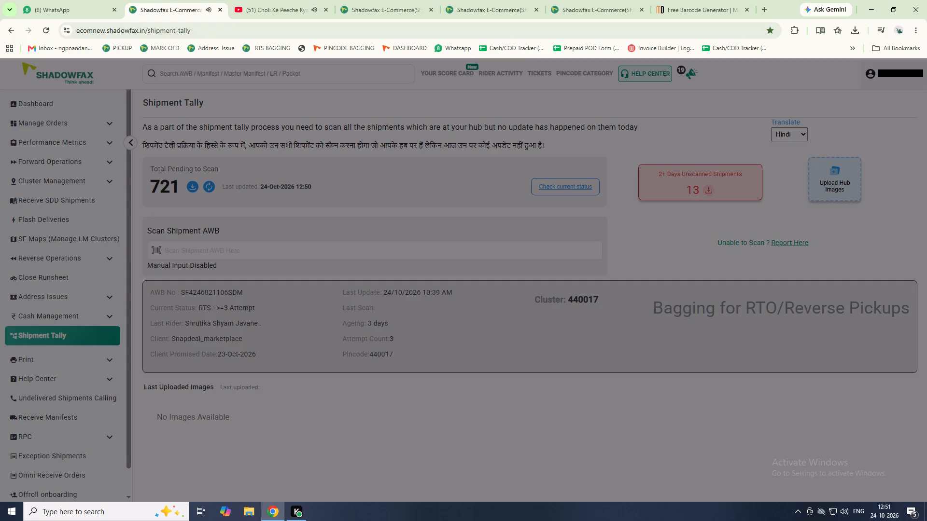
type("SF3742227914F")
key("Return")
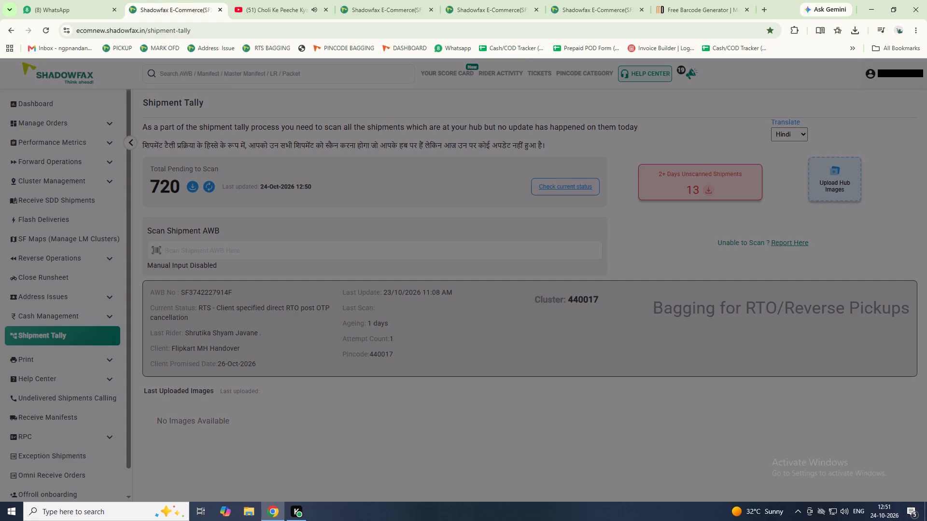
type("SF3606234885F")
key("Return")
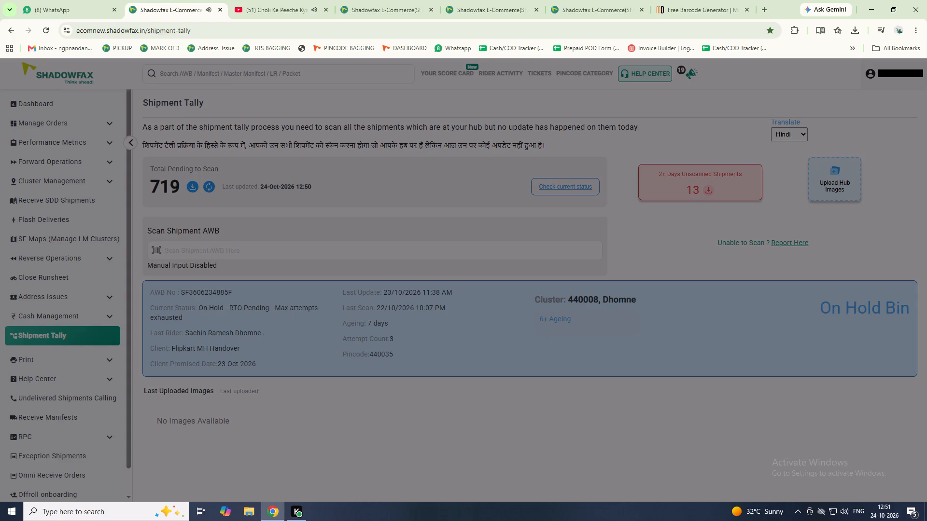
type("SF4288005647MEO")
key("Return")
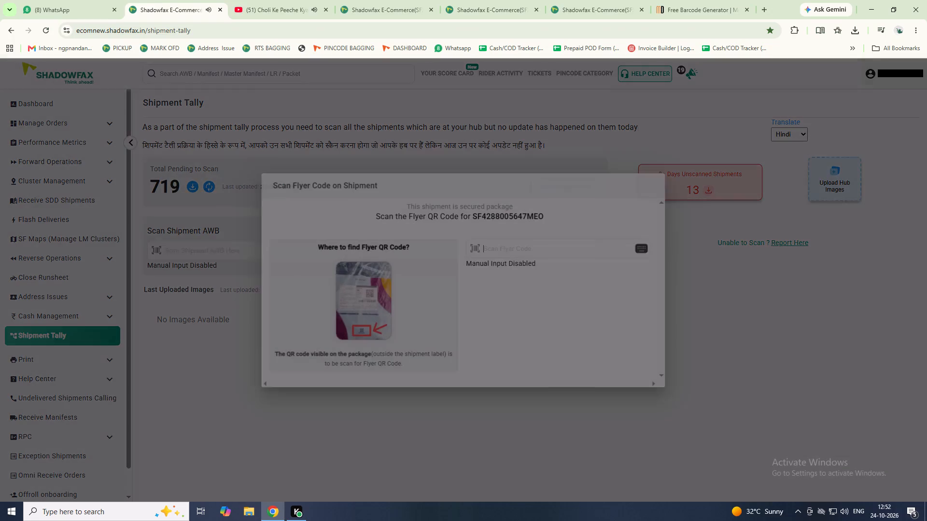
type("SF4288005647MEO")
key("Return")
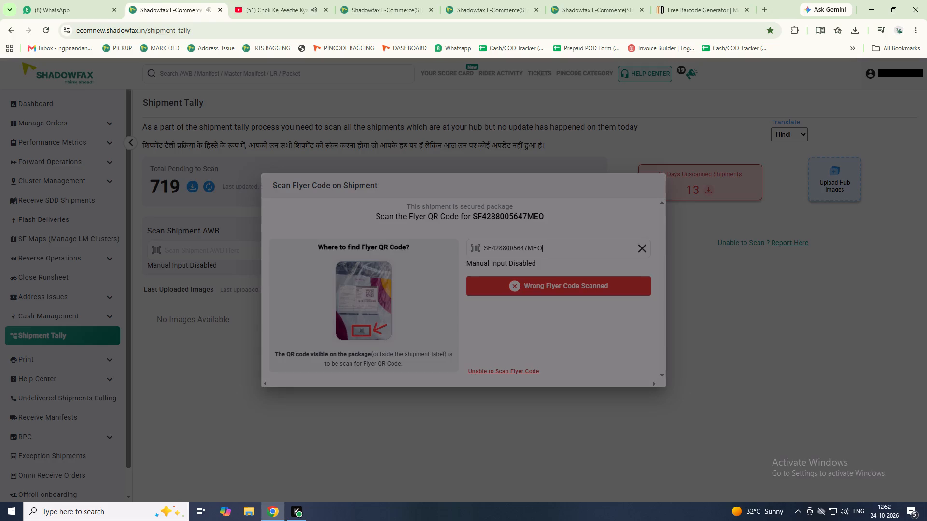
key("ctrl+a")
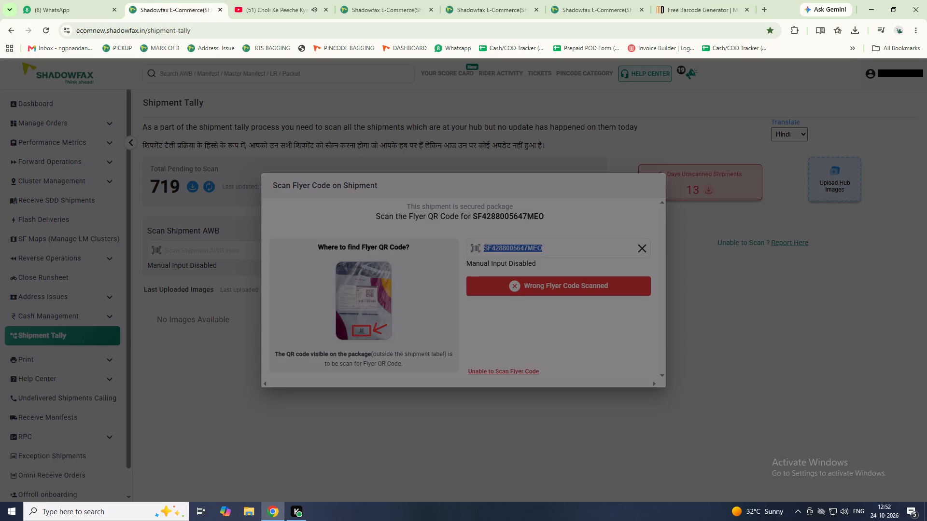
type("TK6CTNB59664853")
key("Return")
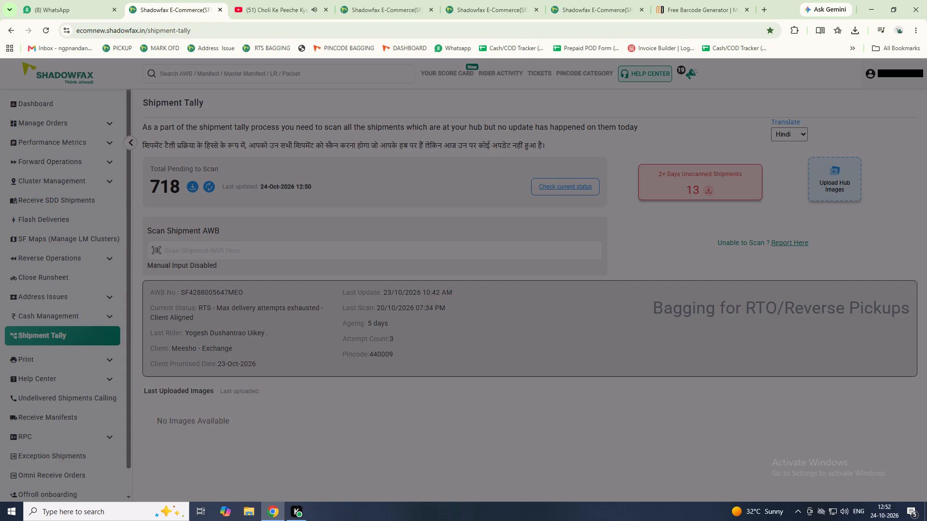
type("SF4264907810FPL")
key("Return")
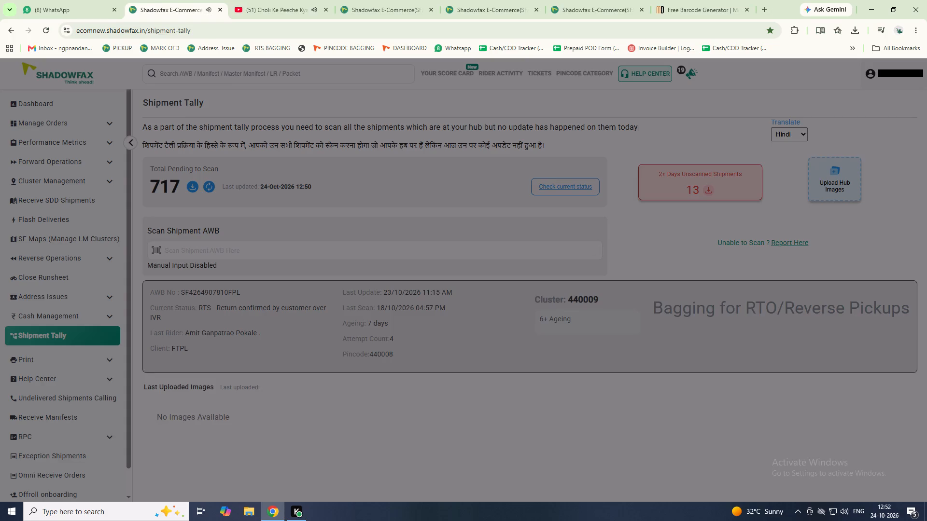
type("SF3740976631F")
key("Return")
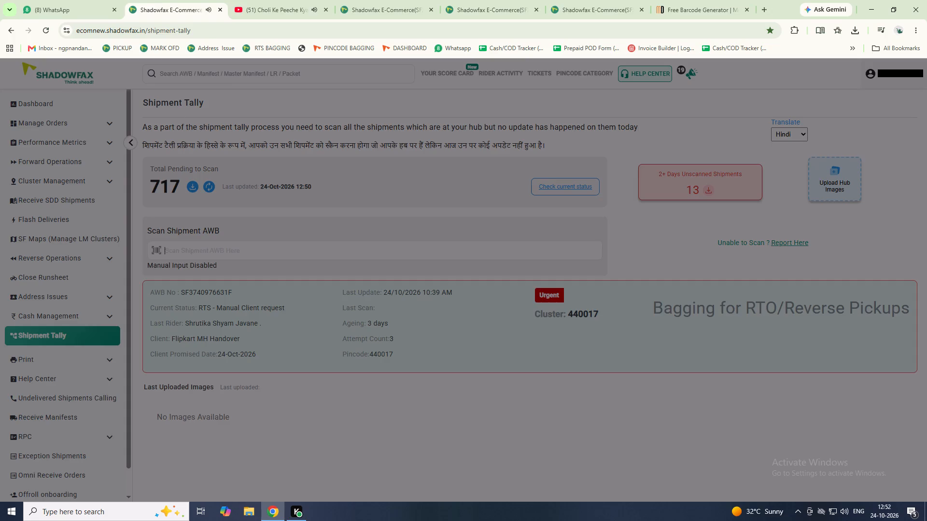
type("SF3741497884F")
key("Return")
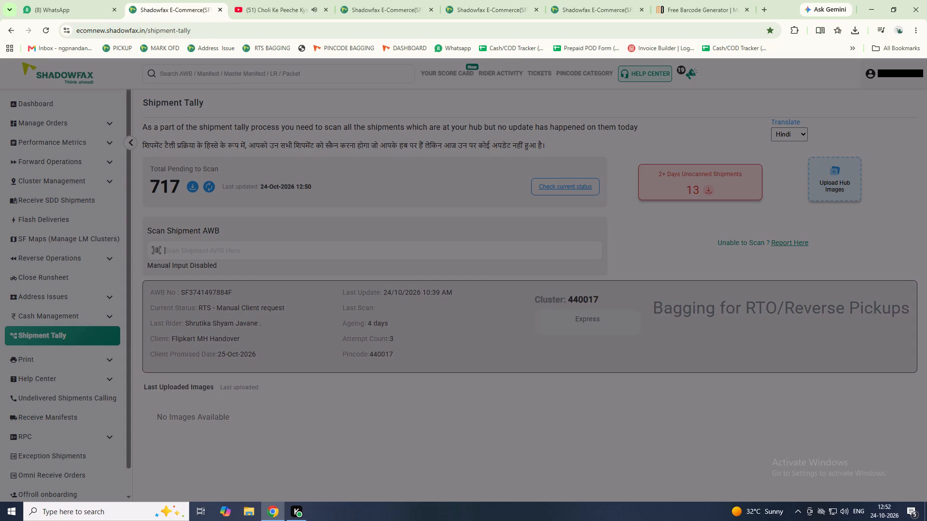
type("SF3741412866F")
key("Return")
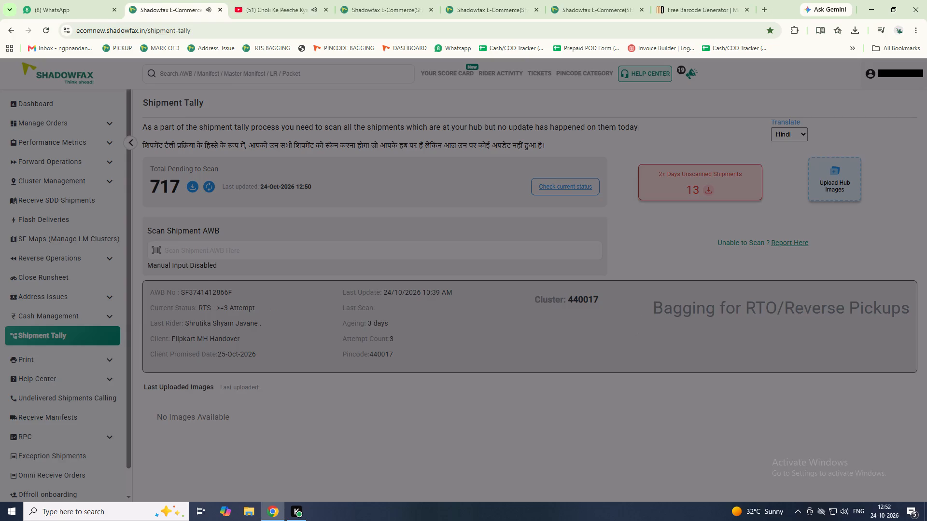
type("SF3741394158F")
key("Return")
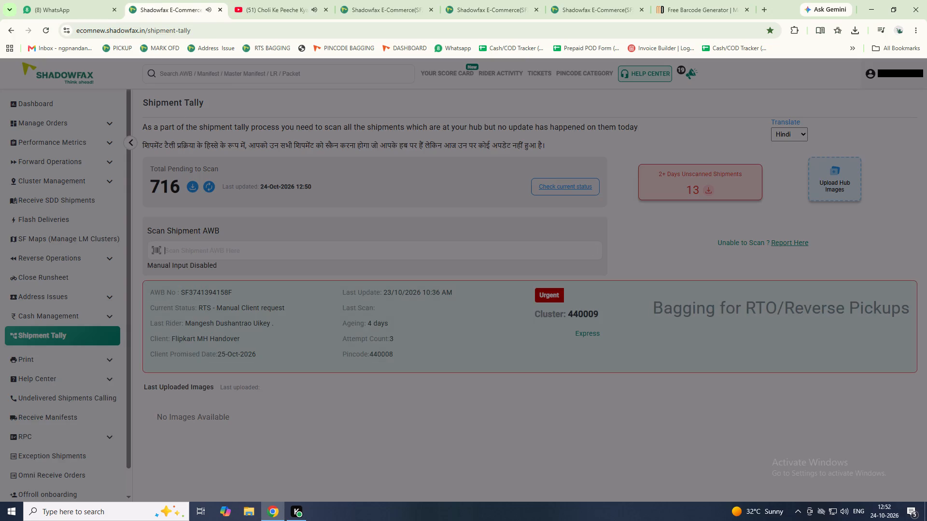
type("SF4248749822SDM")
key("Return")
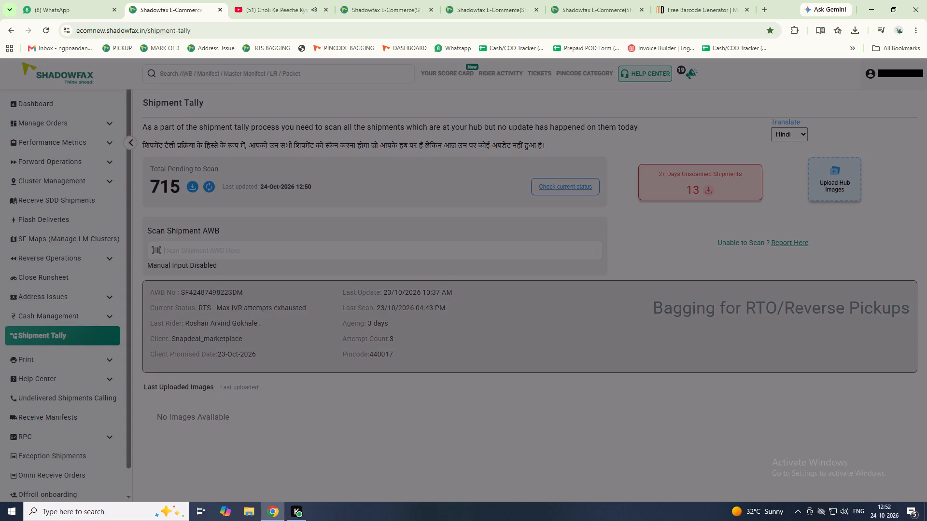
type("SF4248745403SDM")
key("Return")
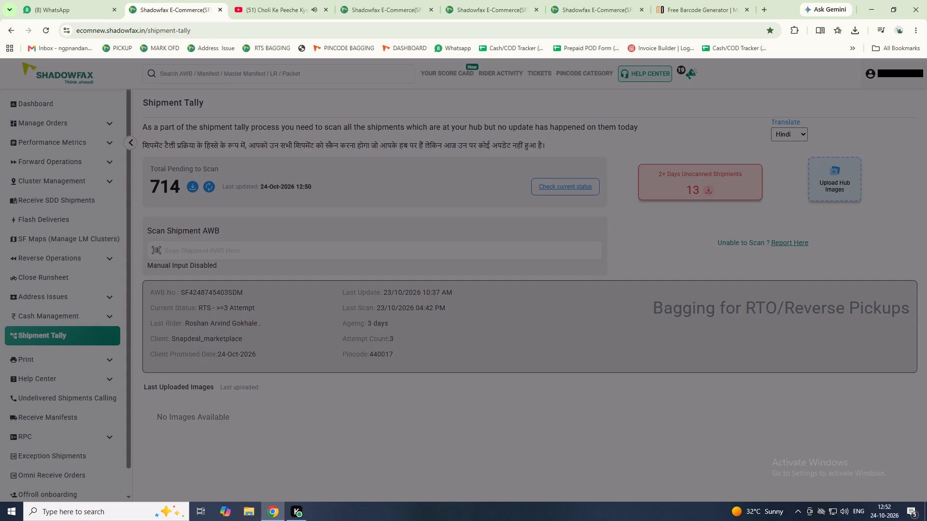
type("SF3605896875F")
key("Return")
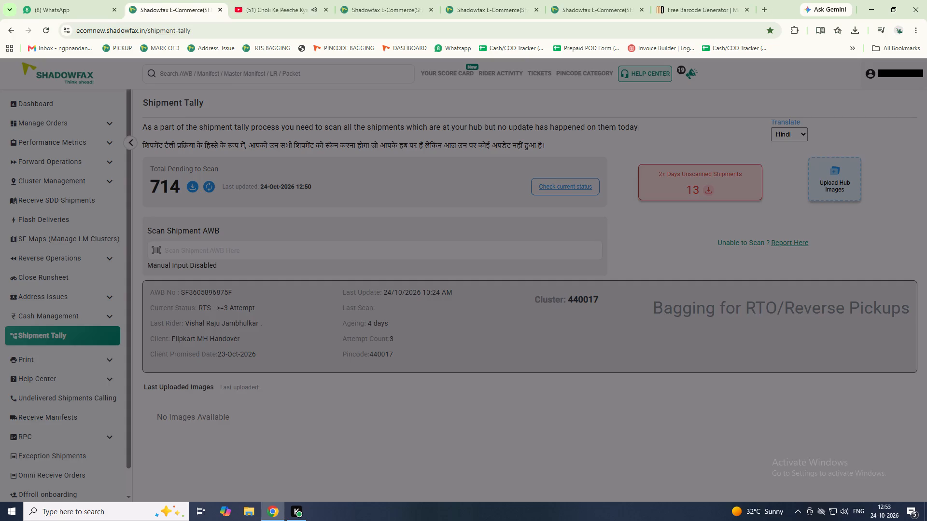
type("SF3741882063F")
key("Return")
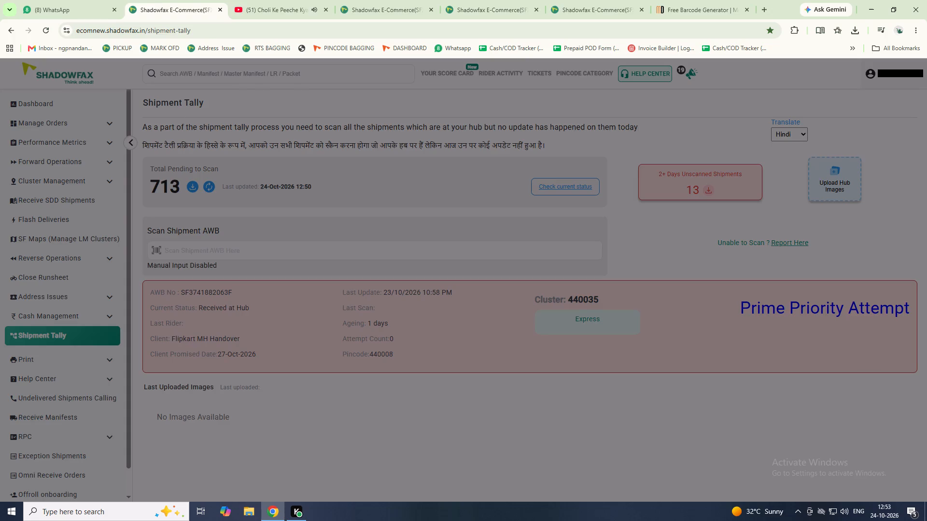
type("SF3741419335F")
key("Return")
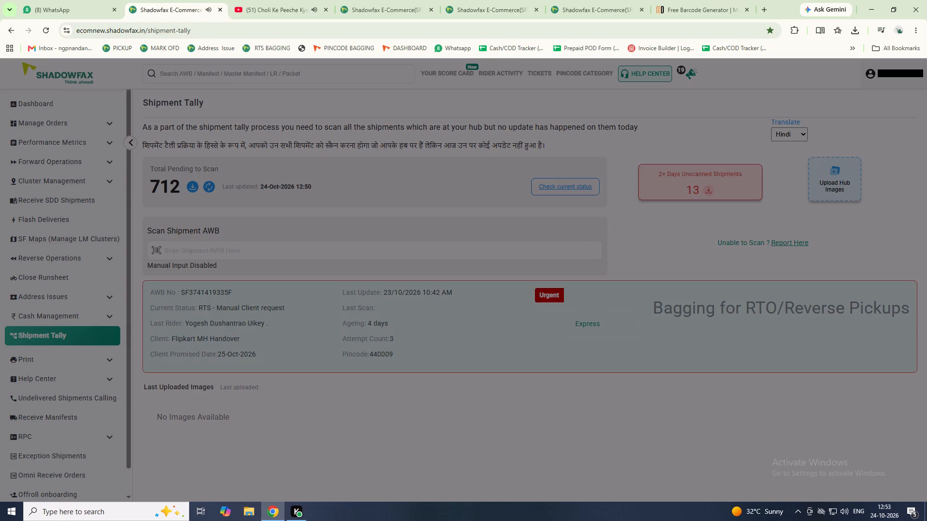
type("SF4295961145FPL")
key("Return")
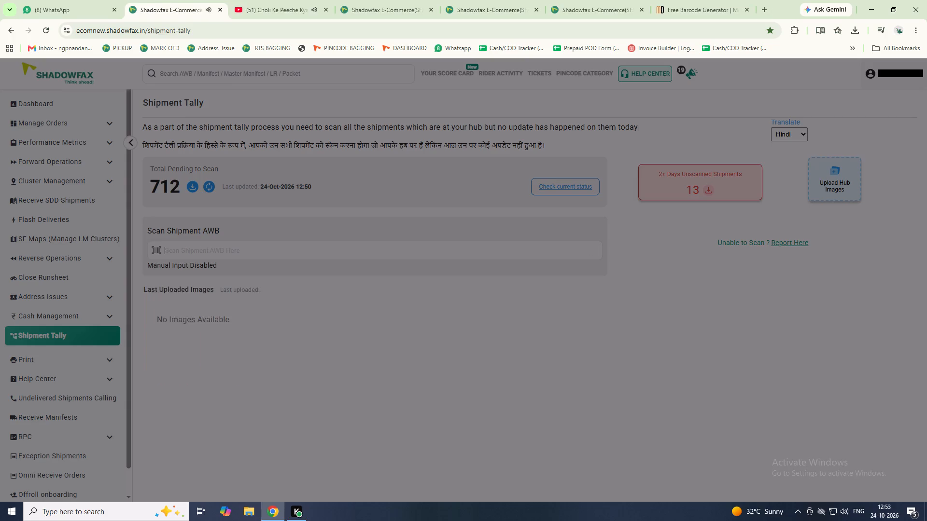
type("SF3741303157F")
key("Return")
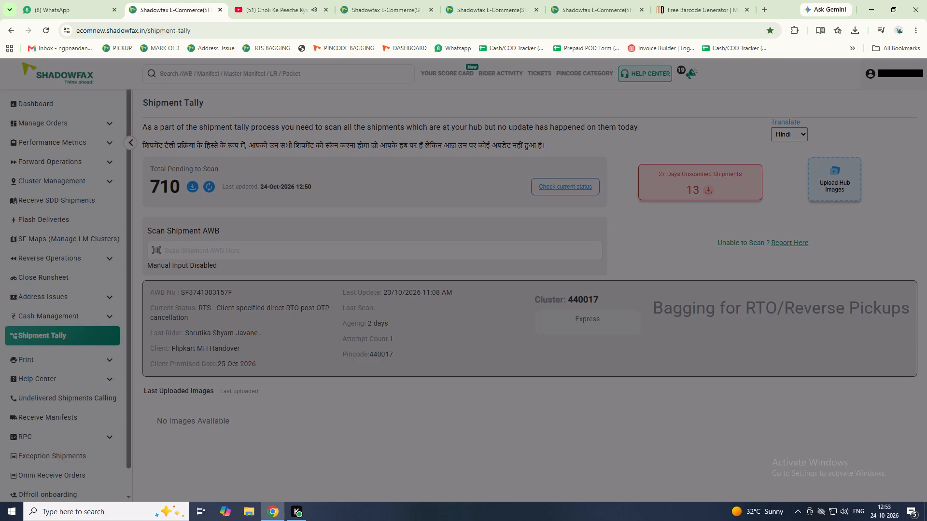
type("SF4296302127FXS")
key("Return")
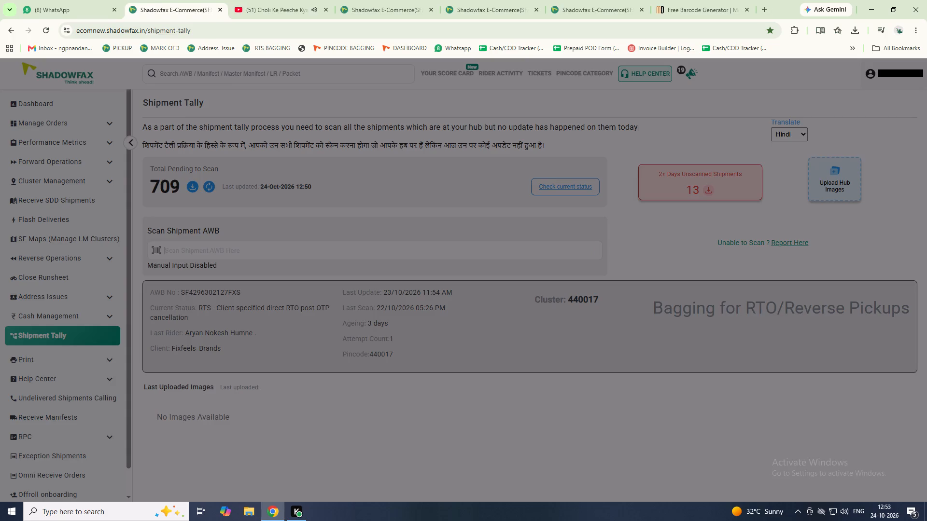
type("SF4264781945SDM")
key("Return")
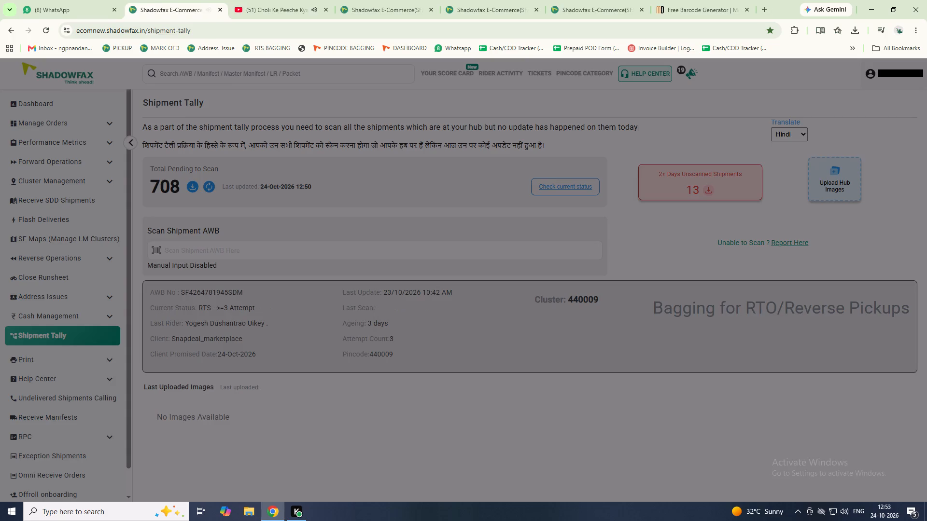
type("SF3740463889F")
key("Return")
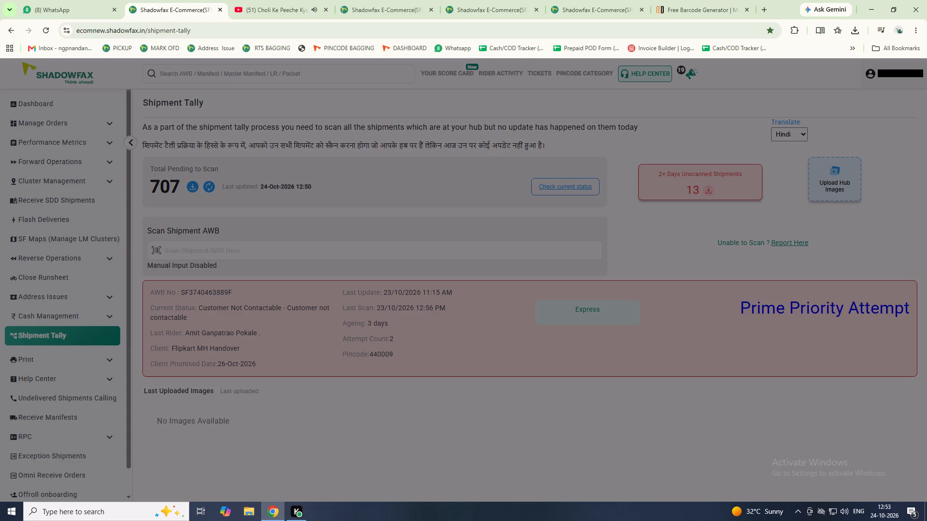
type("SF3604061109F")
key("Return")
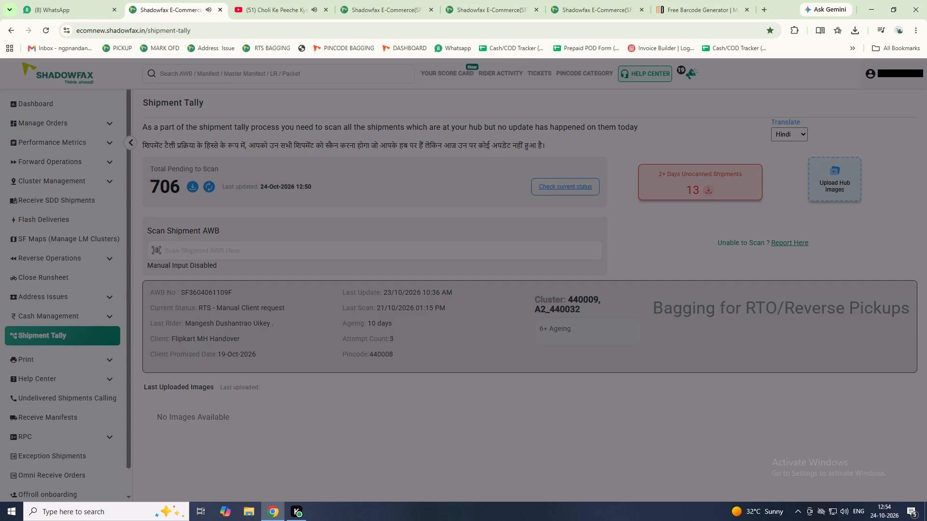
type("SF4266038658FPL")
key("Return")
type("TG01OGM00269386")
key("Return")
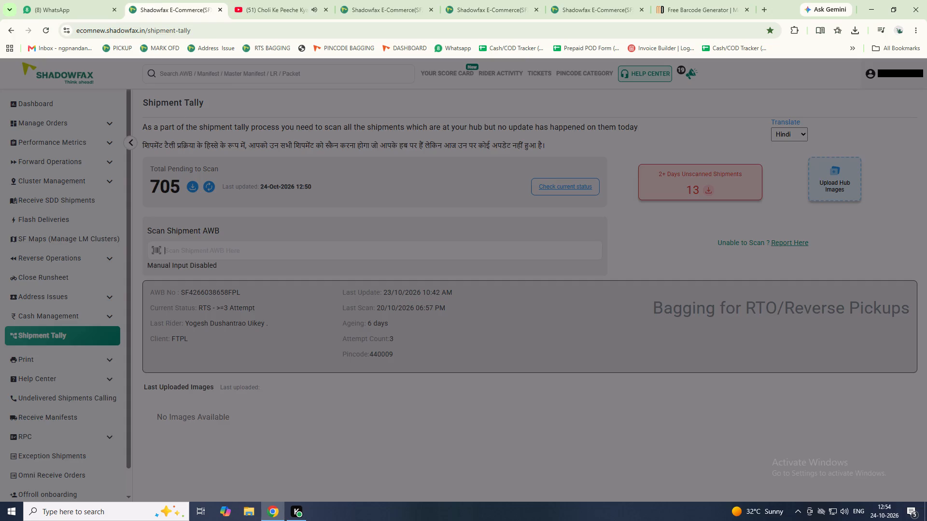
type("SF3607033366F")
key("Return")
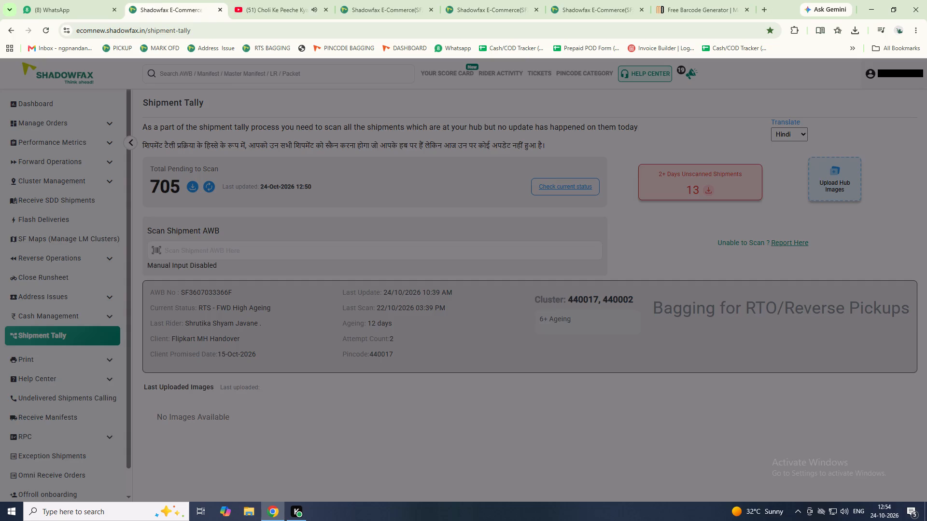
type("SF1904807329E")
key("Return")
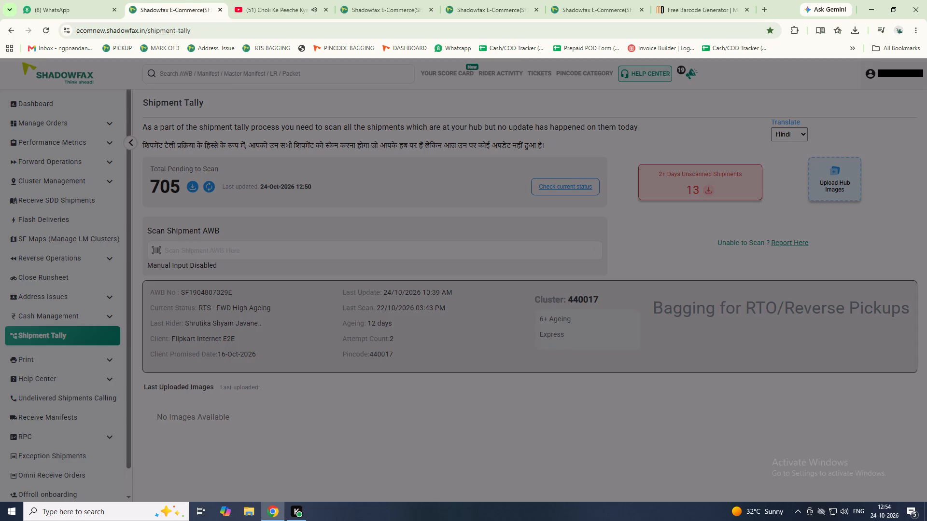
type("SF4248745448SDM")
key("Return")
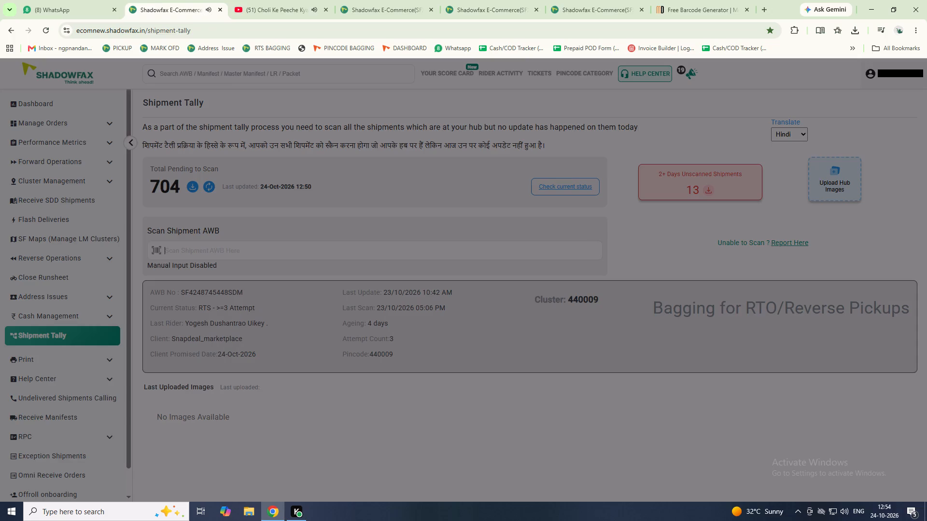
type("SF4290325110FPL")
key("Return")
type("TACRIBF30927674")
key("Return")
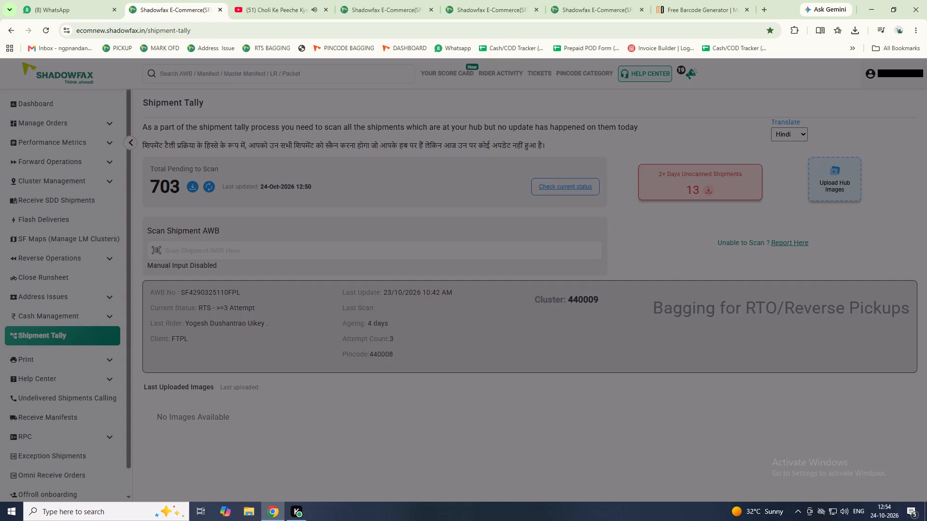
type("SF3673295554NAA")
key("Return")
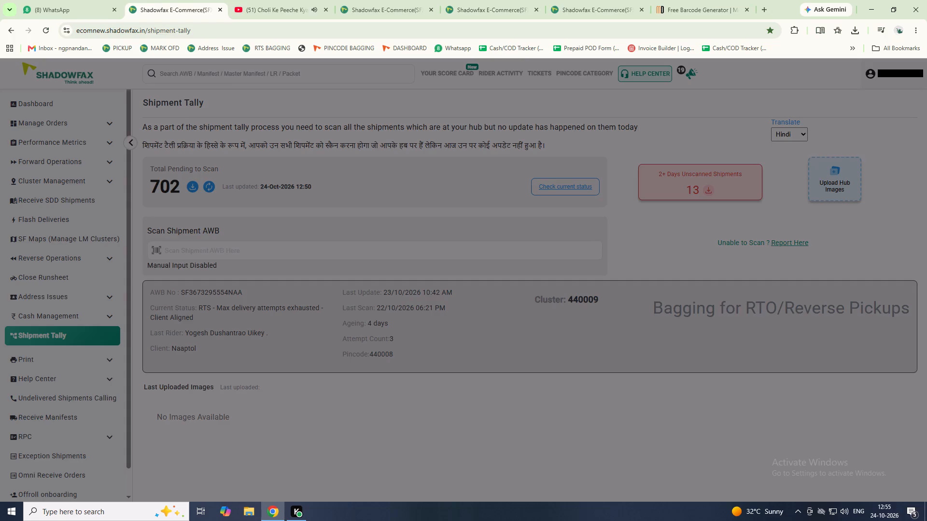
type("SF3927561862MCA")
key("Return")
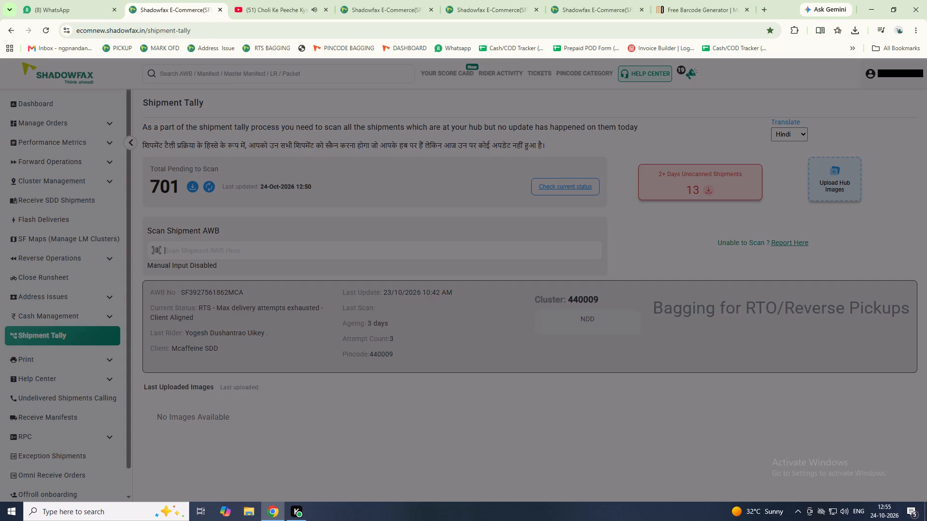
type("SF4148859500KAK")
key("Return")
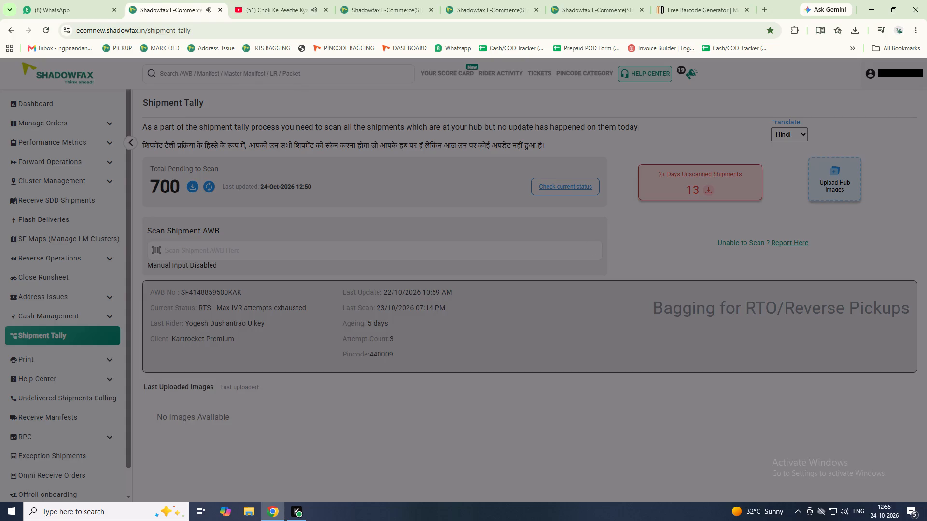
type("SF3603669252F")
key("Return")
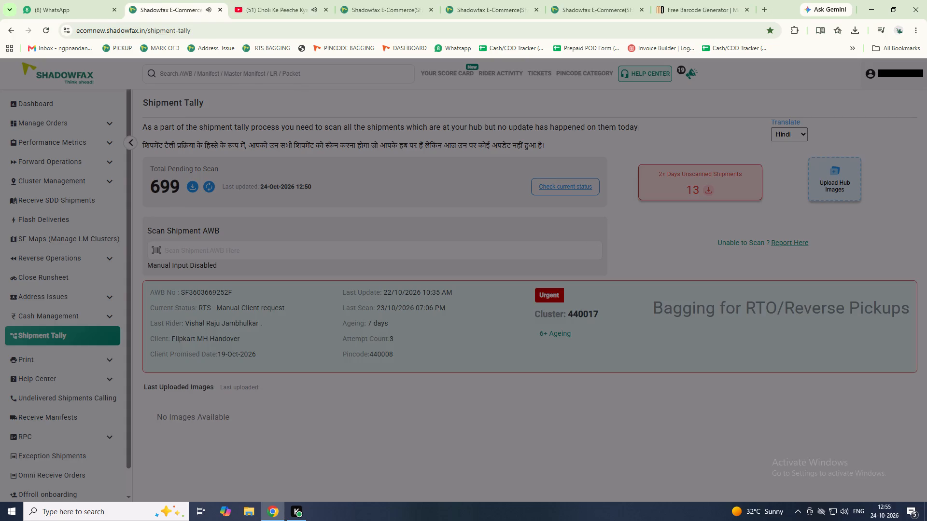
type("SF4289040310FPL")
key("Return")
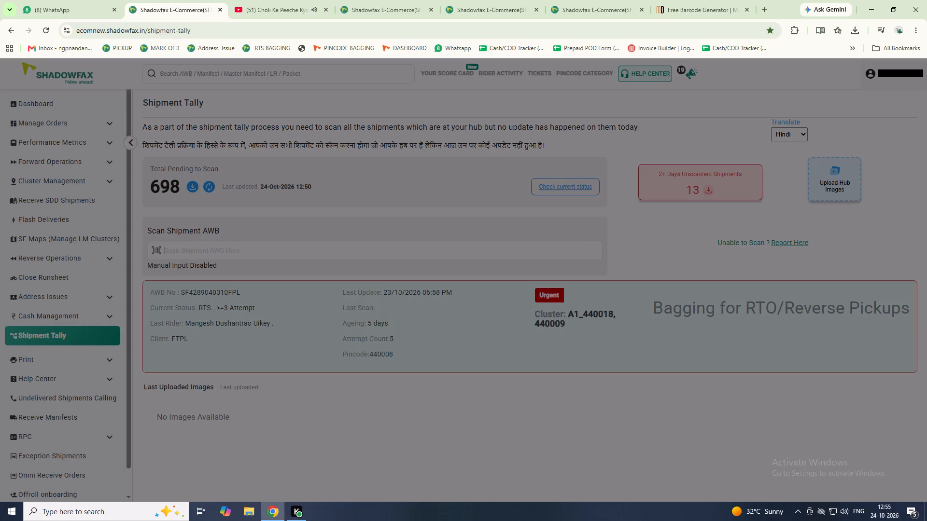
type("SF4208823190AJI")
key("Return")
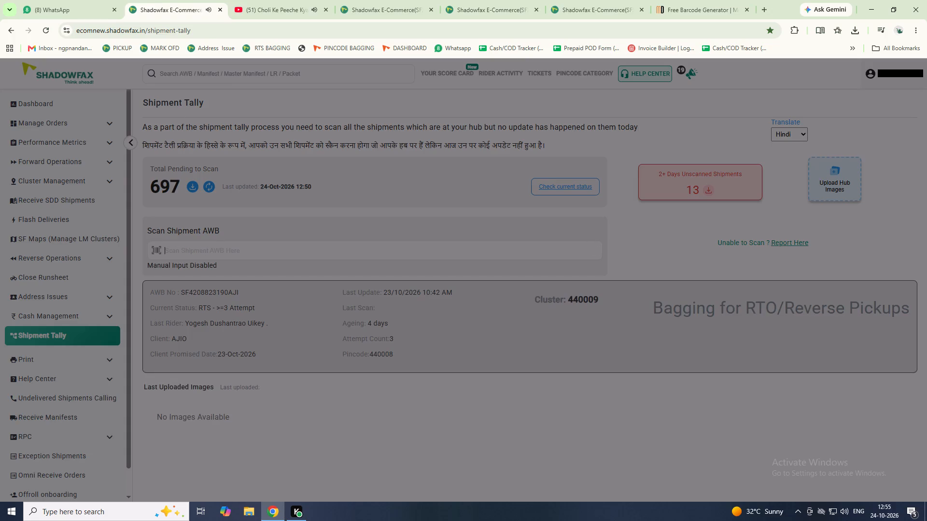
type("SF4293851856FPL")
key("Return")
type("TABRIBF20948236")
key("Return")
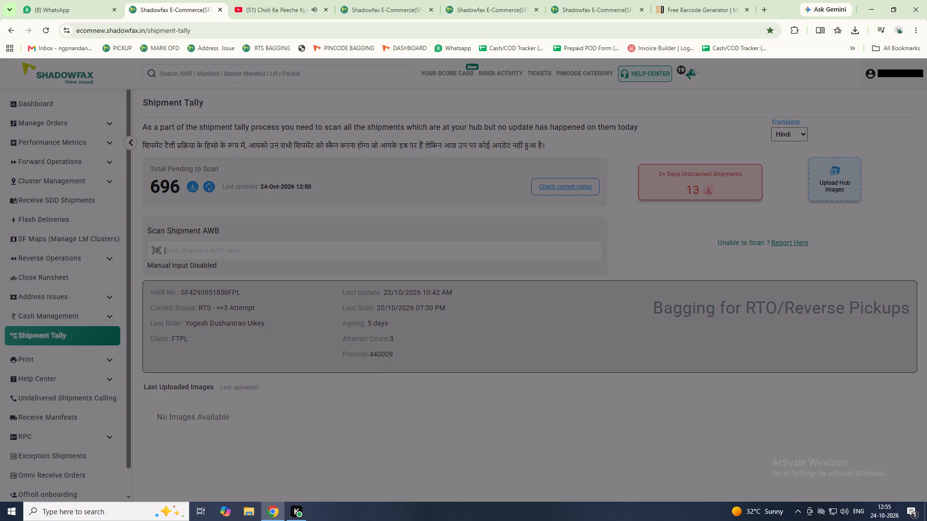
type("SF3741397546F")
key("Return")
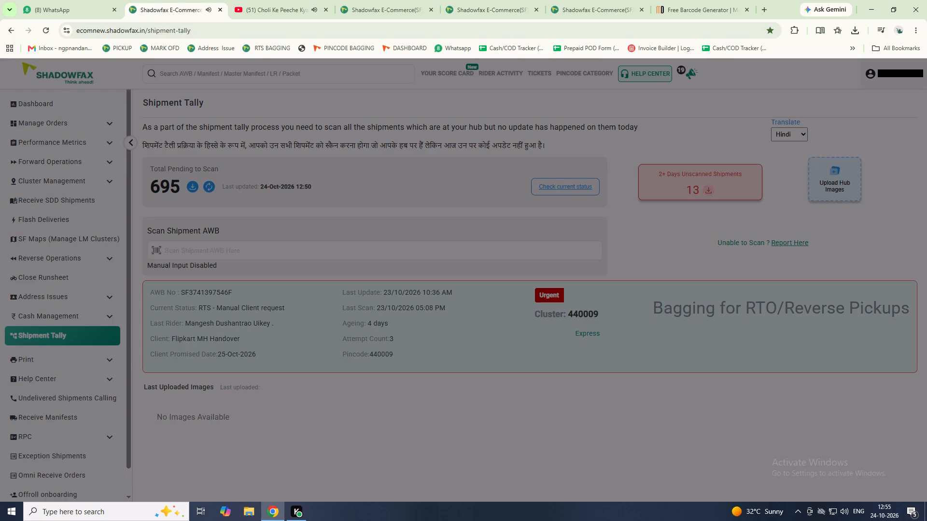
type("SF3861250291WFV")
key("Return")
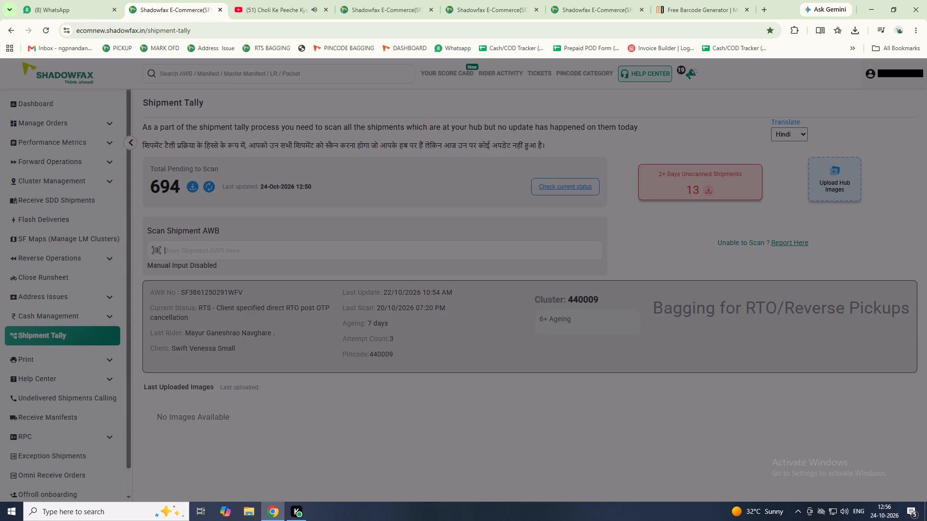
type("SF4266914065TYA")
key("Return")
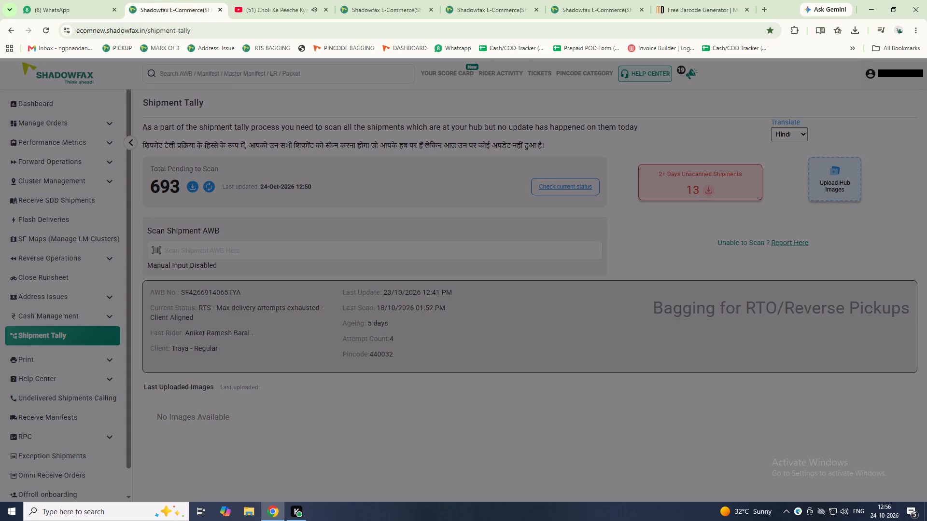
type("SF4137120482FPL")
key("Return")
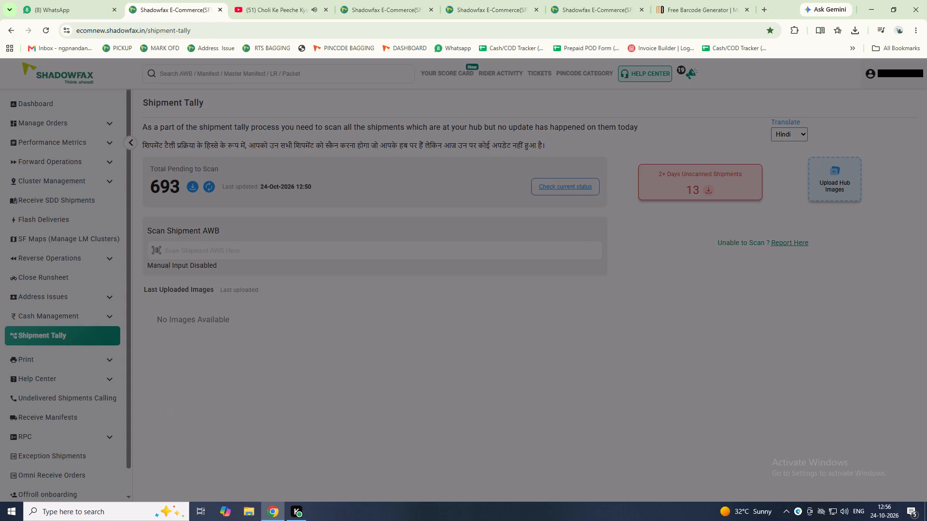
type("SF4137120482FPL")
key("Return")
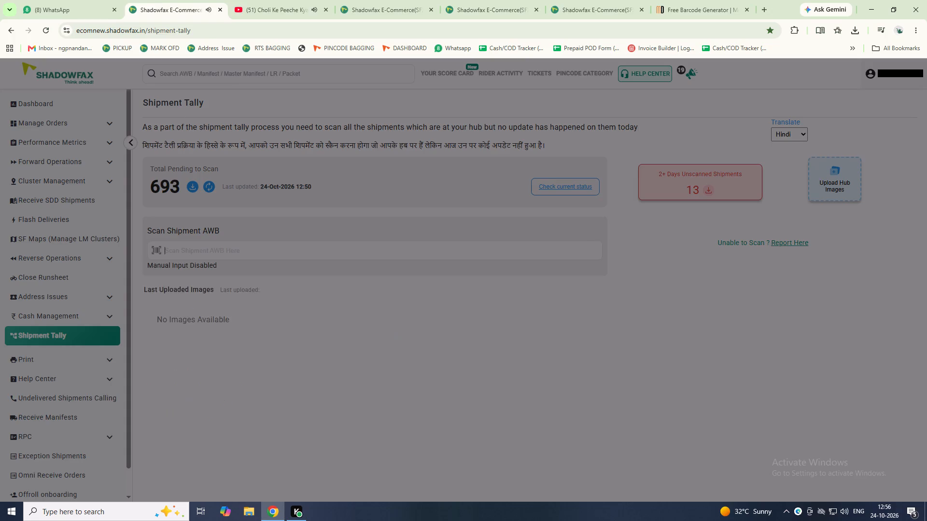
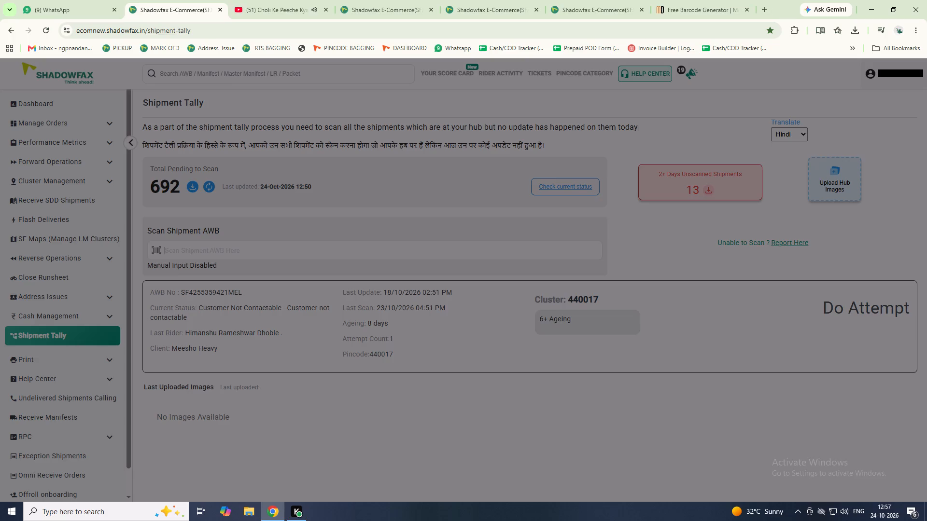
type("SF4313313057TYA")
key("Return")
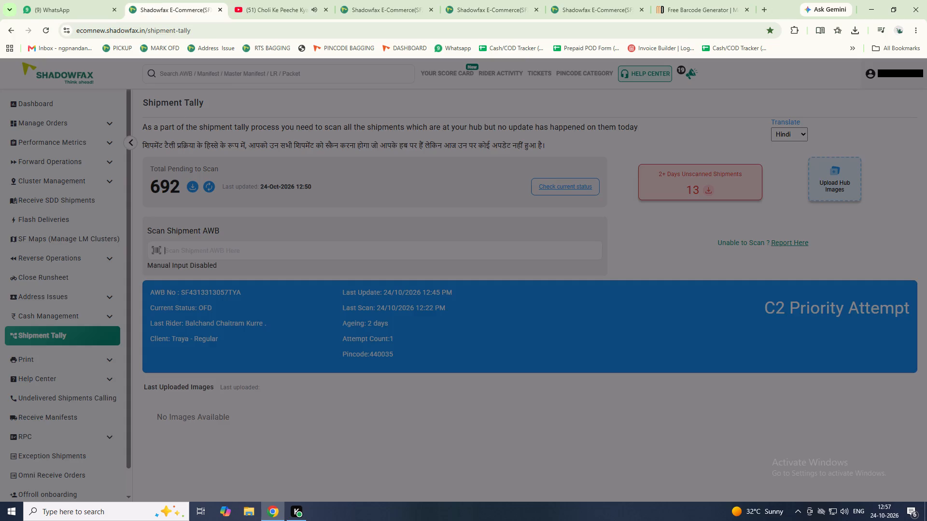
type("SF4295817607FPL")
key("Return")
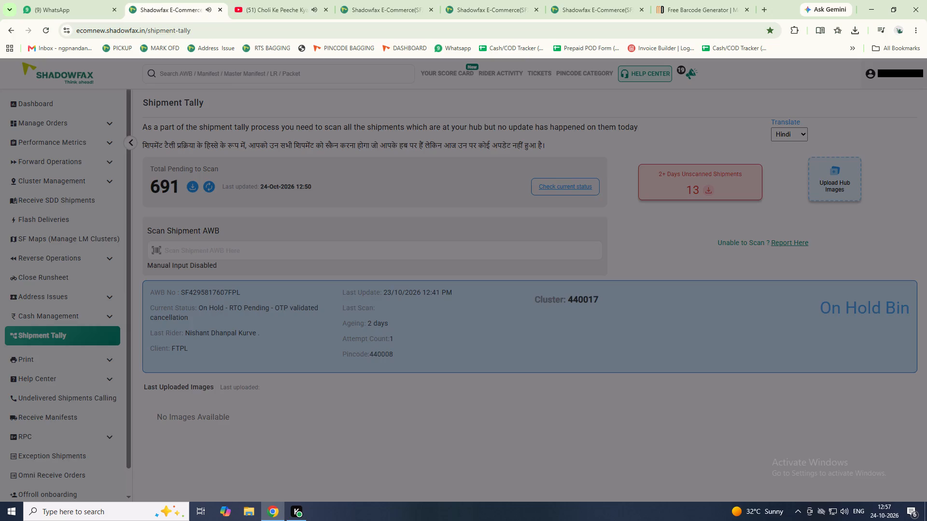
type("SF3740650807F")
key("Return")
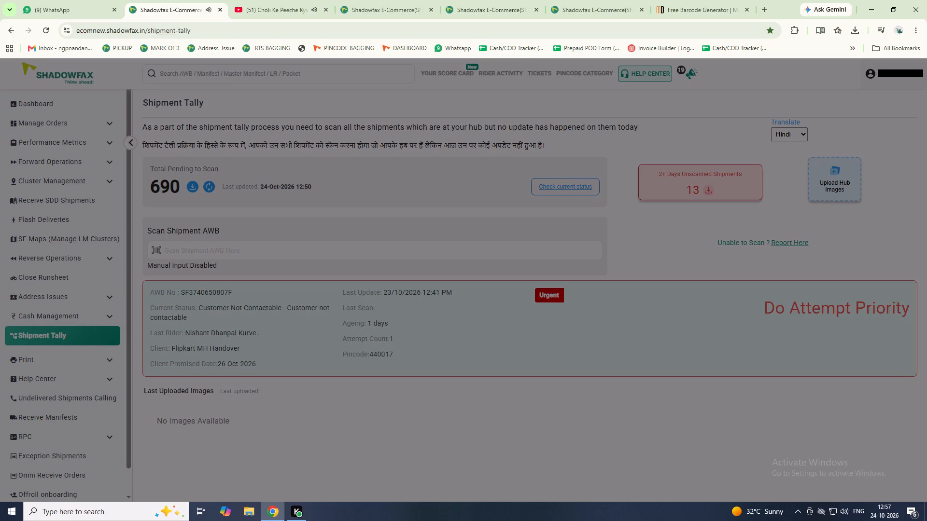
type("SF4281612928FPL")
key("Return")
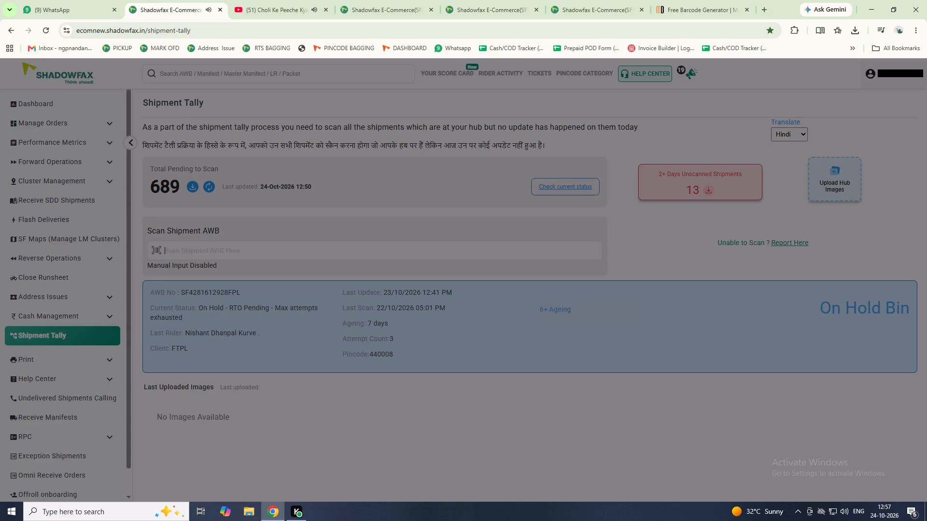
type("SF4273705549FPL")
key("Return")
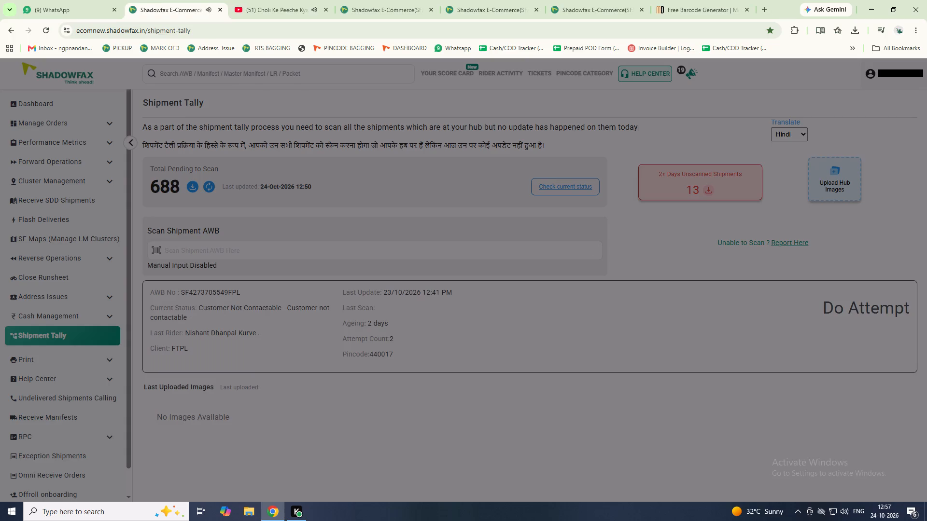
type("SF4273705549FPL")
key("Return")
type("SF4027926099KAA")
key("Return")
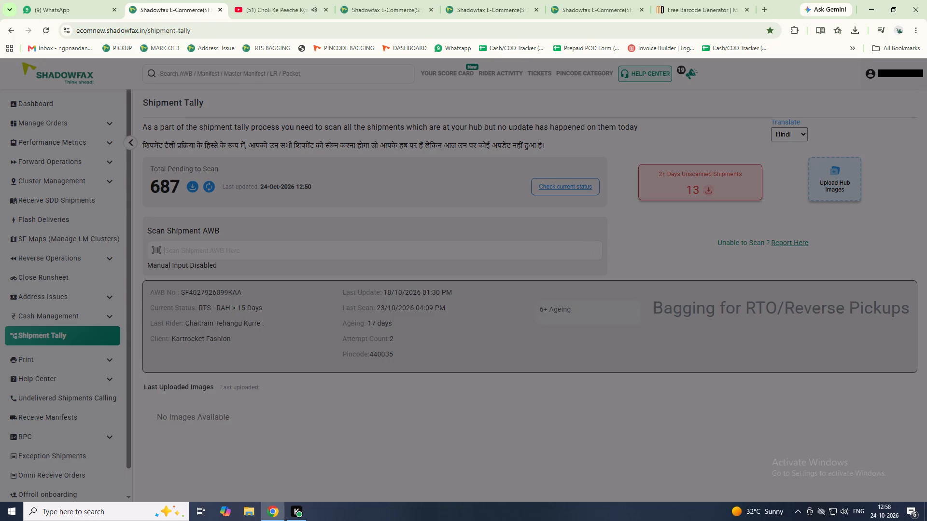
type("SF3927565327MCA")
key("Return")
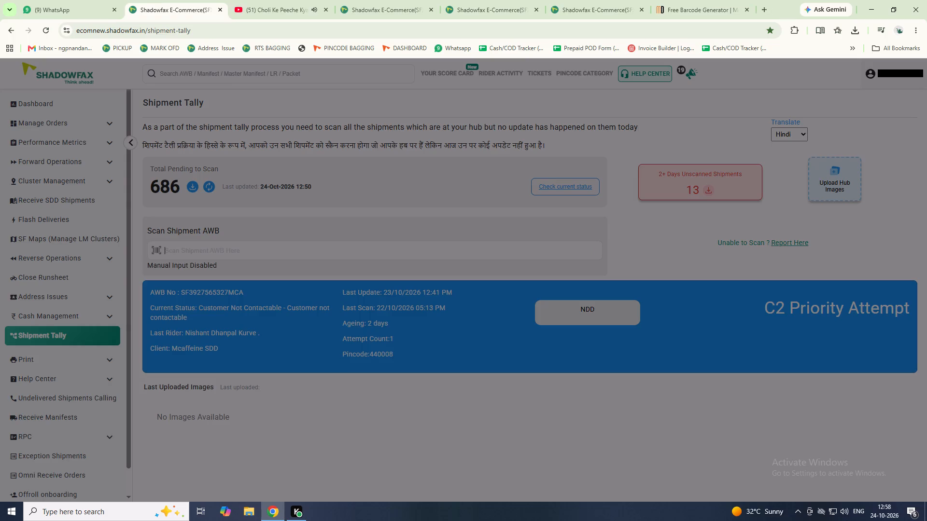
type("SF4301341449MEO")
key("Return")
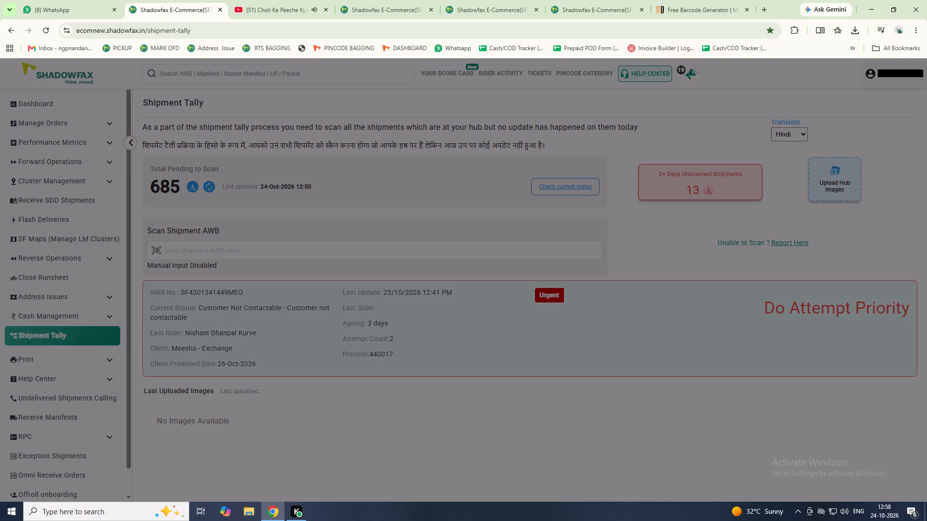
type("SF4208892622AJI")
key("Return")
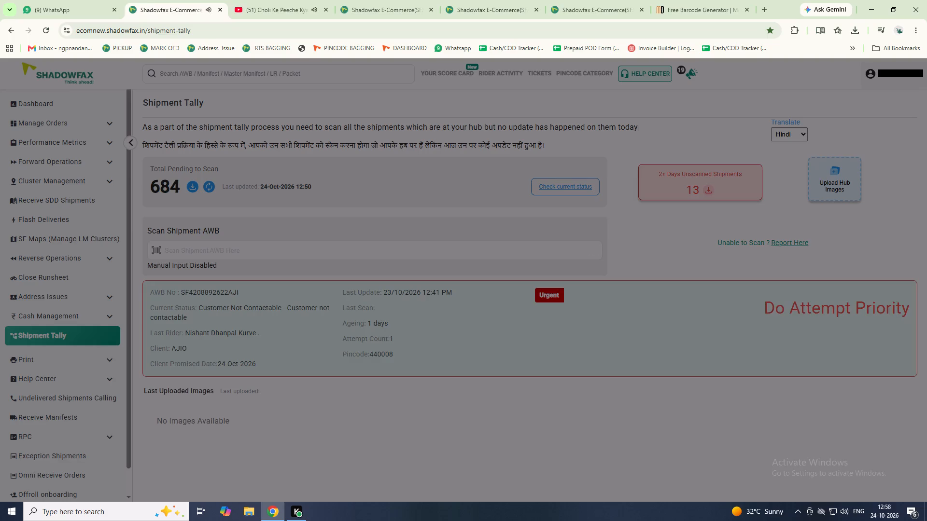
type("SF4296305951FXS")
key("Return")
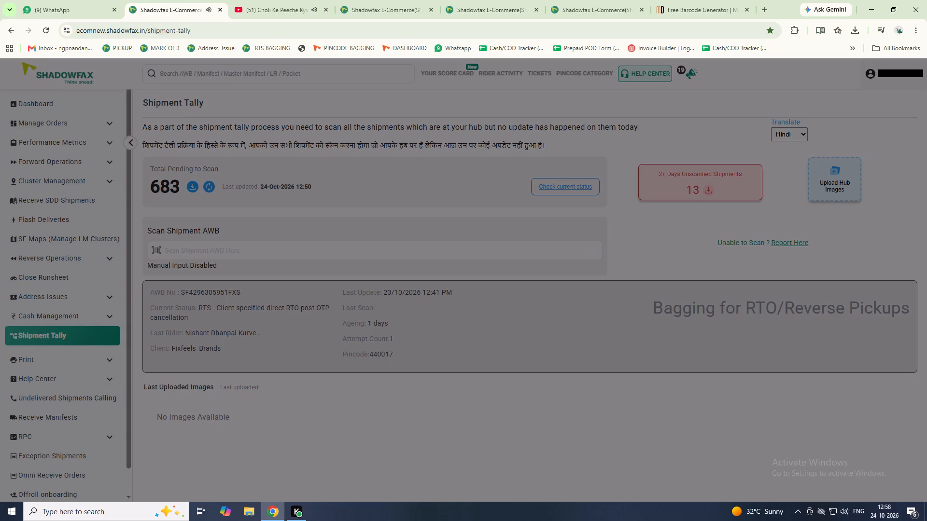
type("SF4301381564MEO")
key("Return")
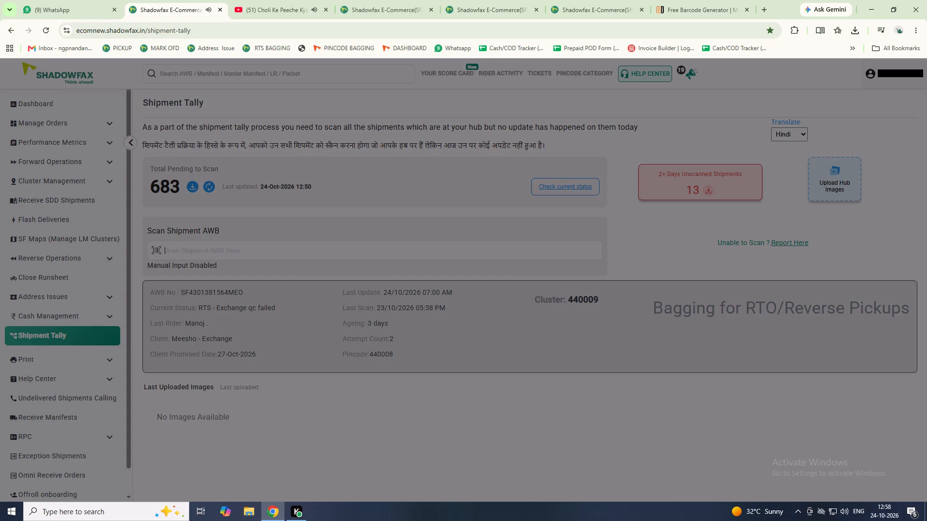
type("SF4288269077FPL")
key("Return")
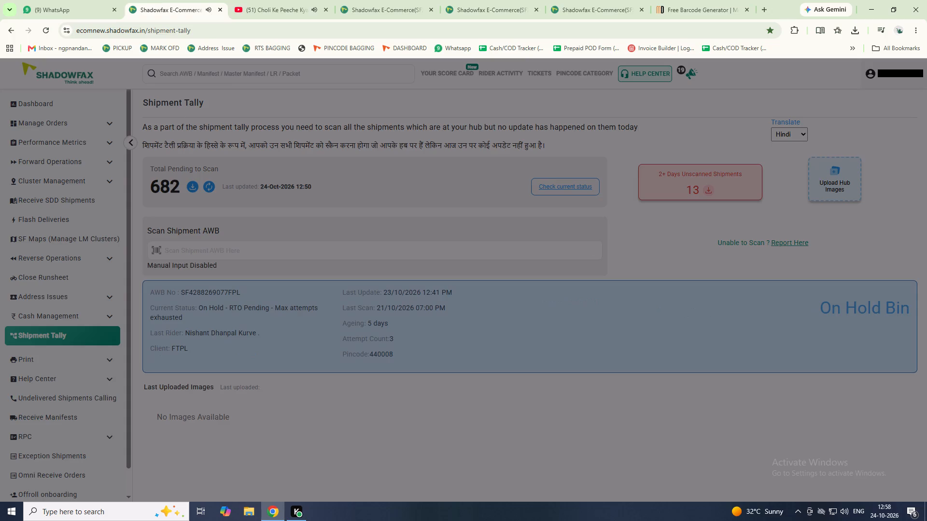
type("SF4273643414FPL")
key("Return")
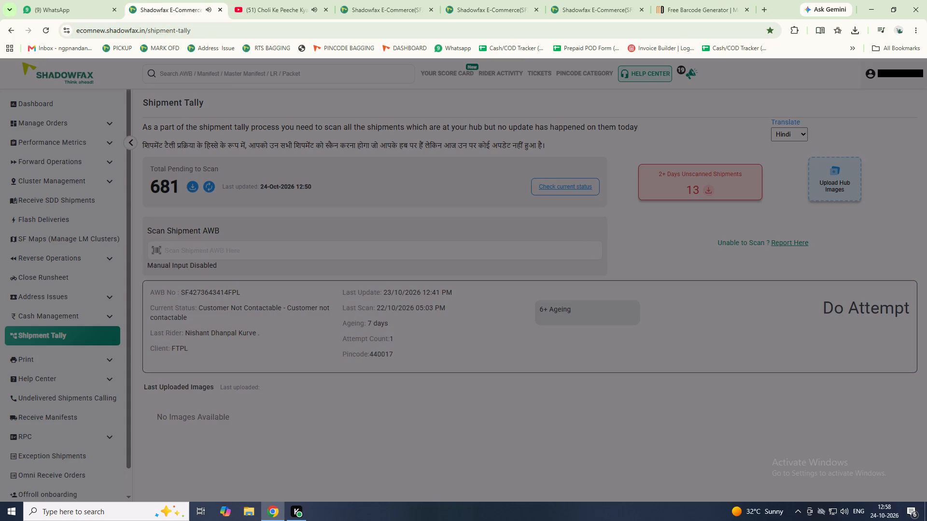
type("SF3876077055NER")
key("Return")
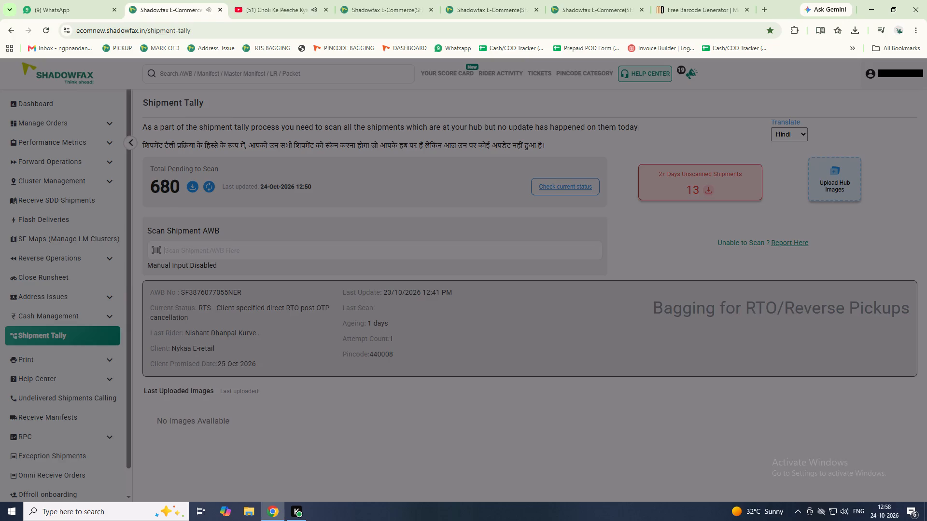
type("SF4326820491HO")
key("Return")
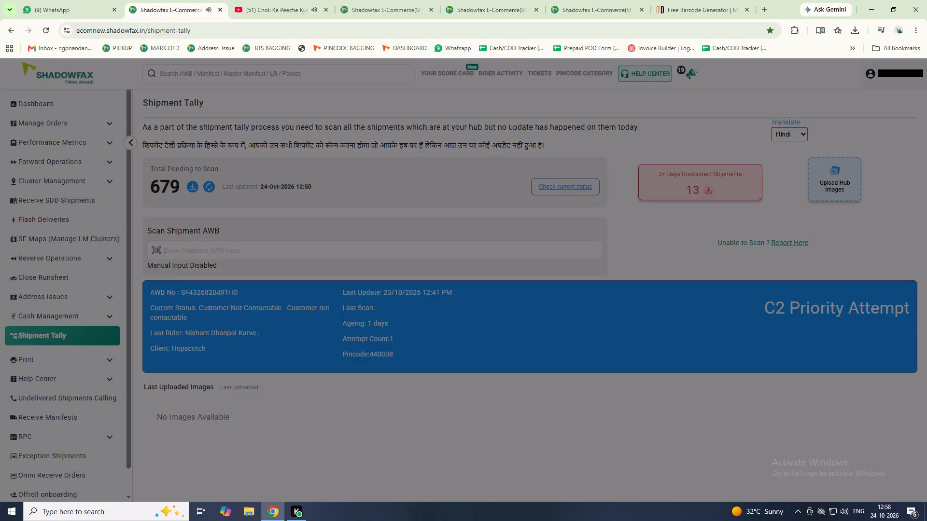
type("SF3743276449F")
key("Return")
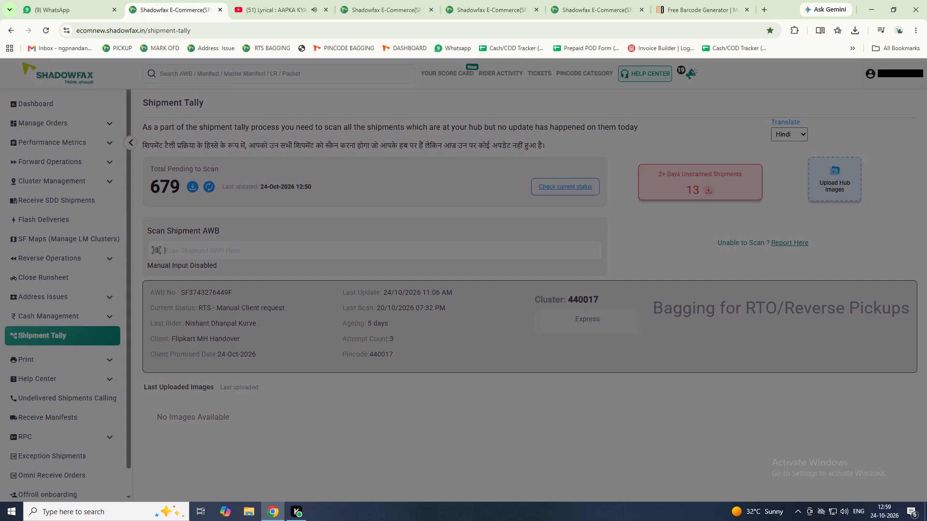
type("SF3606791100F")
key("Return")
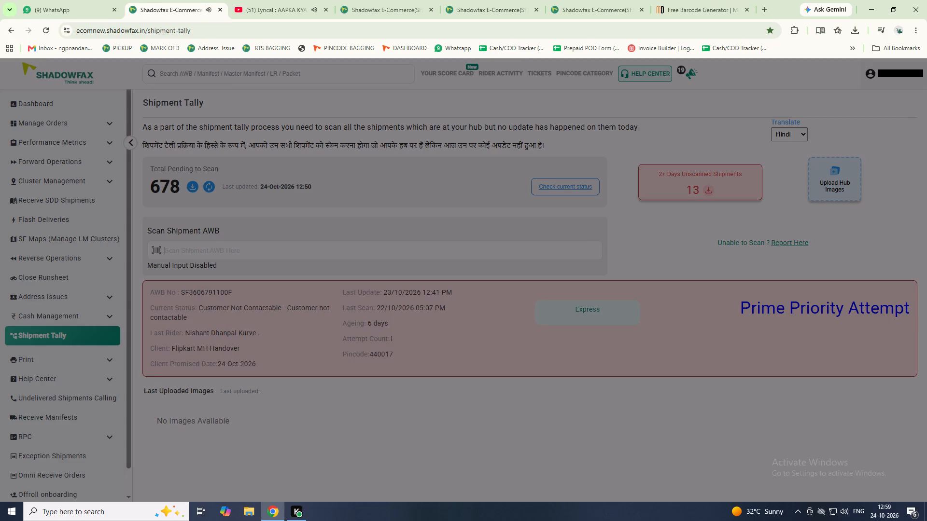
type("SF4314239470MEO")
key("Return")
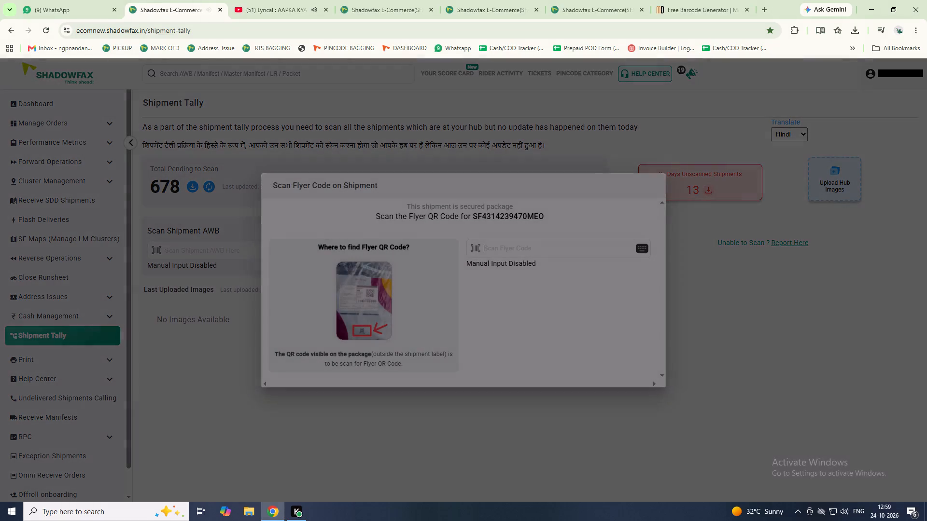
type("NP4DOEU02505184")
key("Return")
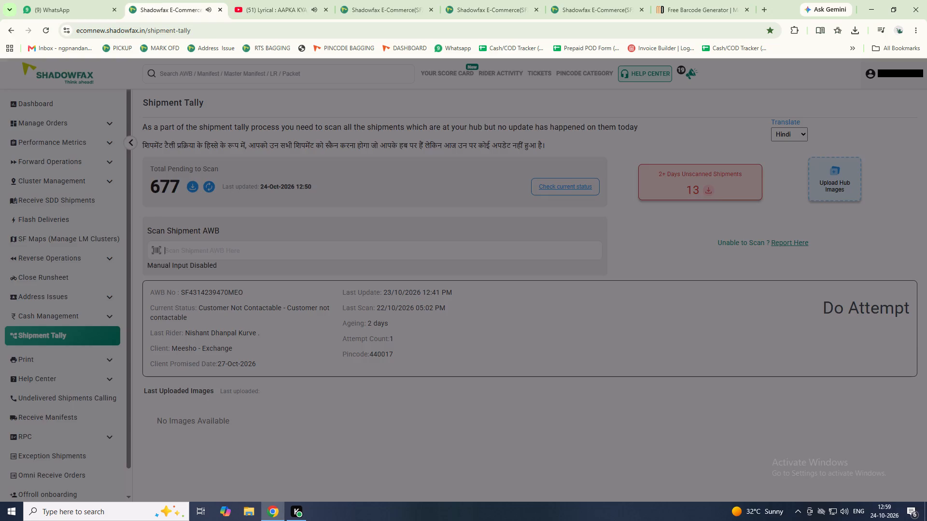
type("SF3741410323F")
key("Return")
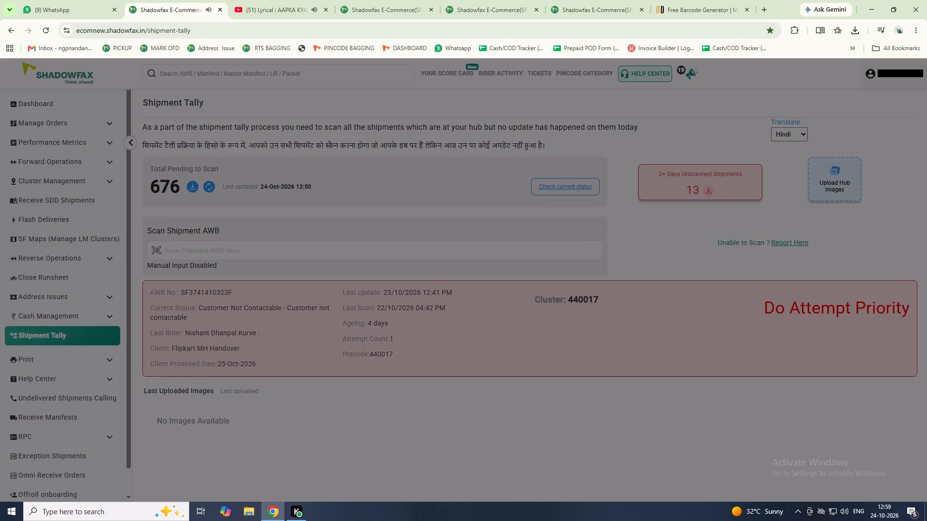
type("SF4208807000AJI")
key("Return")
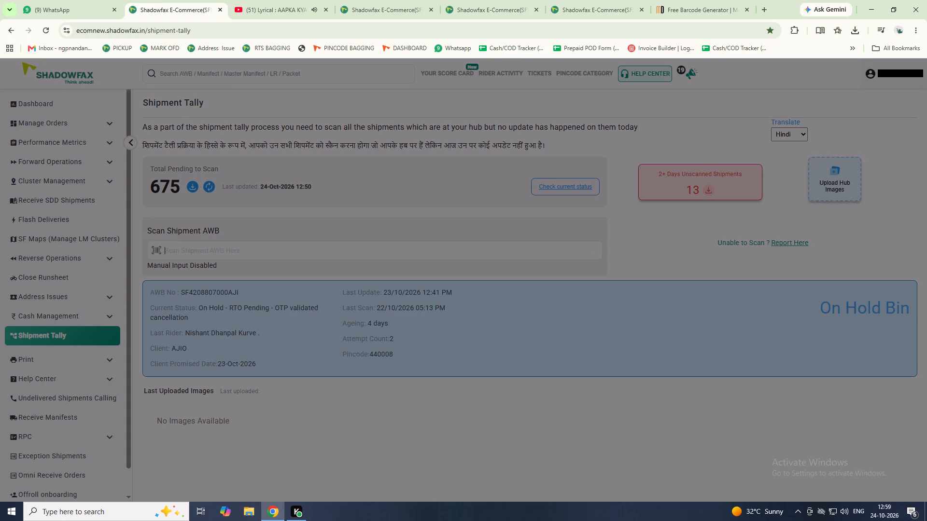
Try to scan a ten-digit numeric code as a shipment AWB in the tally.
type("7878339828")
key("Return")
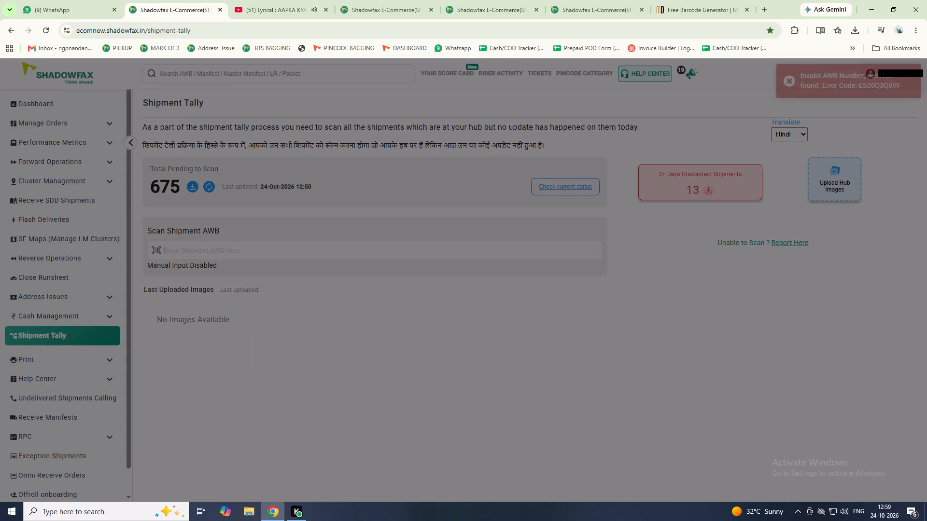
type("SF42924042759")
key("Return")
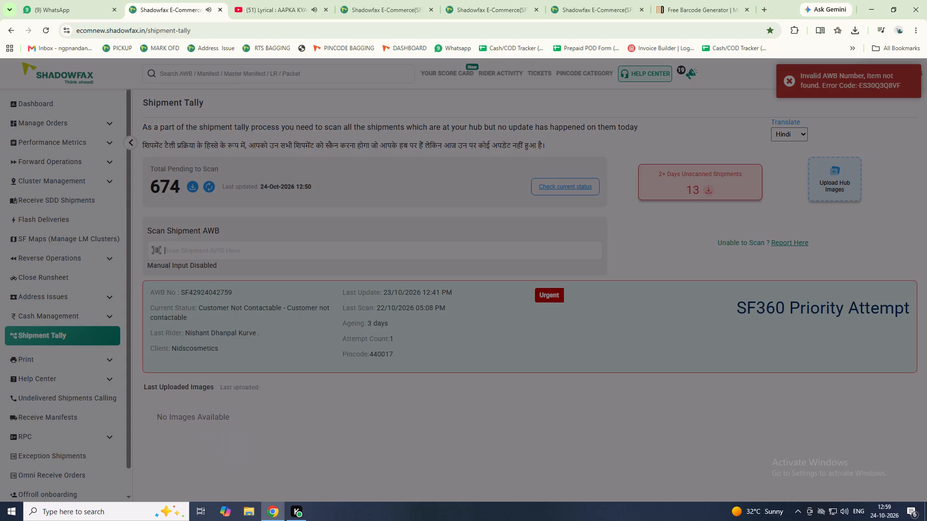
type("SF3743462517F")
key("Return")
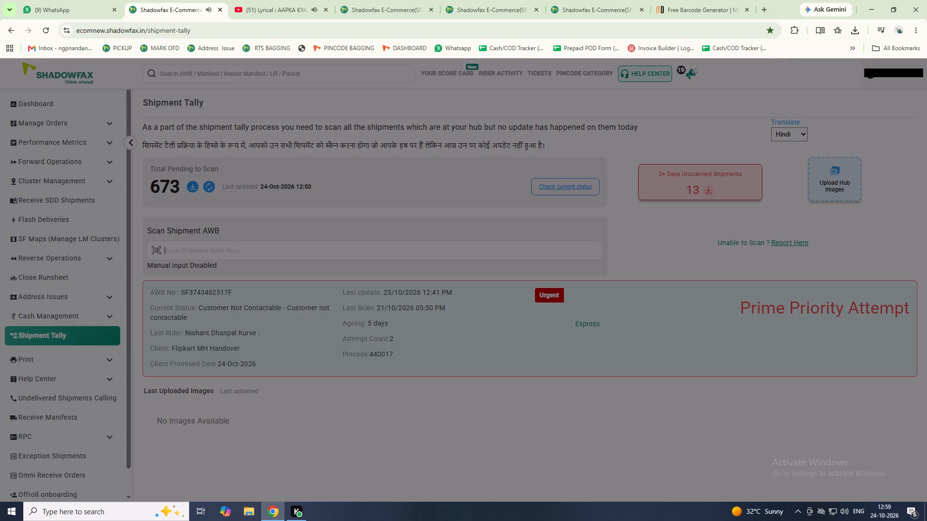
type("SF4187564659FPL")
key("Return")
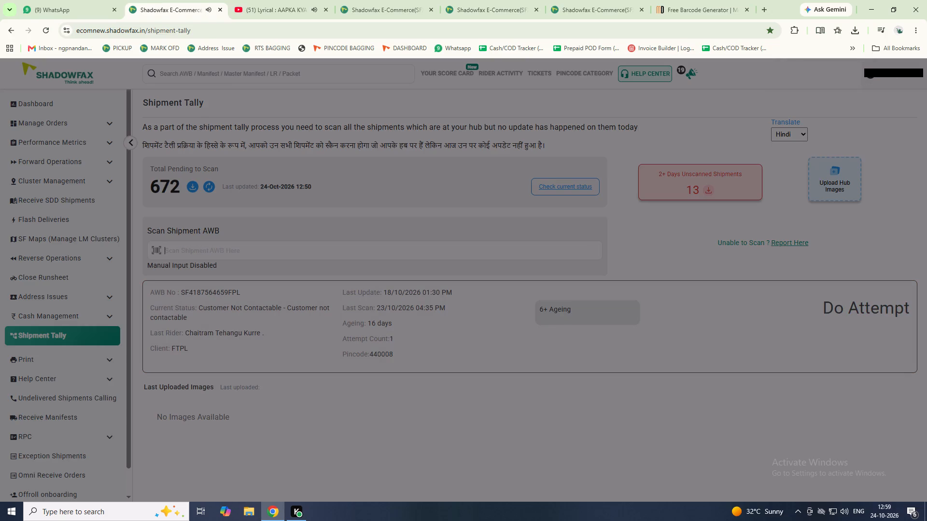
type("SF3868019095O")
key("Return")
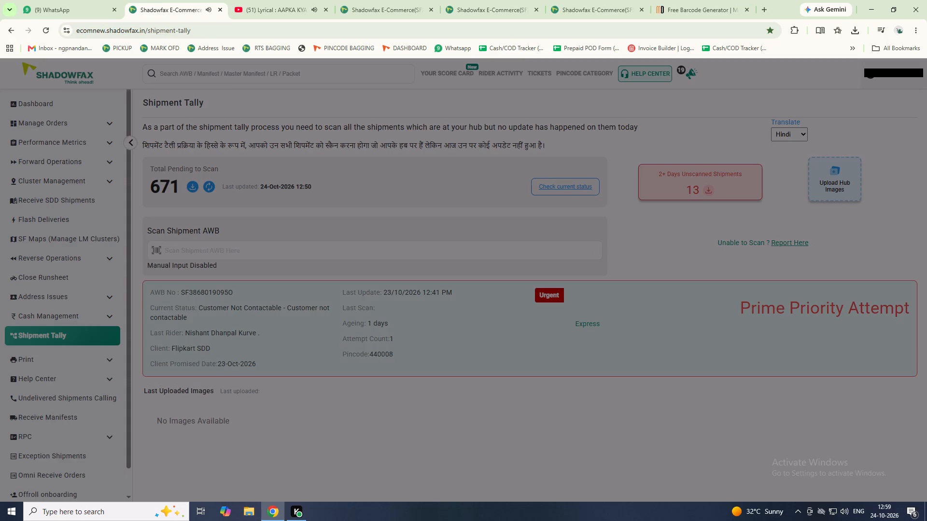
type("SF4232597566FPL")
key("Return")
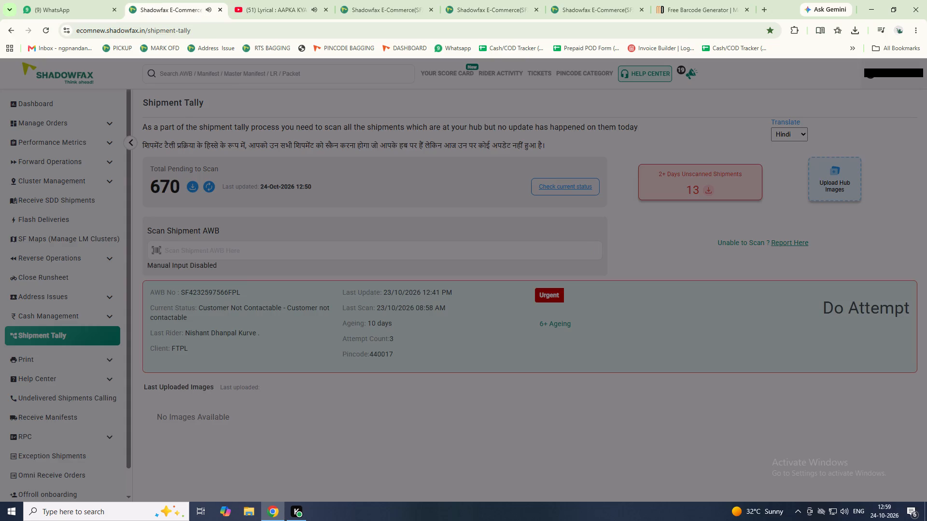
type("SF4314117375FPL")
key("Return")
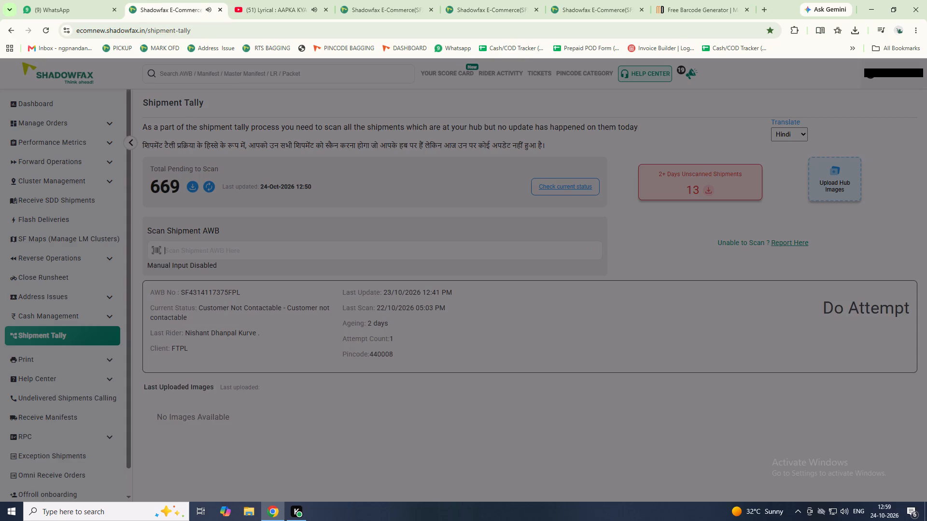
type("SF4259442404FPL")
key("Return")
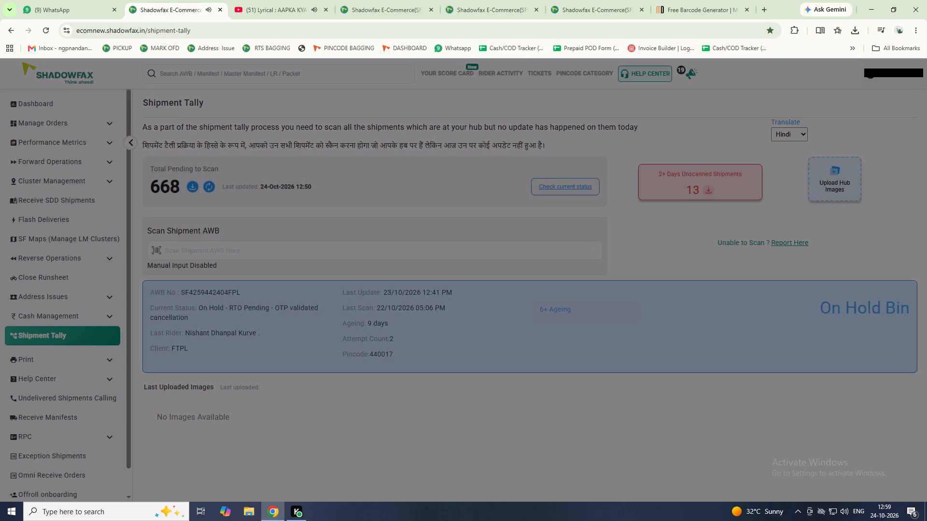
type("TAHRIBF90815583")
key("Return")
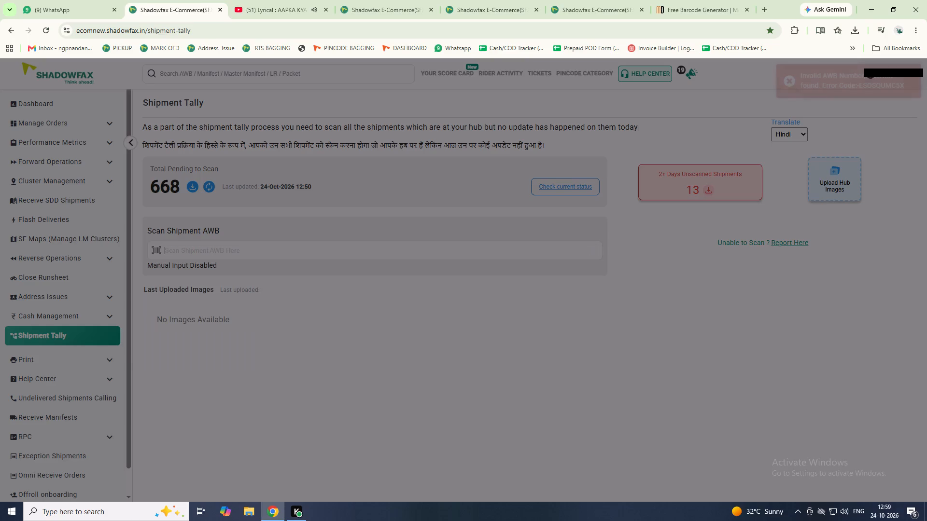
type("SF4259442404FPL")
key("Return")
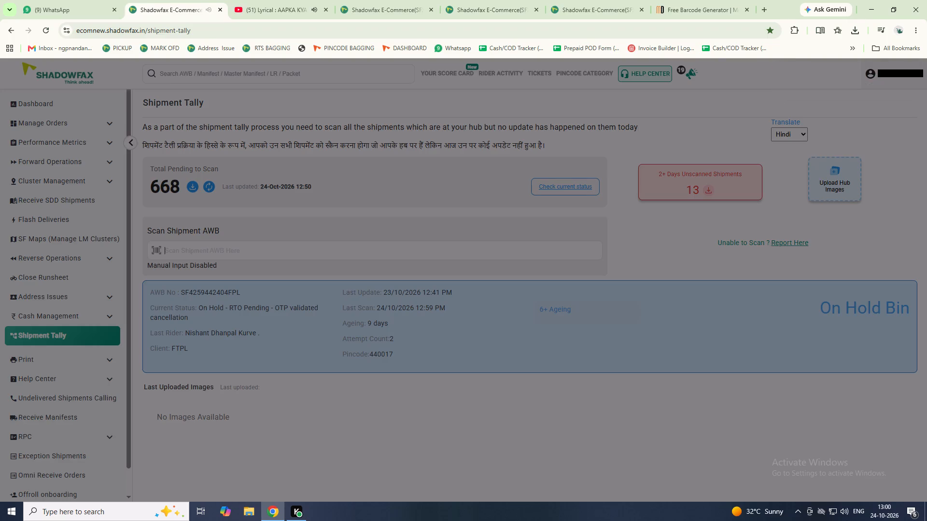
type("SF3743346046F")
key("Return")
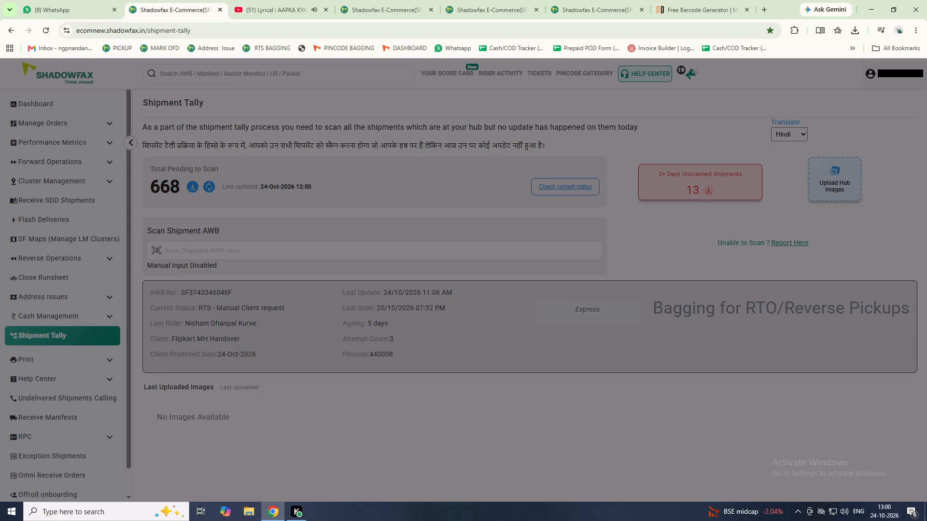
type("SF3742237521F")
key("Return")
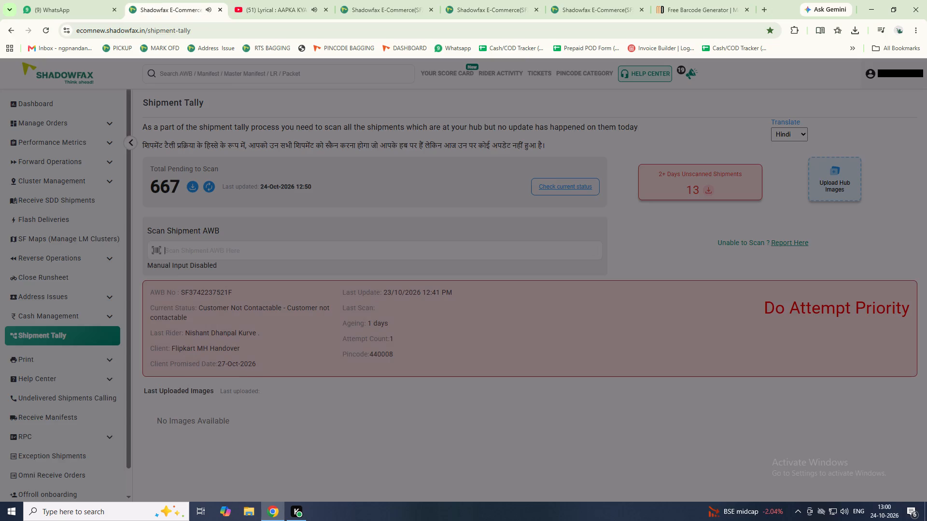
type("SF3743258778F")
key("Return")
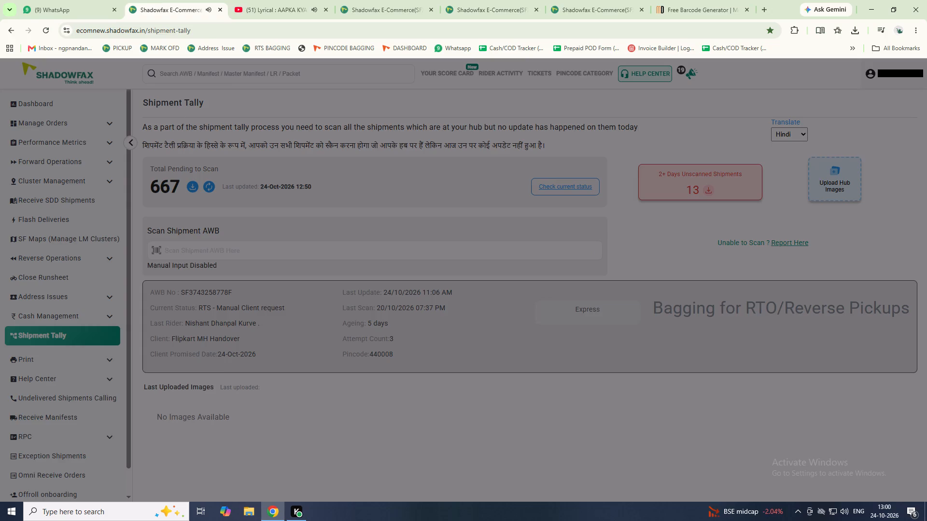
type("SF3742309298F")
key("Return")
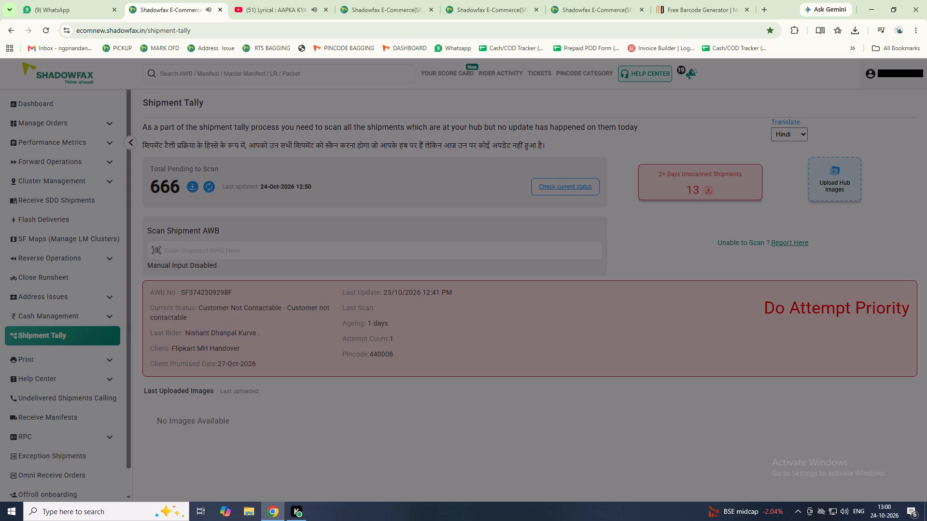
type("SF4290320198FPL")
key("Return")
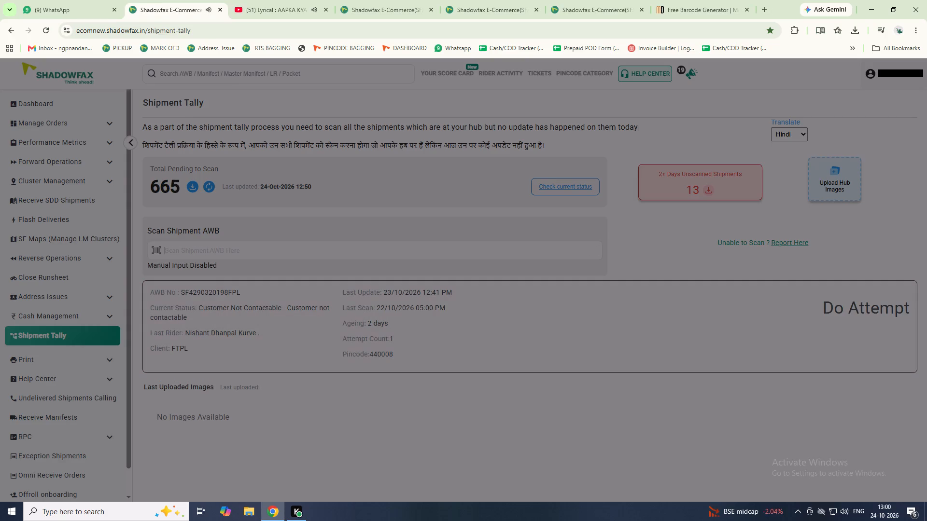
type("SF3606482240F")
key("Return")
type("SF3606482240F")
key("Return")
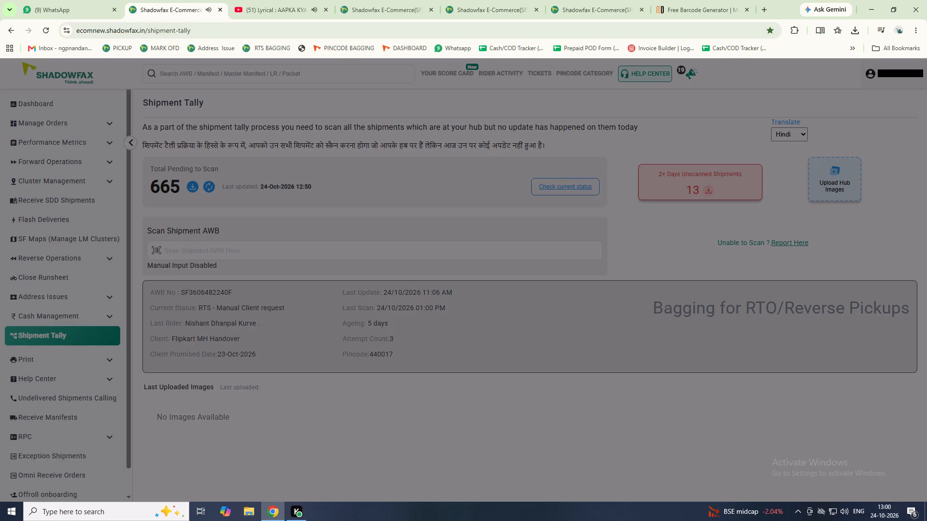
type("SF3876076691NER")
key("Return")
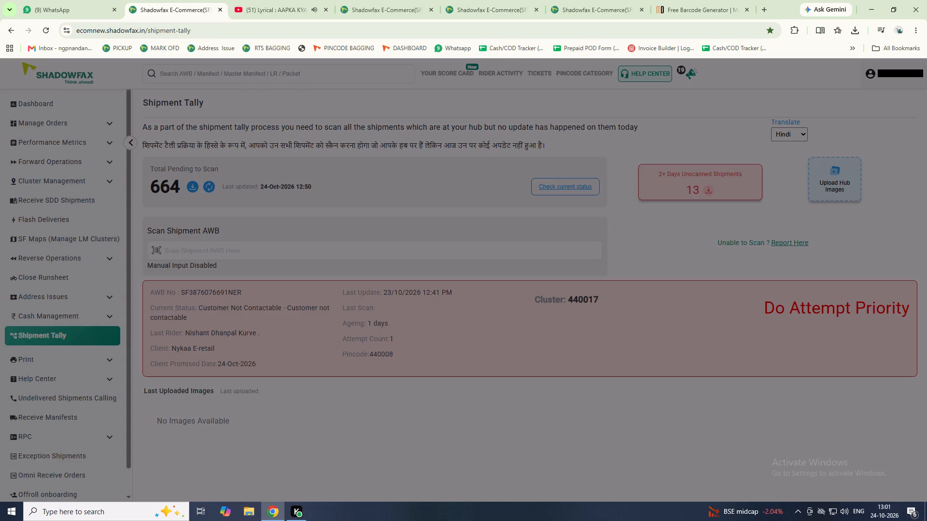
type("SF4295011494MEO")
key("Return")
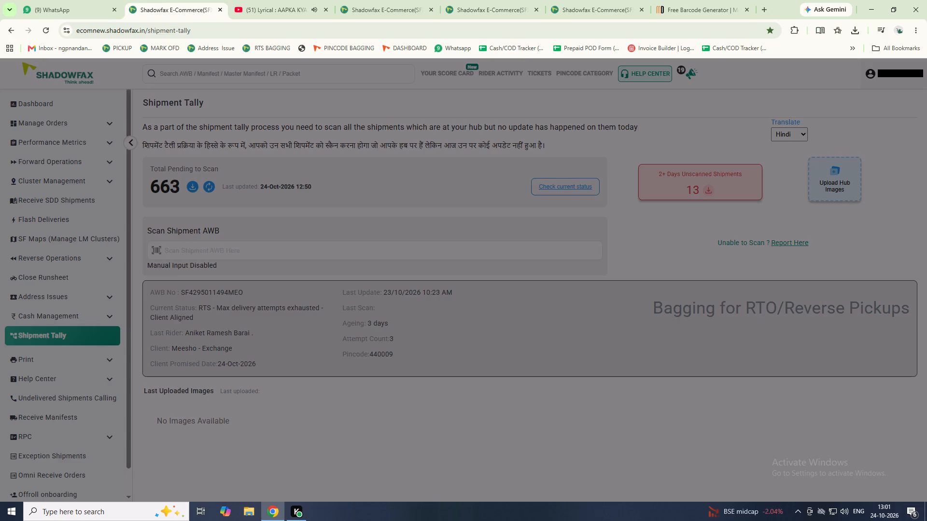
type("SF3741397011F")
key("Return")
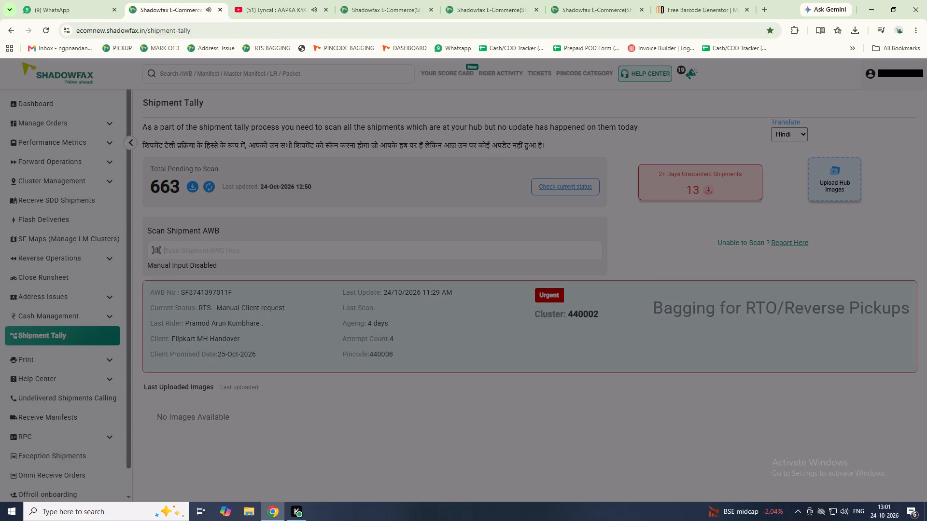